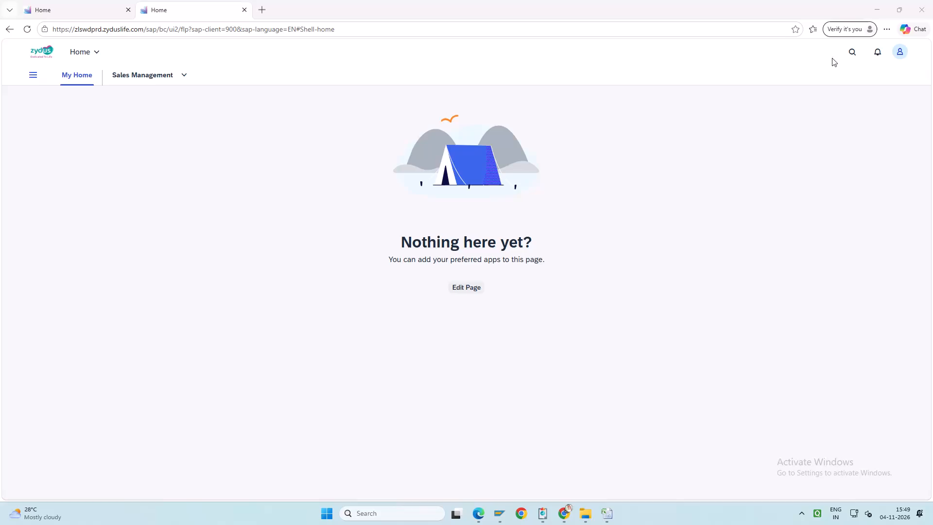
Switch to the SAP Easy Access session and open the Auto Claim NRV favorite.
left_click(499, 510)
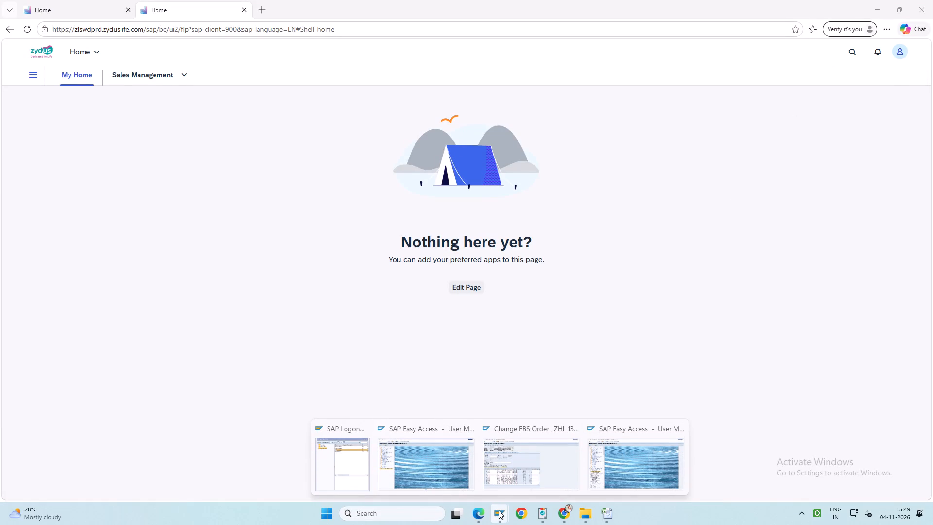
left_click(416, 464)
double_click(68, 212)
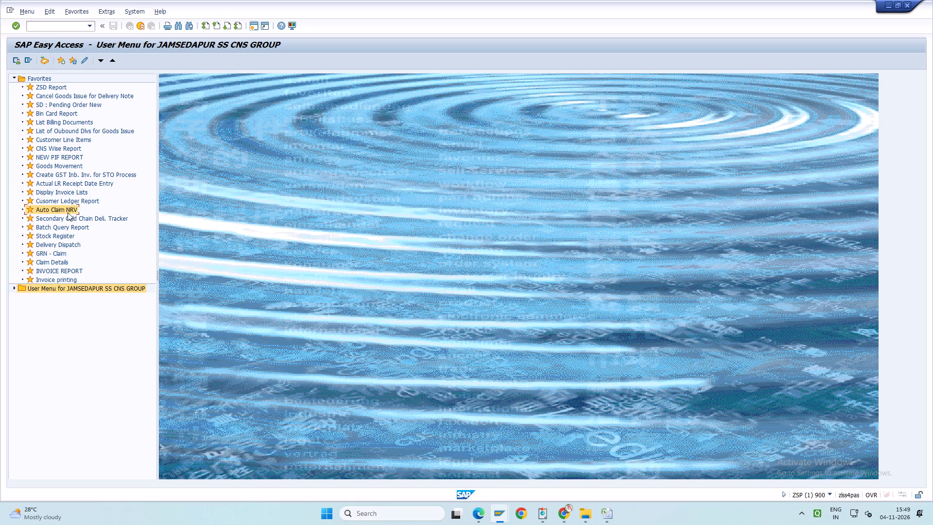
key("space")
key("Down")
key("Return")
key("Tab")
type("Z03")
key("Tab")
key("space")
key("Down")
key("Return")
key("Tab")
key("space")
key("Down")
key("Return")
key("Tab")
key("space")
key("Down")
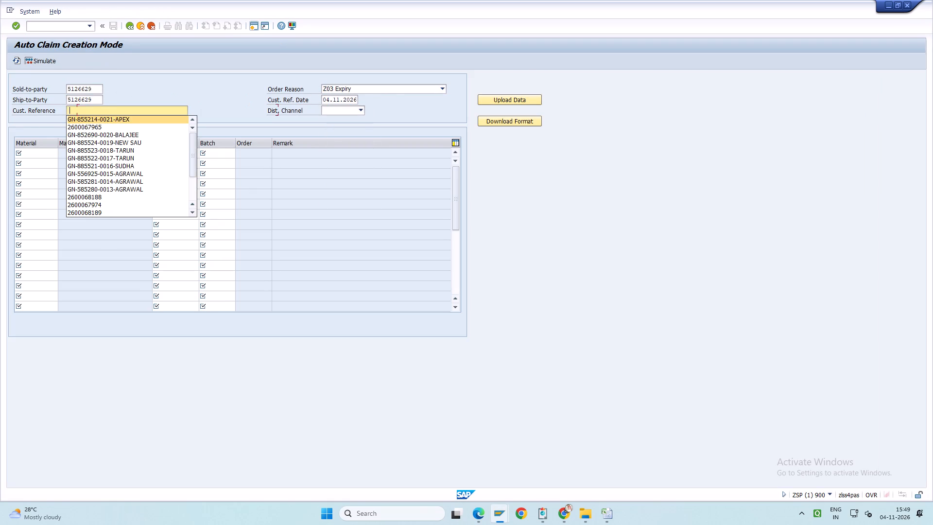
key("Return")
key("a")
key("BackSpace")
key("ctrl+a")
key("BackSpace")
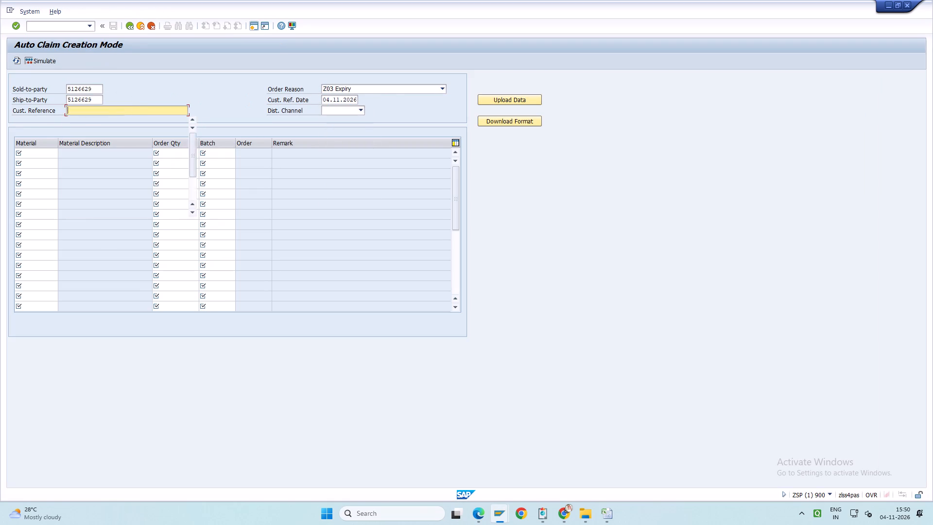
key("space")
key("Down")
key("Down")
key("Return")
Set the customer reference date to 07.10.2026 and the distribution channel to 02, and submit the header.
key("Up")
key("Tab")
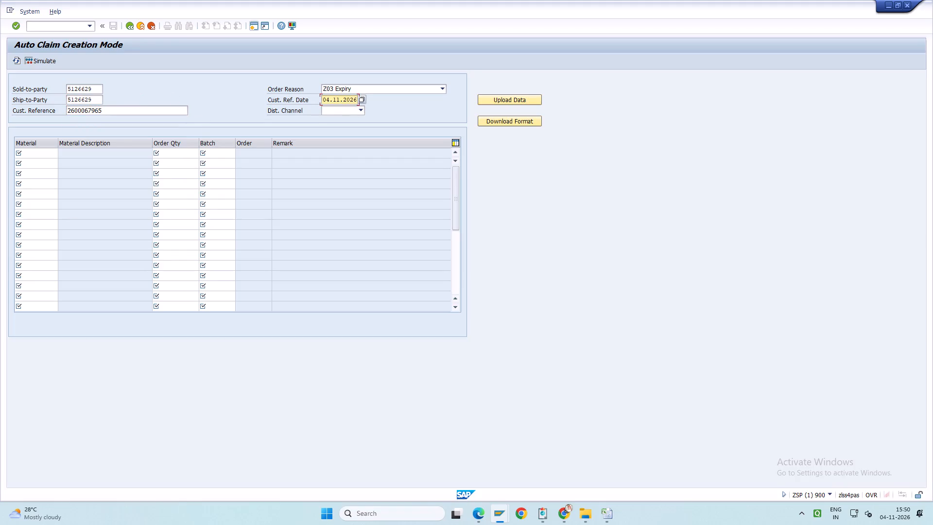
key("ctrl+a")
key("BackSpace")
key("space")
key("Down")
key("Down")
key("Return")
key("Down")
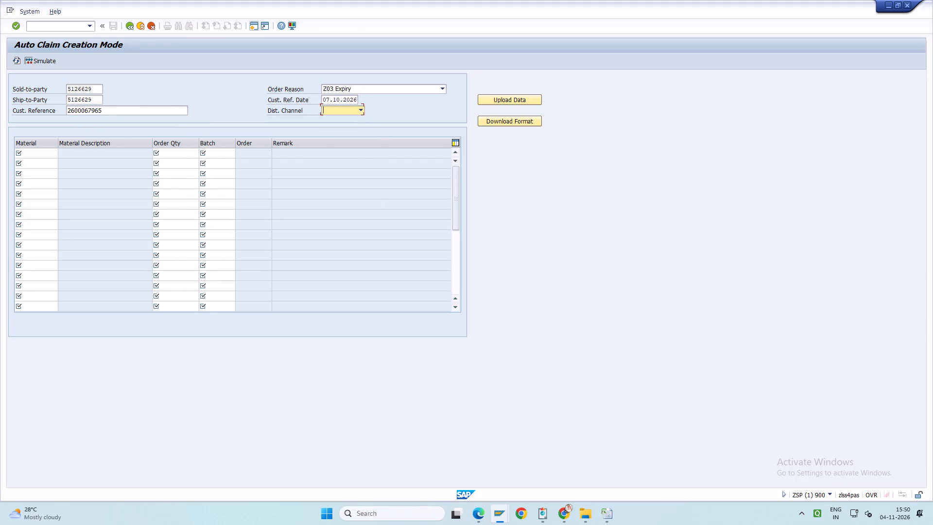
type("02")
key("Return")
Switch to Excel and close the H552 - 2026-11-04T152305.158 and Fiori_H552_20261104_151526 workbooks without saving changes.
key("alt+Tab")
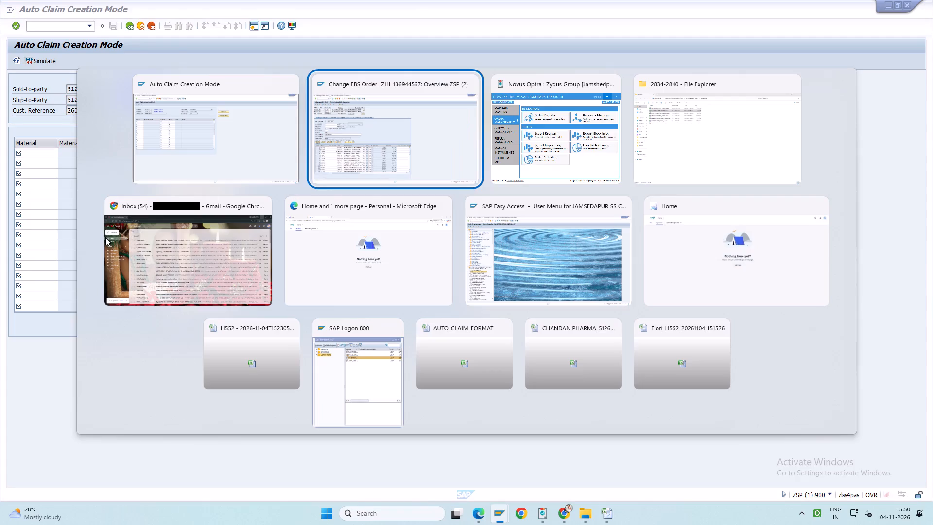
key("alt+Down")
key("alt+Down")
key("alt+Right")
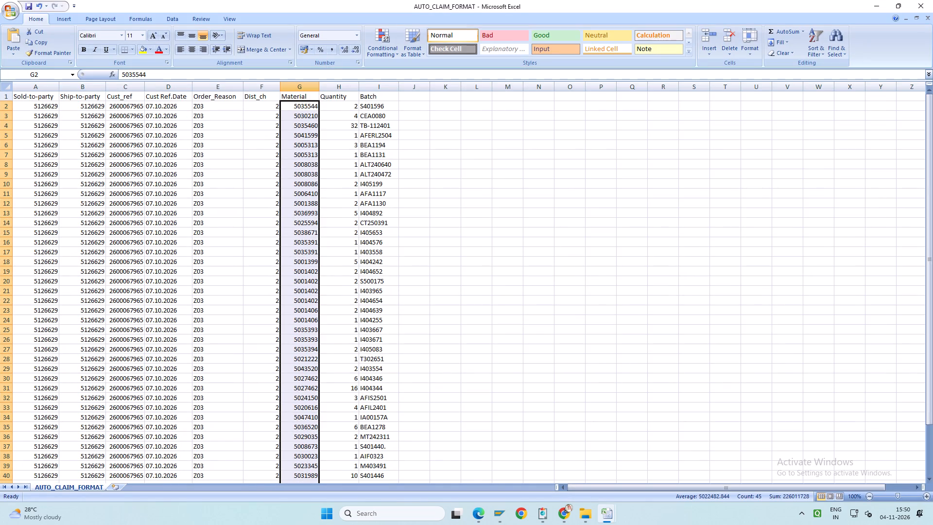
left_click(501, 510)
left_click(609, 513)
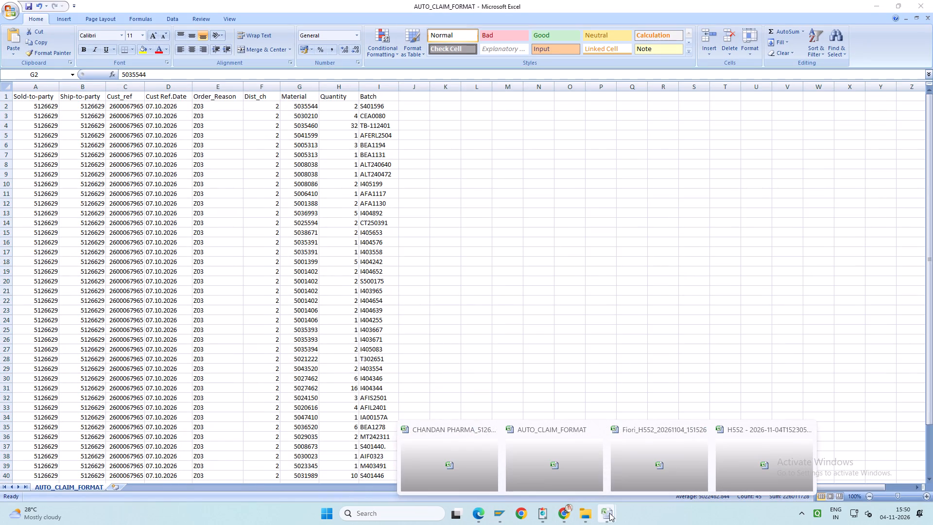
left_click(762, 468)
left_click(926, 1)
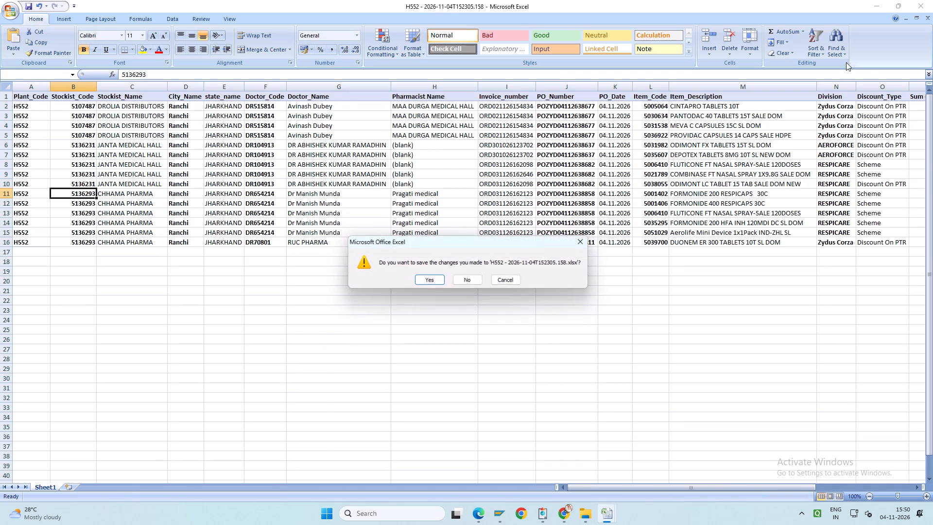
left_click(465, 281)
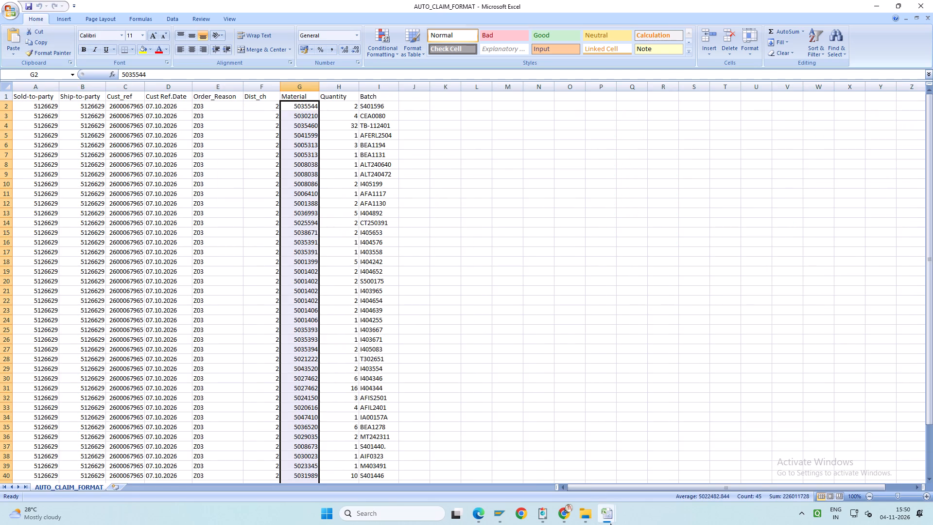
left_click(610, 524)
left_click(732, 474)
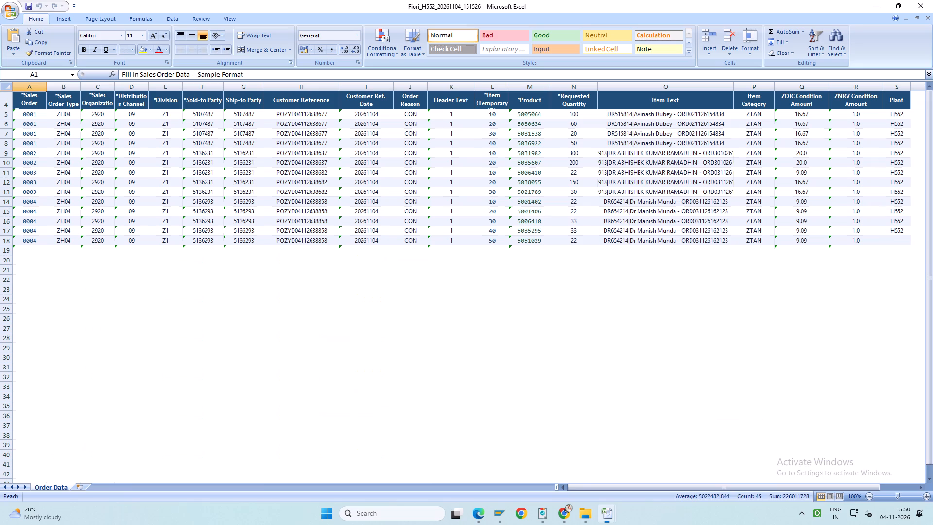
left_click(926, 0)
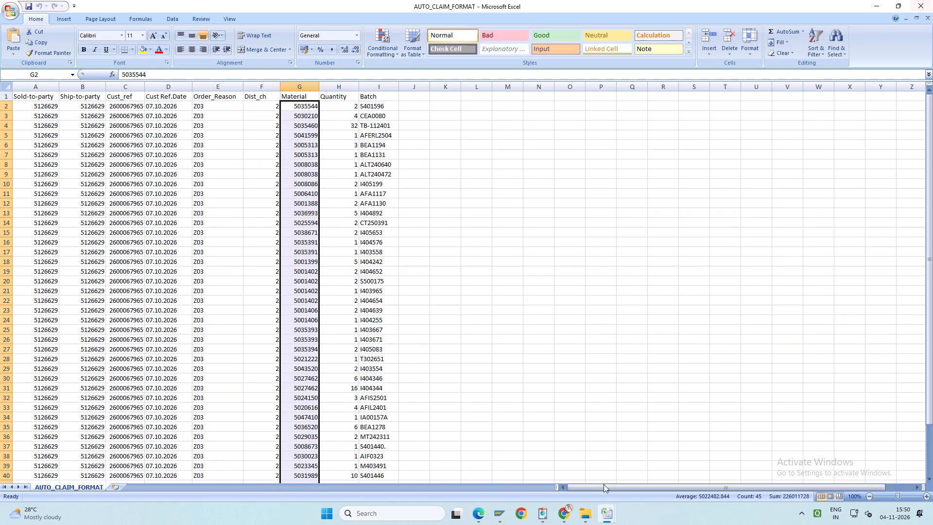
Copy MONOTAX O DRY SYRUP 50MG/5ML (5024781, quantity 29, batch C4085015) from the CHANDAN PHARMA workbook into the SAP claim's first line.
left_click(603, 518)
left_click(565, 461)
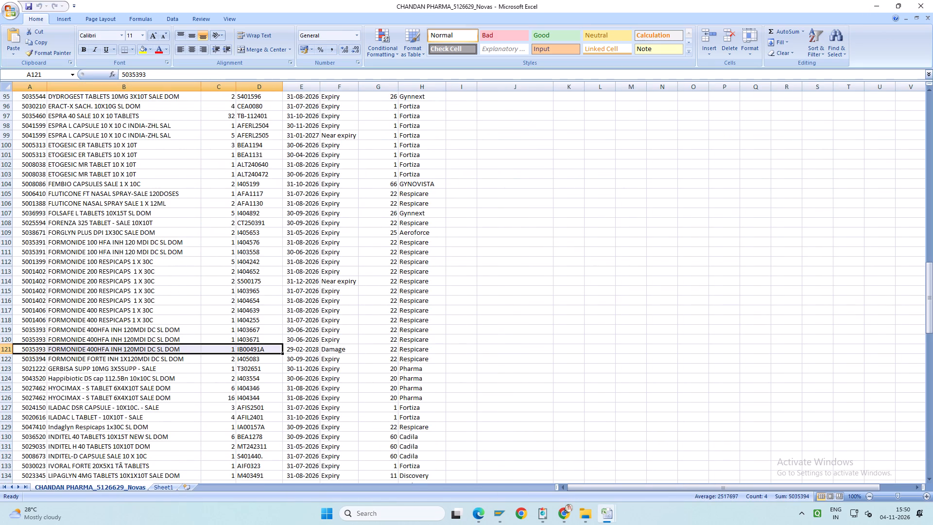
scroll(130, 386, "down", 3)
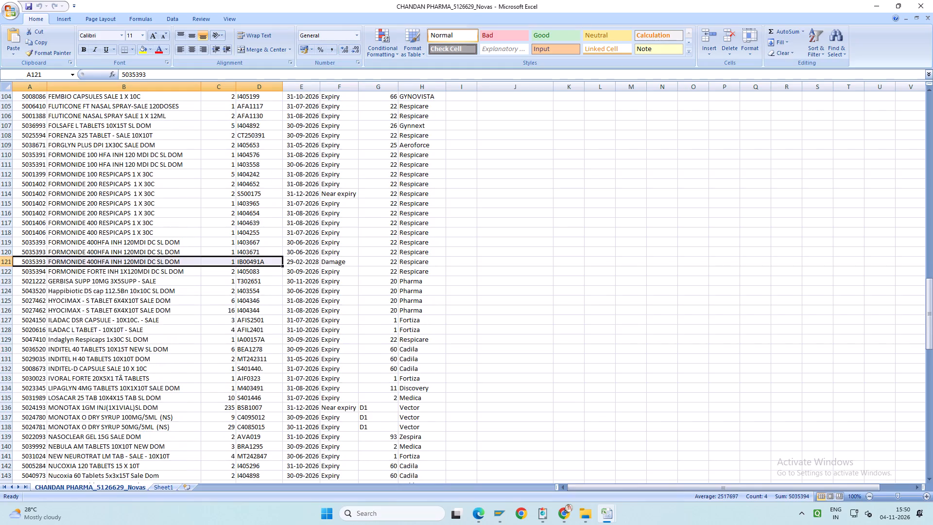
left_click_drag(30, 428, 244, 425)
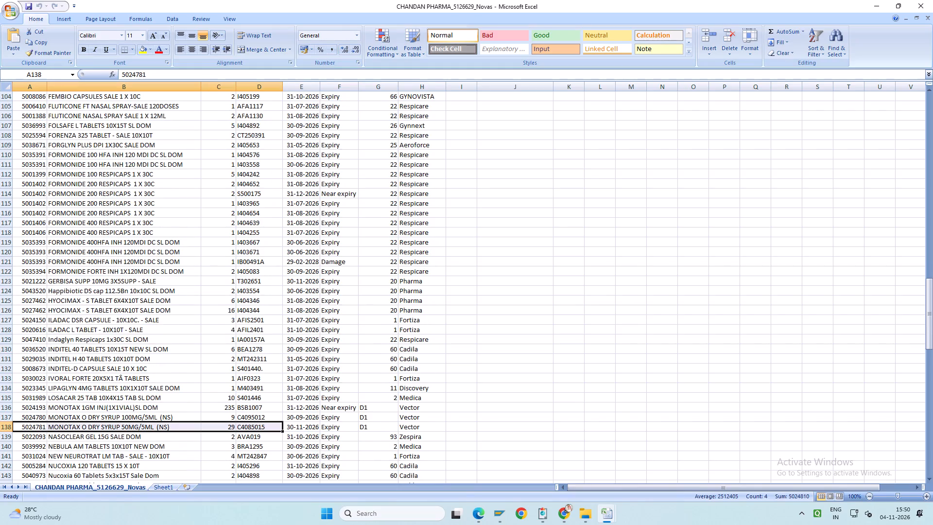
key("ctrl+c")
key("alt+Tab")
key("alt+Tab")
key("ctrl+v")
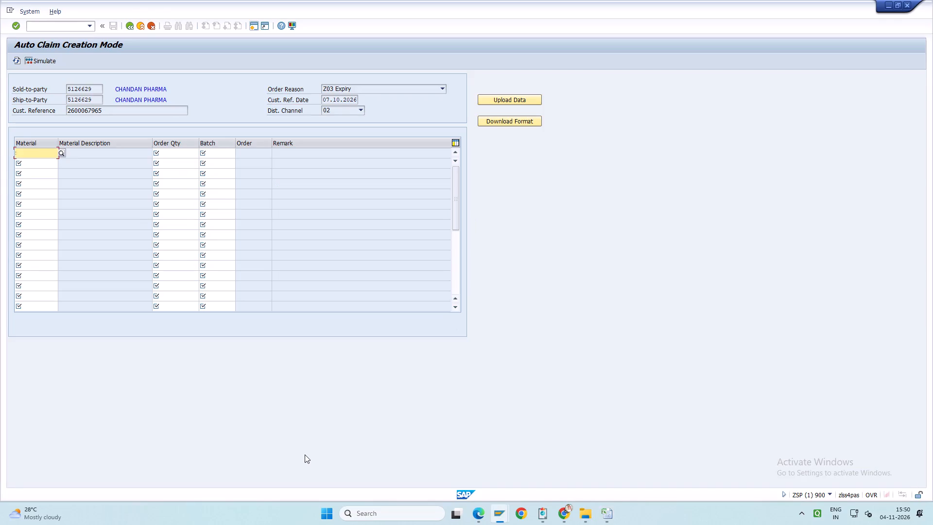
Copy NEBULA AM TABLETS (5039992, quantity 3, batch BRA1295) from the CHANDAN PHARMA workbook into the SAP claim's second line.
key("alt+Tab")
key("alt+Down")
key("alt+Right")
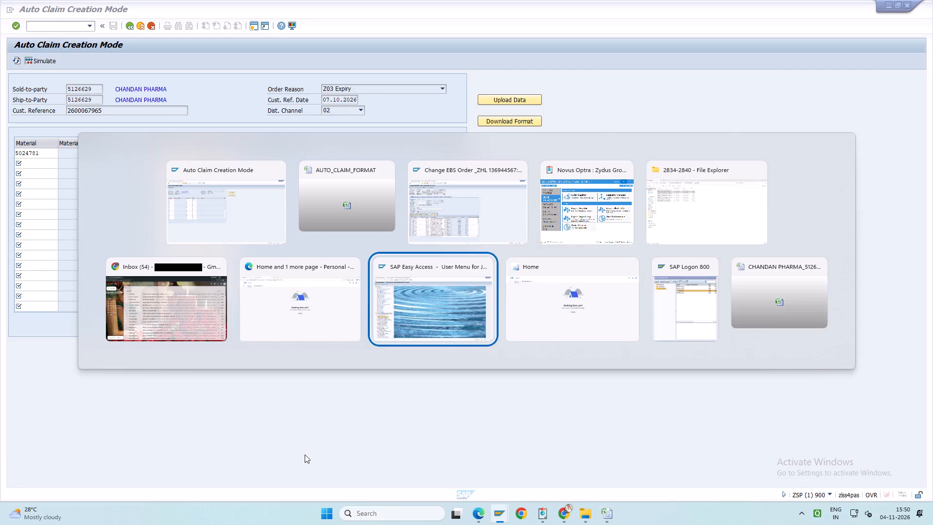
key("alt+Right")
key("alt+Right")
key("alt+Right")
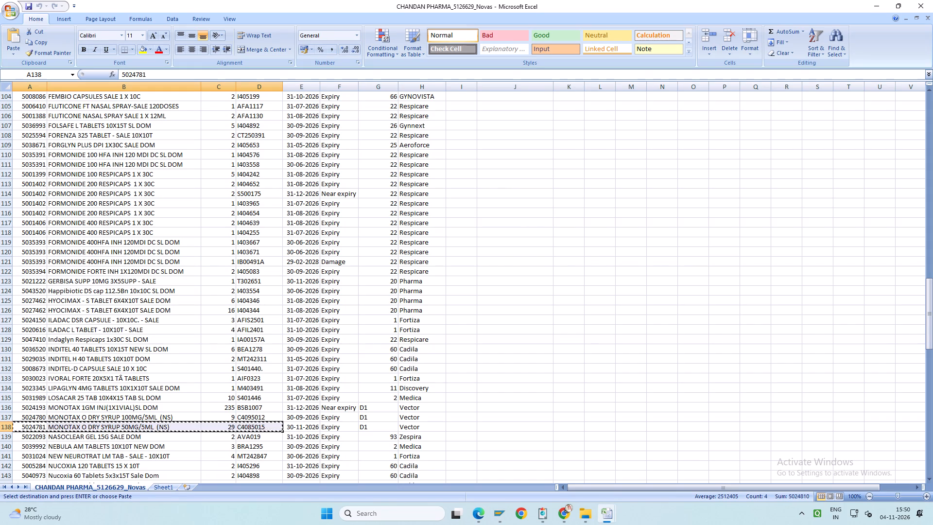
left_click_drag(34, 444, 262, 446)
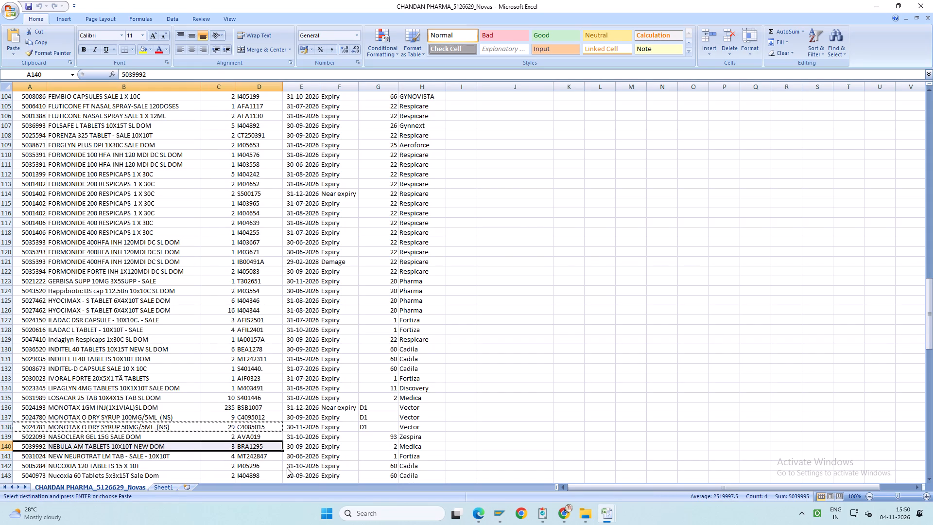
key("ctrl+c")
key("alt+Tab")
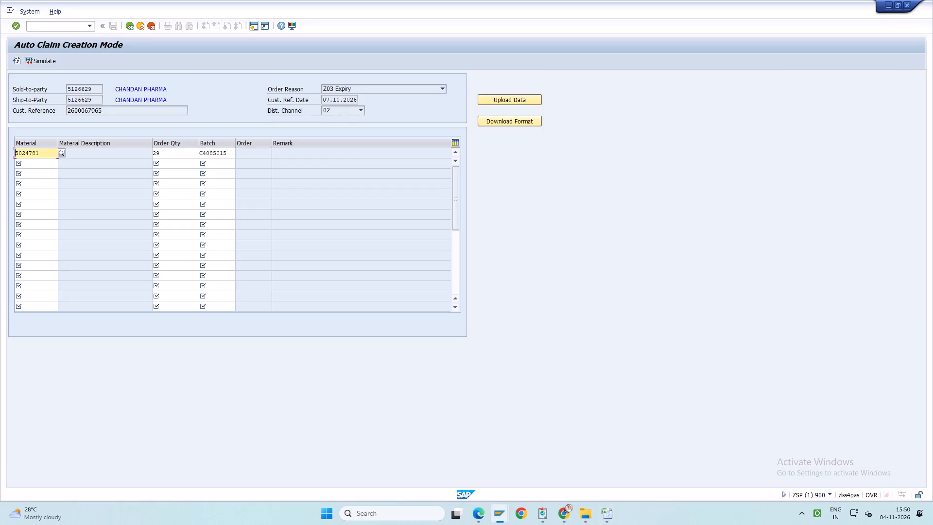
left_click(44, 166)
key("ctrl+v")
Copy ILADAC DSR CAPSULE (5024150, quantity 3, batch AFIS2501) from the CHANDAN PHARMA workbook into the SAP claim's third line.
left_click(604, 514)
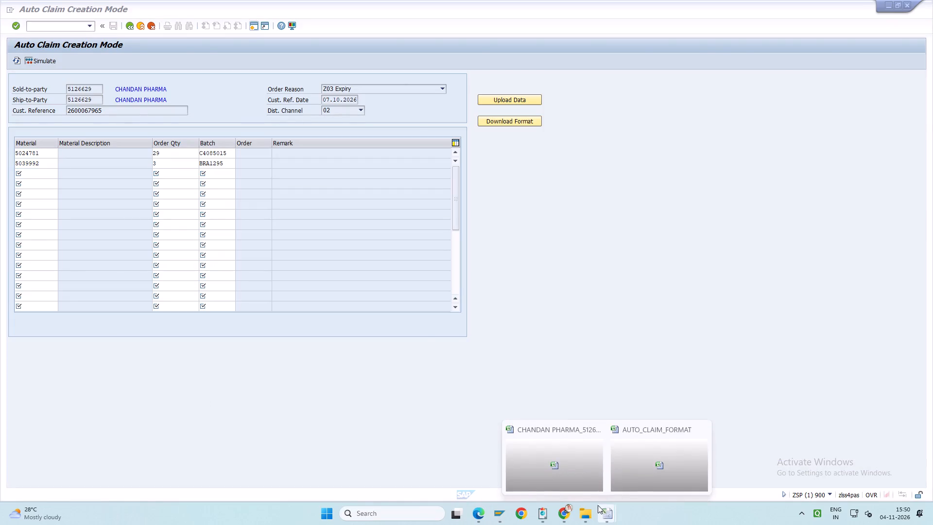
left_click(629, 465)
left_click(607, 524)
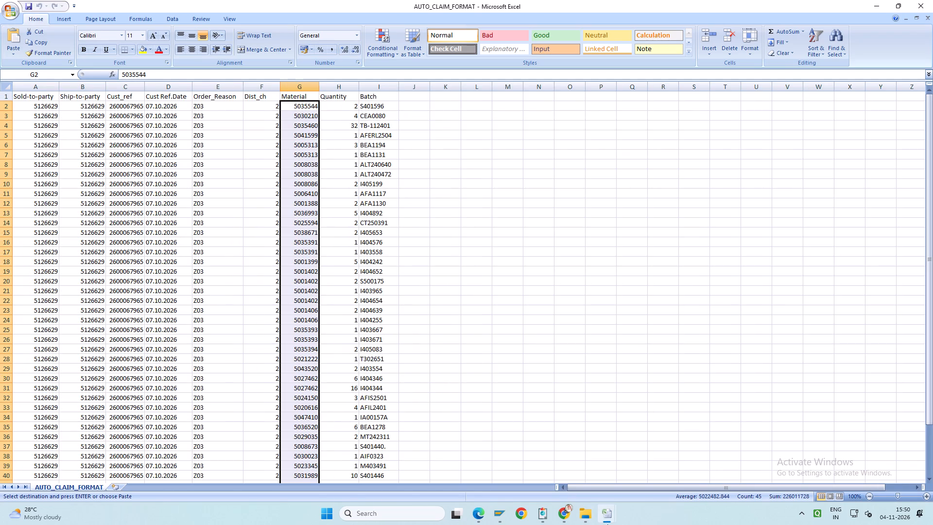
left_click(569, 472)
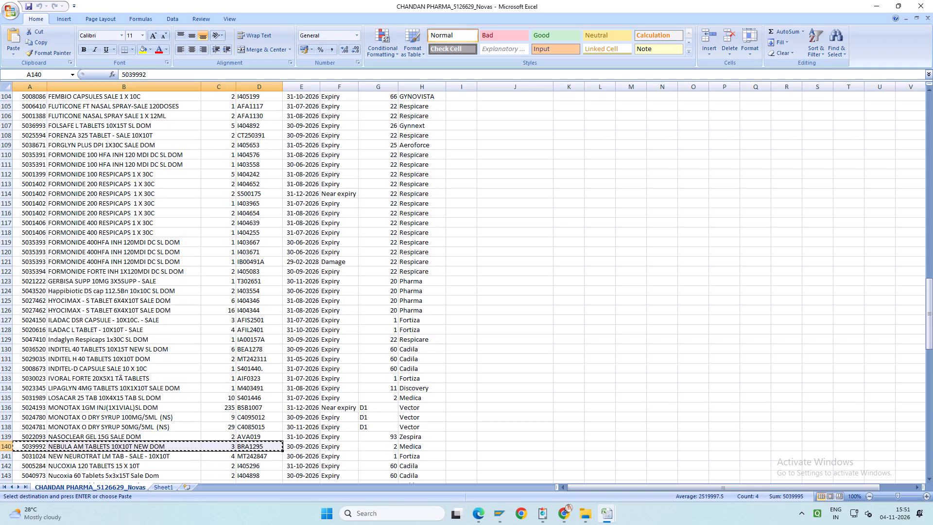
left_click_drag(30, 318, 244, 318)
key("ctrl+c")
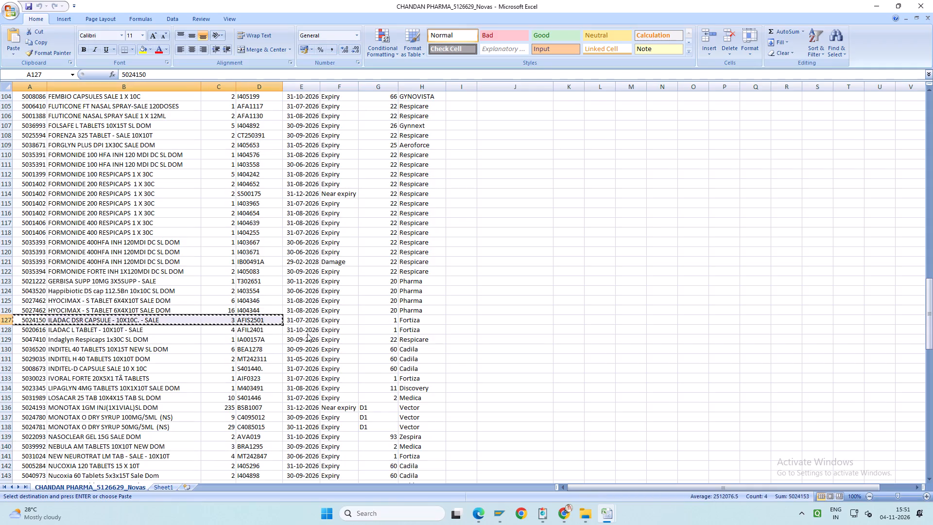
key("alt+Tab")
left_click(37, 174)
key("ctrl+v")
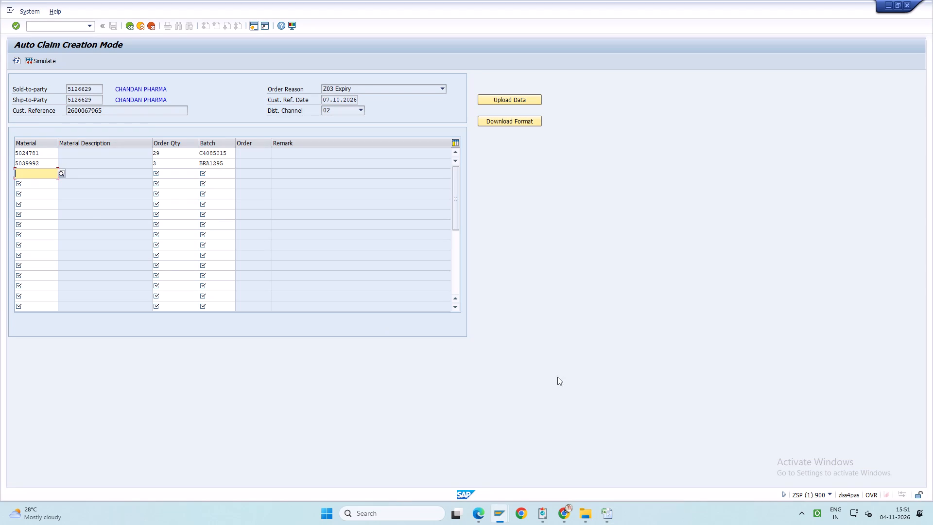
Copy FORENZA 325 TABLET (5025594, quantity 2, batch CT250391) from the CHANDAN PHARMA workbook into the SAP claim's fourth line.
left_click(615, 508)
left_click(580, 467)
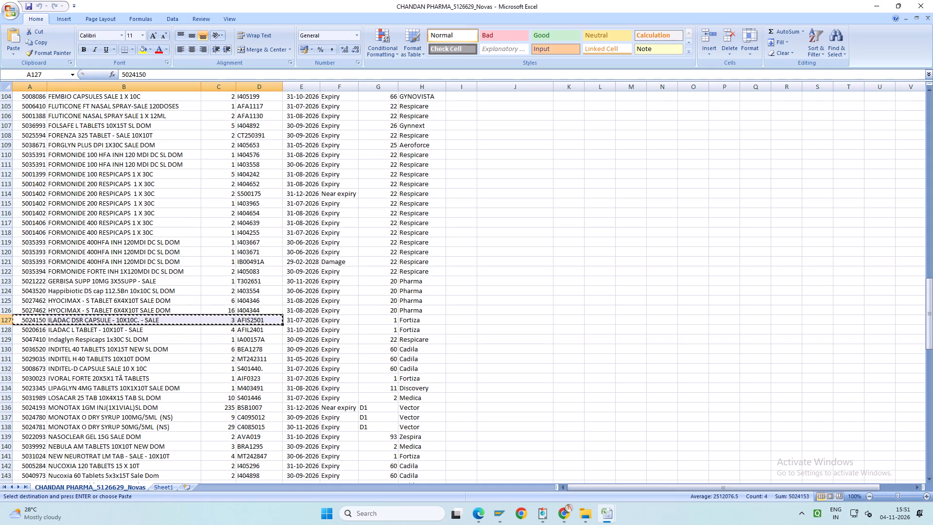
left_click_drag(36, 136, 225, 132)
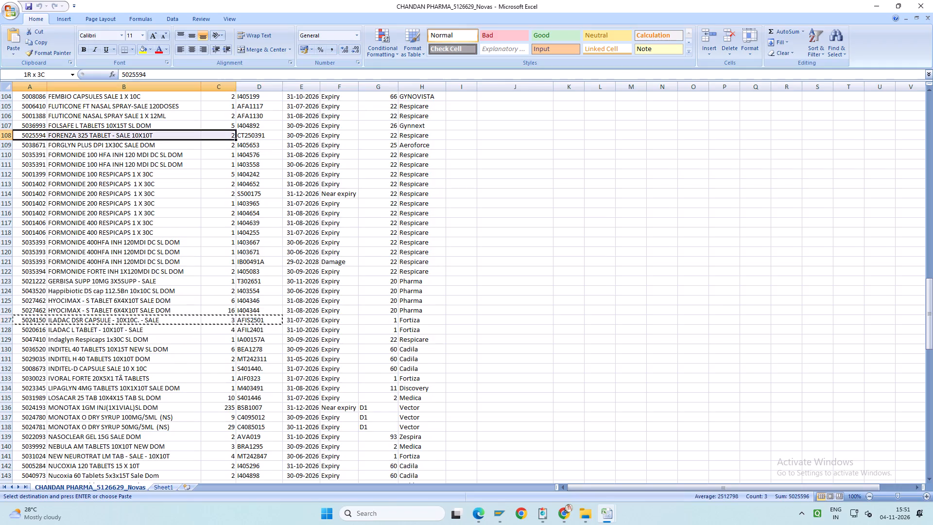
left_click_drag(225, 132, 239, 132)
key("ctrl+c")
key("alt+Tab")
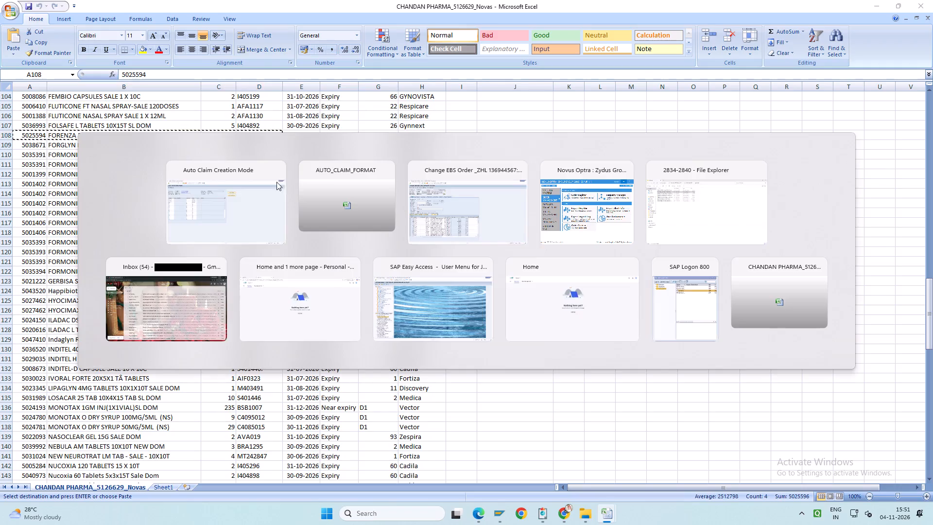
left_click(35, 180)
key("ctrl+v")
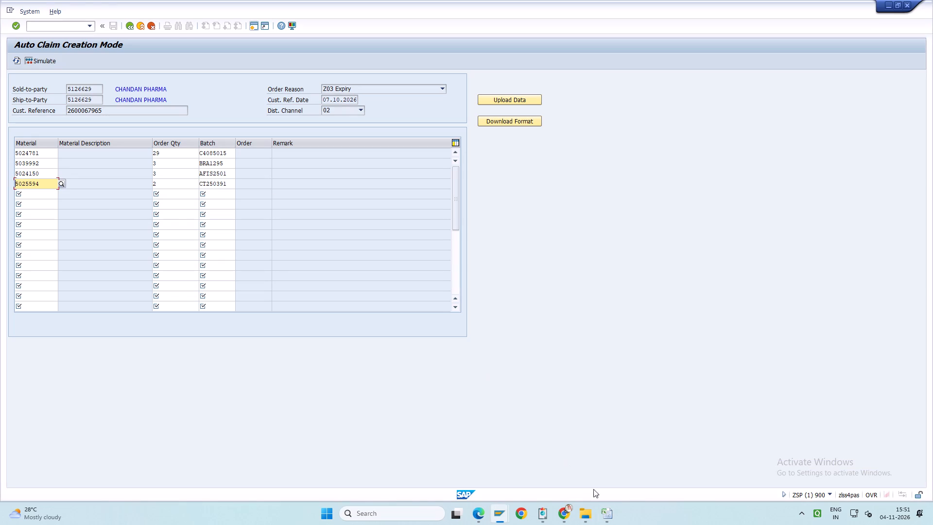
Copy ESPRA L CAPSULE (5041599, quantity 1, batch AFERL2504) from the CHANDAN PHARMA workbook into the SAP claim's fifth line and validate the entries.
left_click(611, 508)
left_click(570, 472)
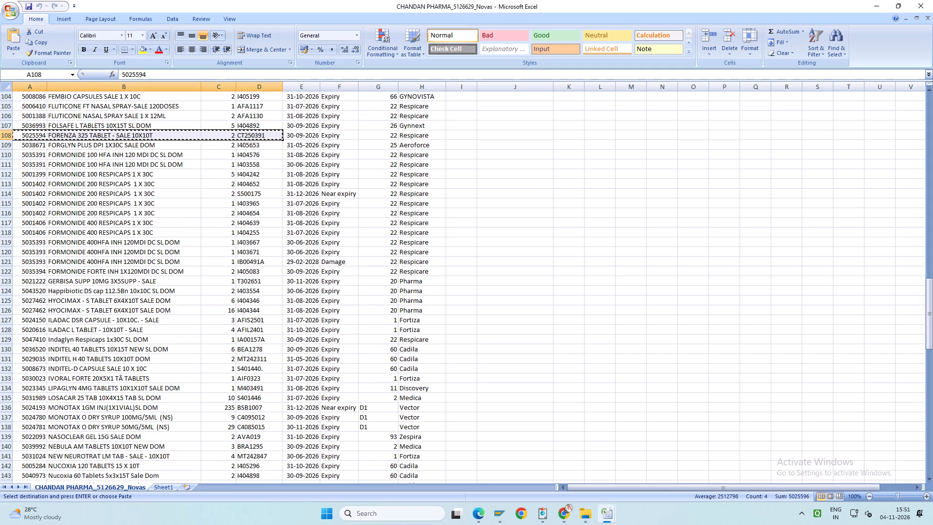
scroll(263, 326, "up", 4)
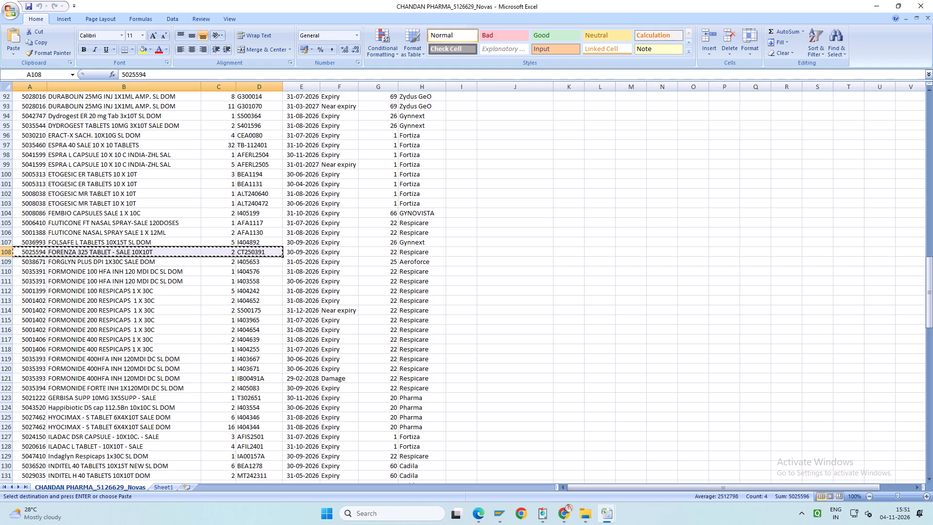
left_click_drag(34, 154, 253, 154)
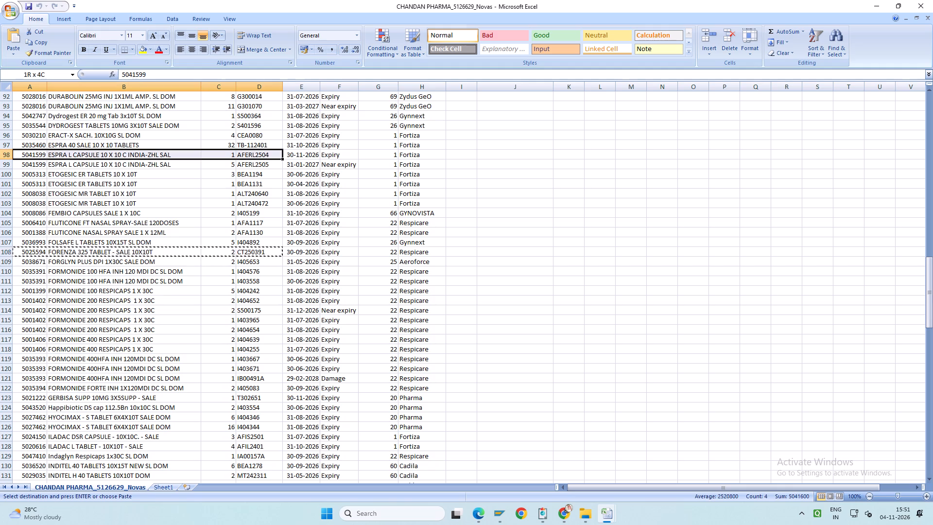
left_click_drag(253, 154, 254, 154)
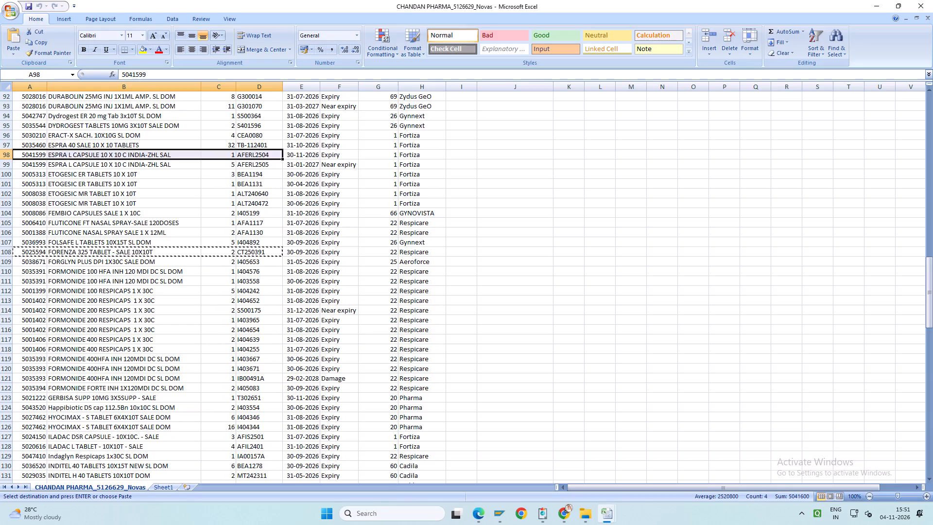
key("ctrl+c")
key("alt+Tab")
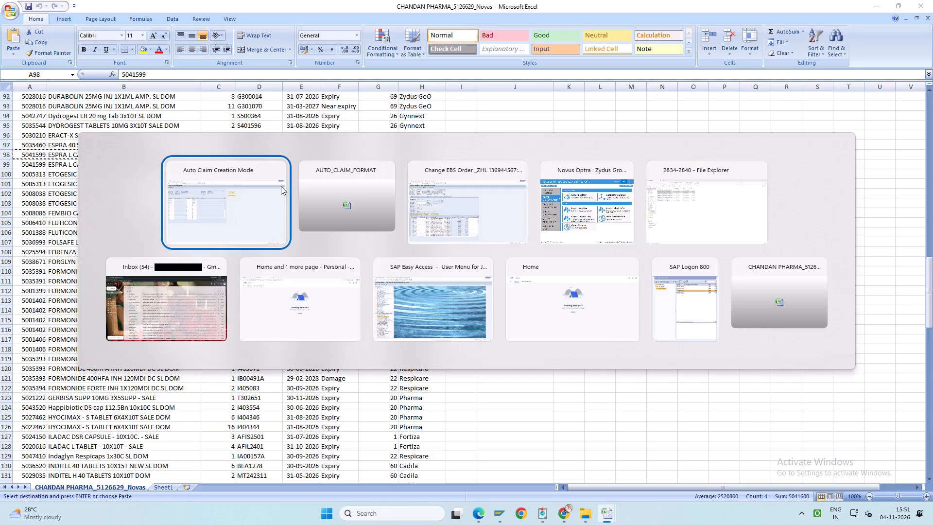
left_click(44, 195)
key("ctrl+v")
key("Return")
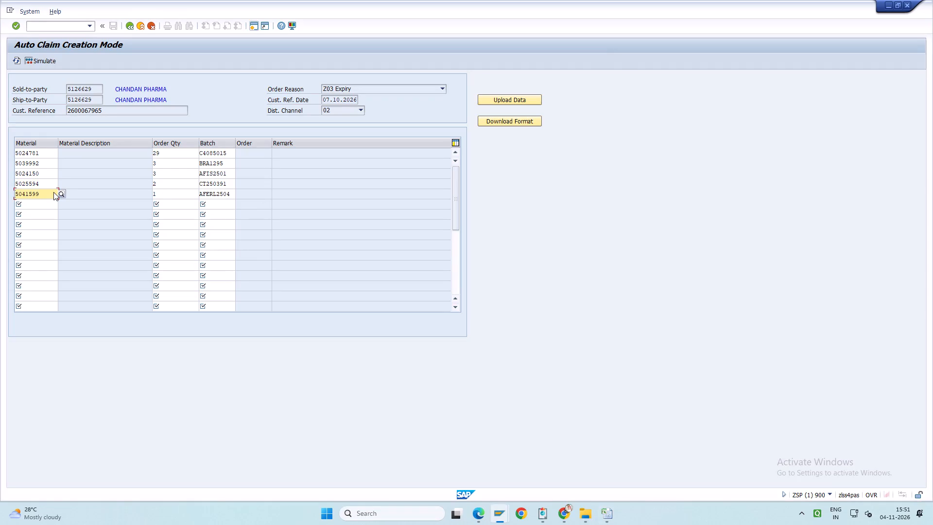
key("alt+Tab")
key("alt+Tab")
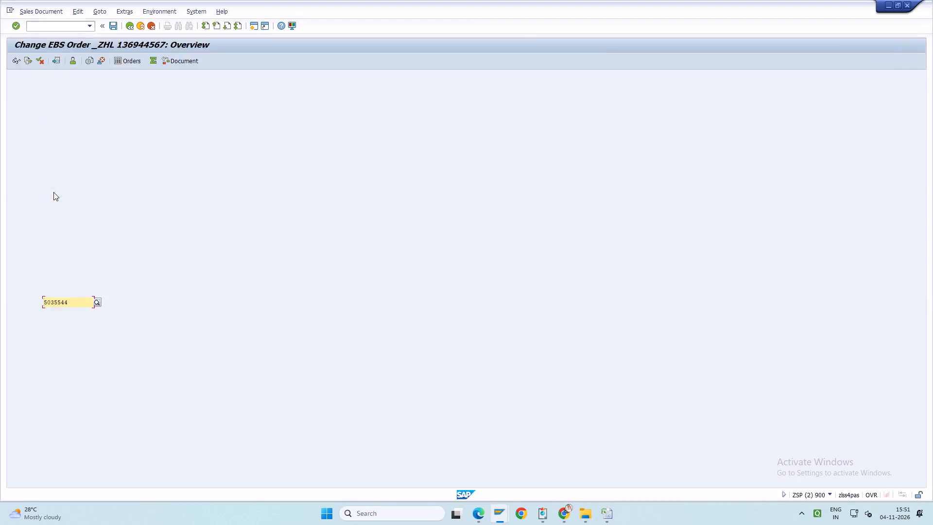
key("Page_Down")
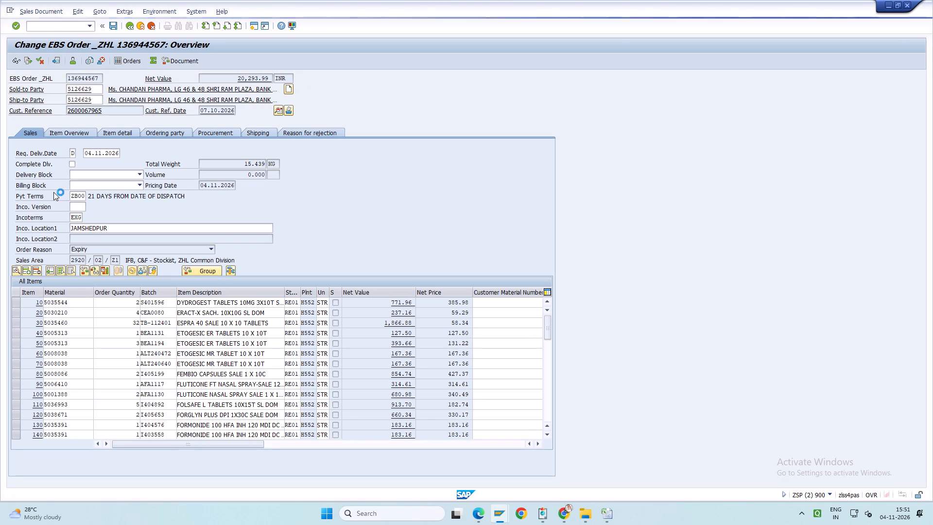
key("Page_Down")
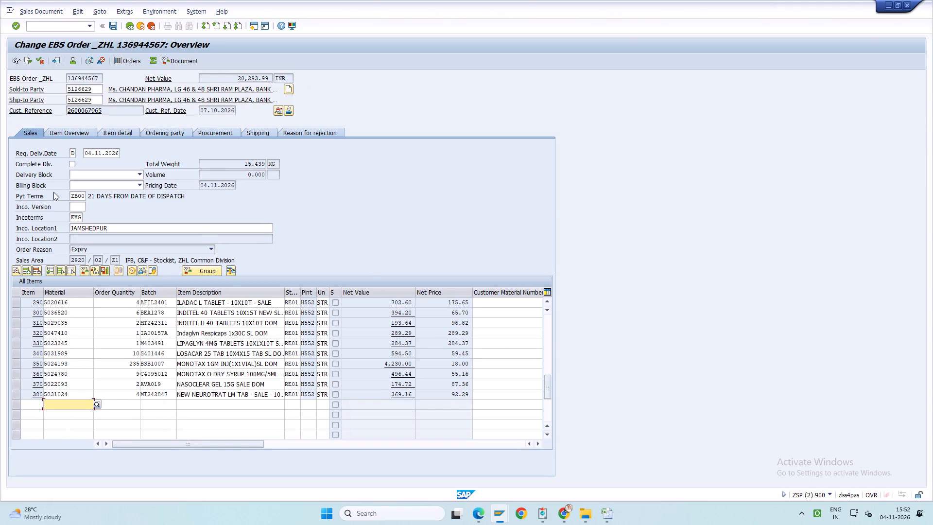
key("alt+Tab")
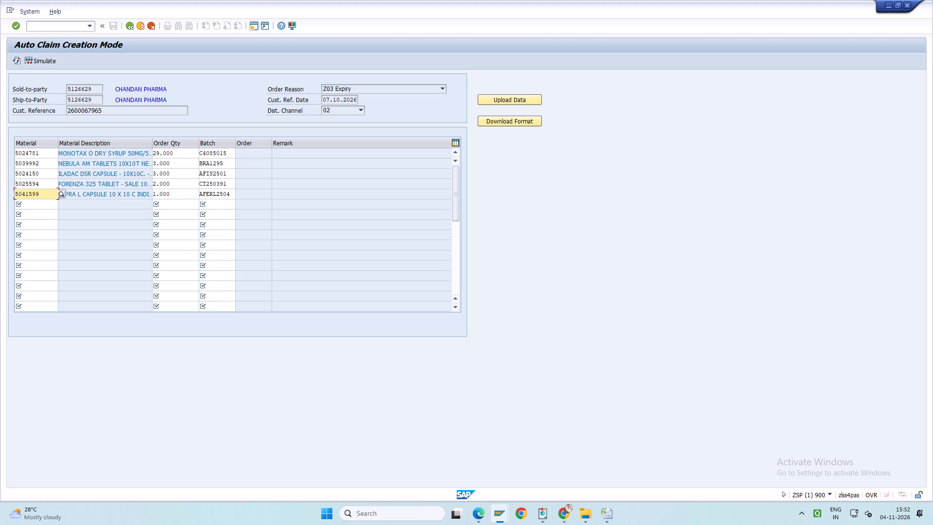
Copy the claim's five lines, from material to batch, into Sheet1 of the CHANDAN PHARMA workbook starting at cell K29.
key("ctrl+y")
left_click_drag(39, 151, 56, 165)
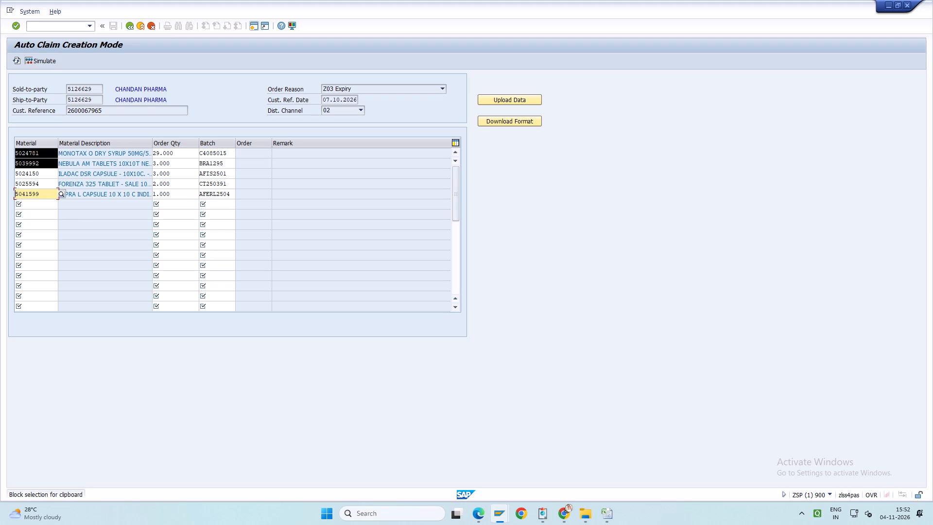
left_click_drag(56, 165, 208, 193)
key("ctrl+c")
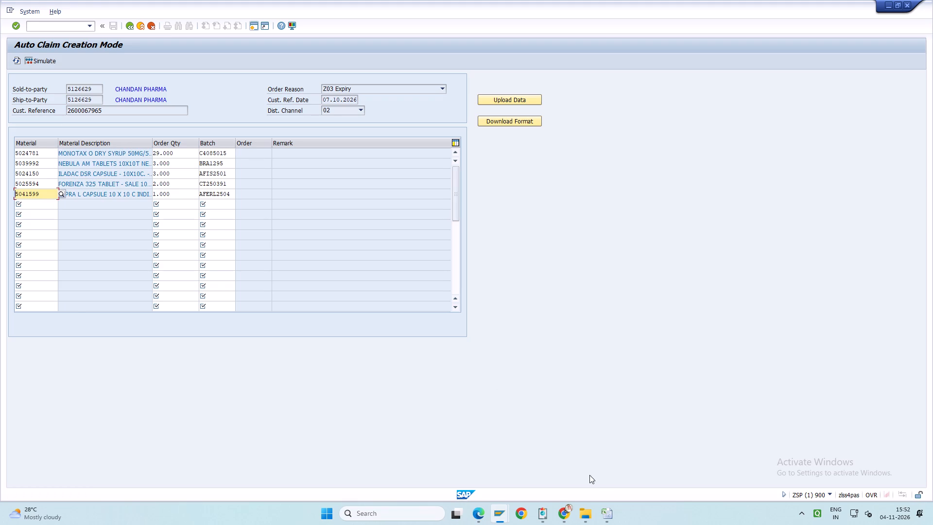
left_click(607, 524)
left_click(578, 480)
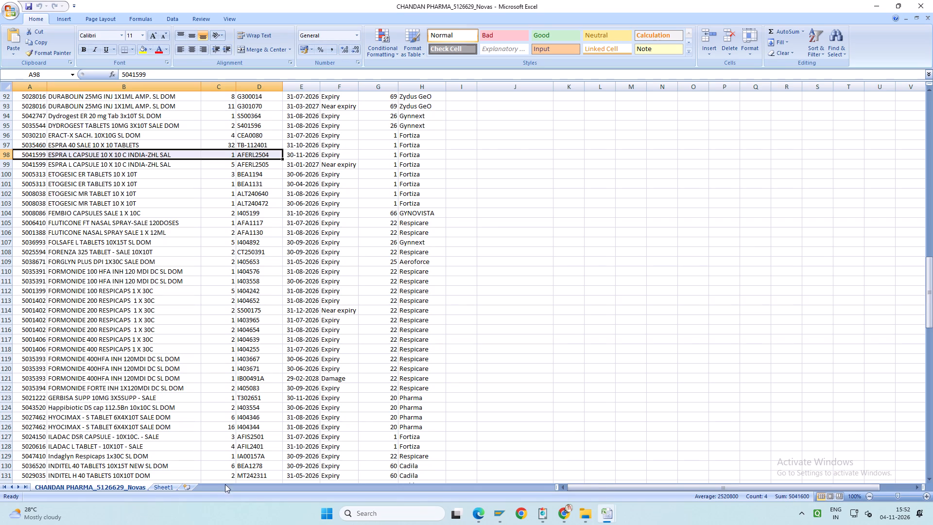
left_click(177, 487)
left_click(343, 371)
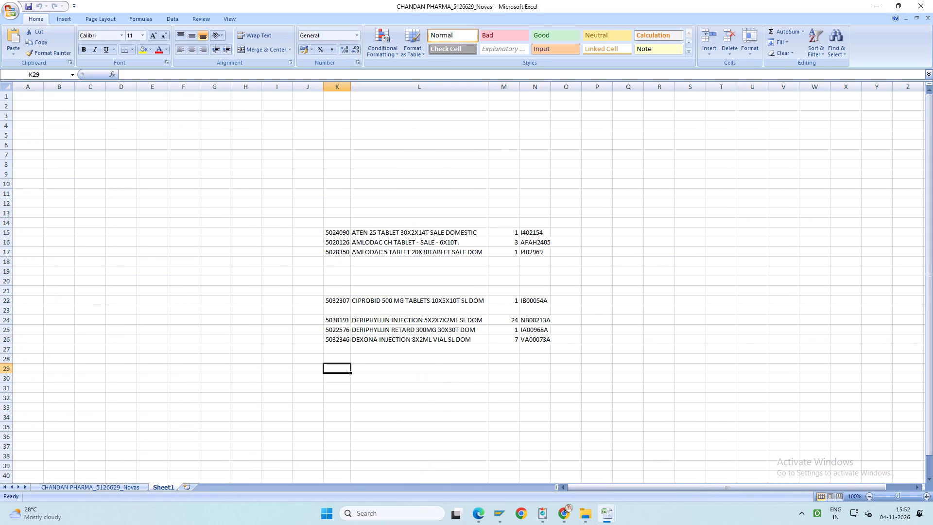
key("ctrl+v")
Clear the older item rows in K15:N26 of Sheet1 and return to the CHANDAN PHARMA_5126629_Novas sheet.
left_click_drag(333, 232, 425, 341)
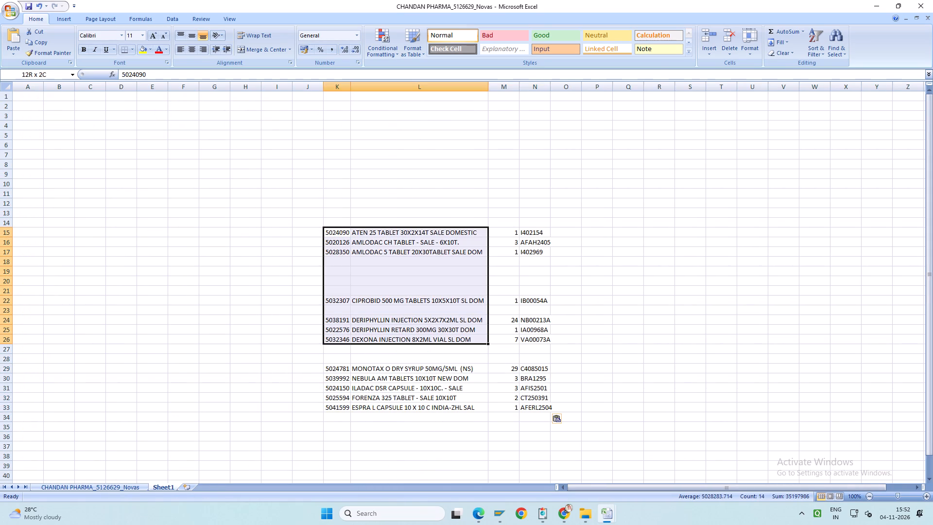
left_click_drag(425, 341, 530, 341)
key("Delete")
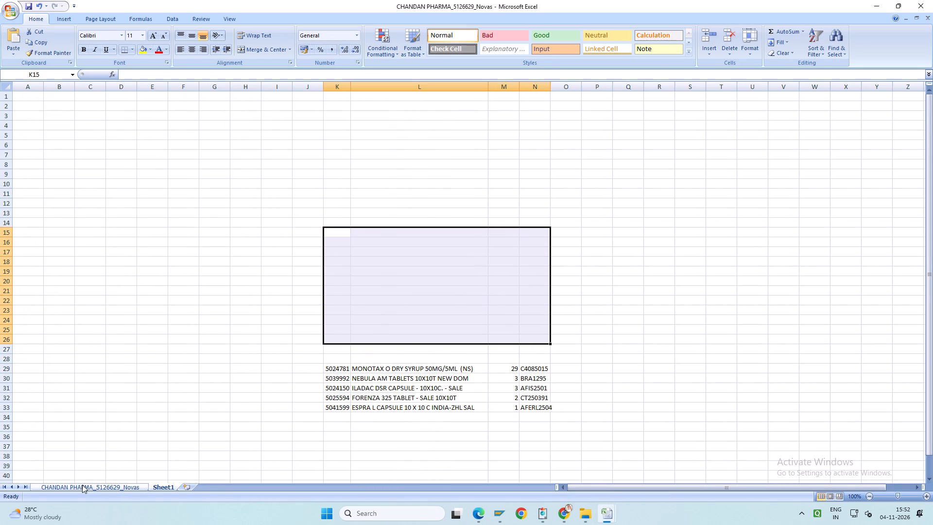
left_click(80, 485)
Simulate the auto claim in SAP with Desktop as the file path, and generate the claim order.
left_click(503, 512)
left_click(414, 466)
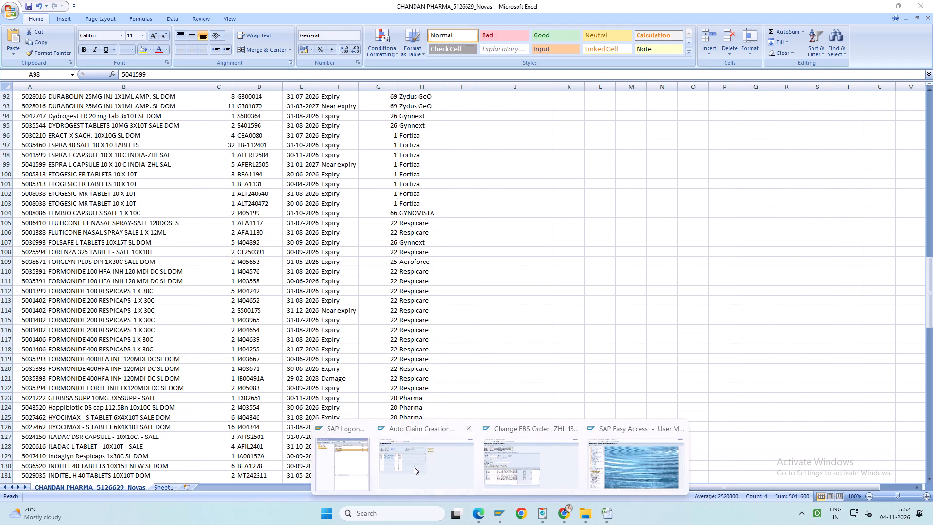
left_click(47, 59)
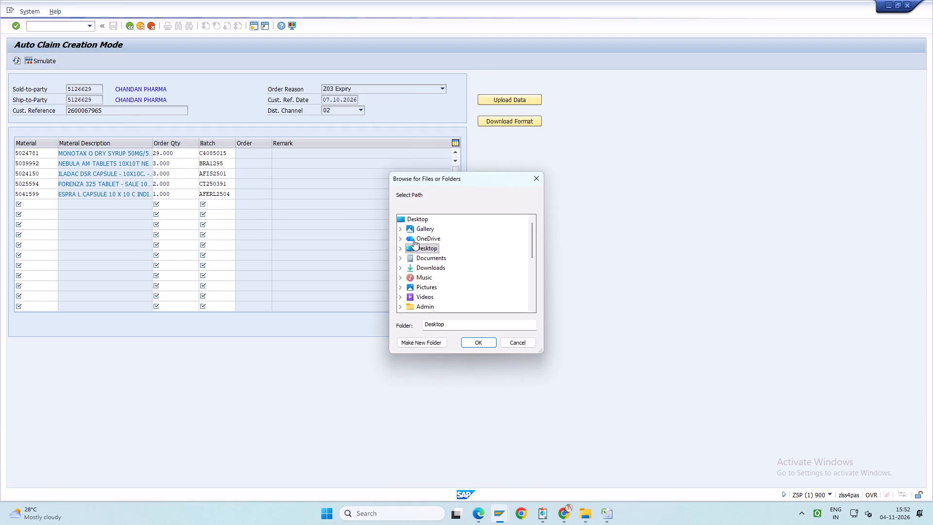
left_click(413, 217)
left_click(478, 342)
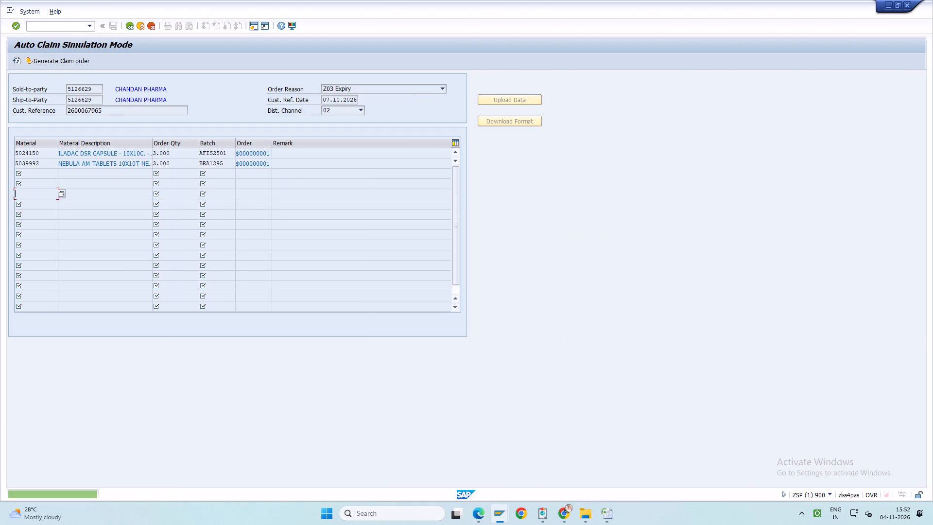
left_click(56, 57)
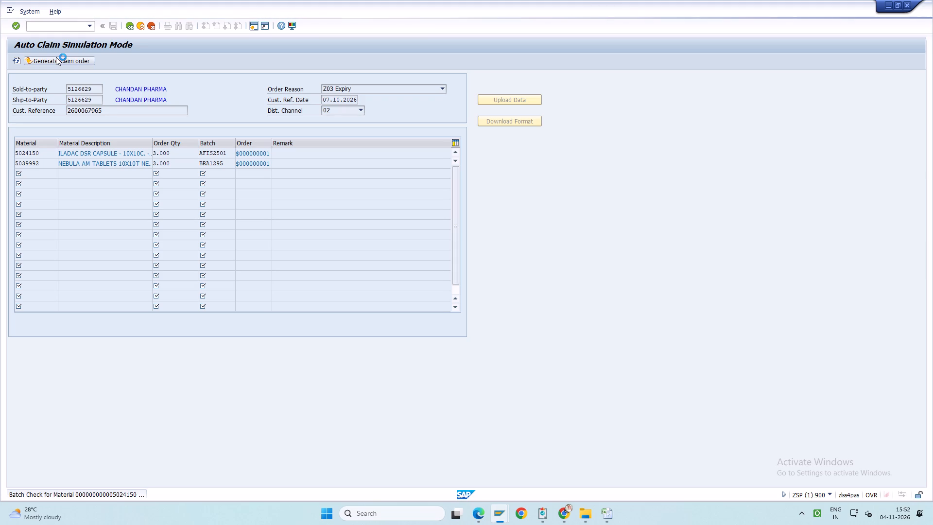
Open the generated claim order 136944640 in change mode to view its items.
left_click(88, 24)
left_click(86, 49)
key("Return")
key("Return")
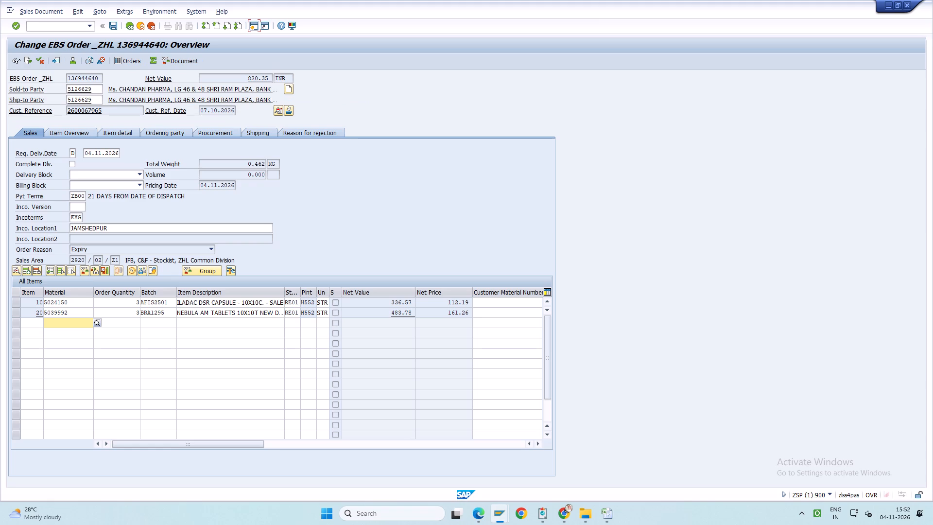
left_click(87, 27)
left_click(86, 40)
key("Return")
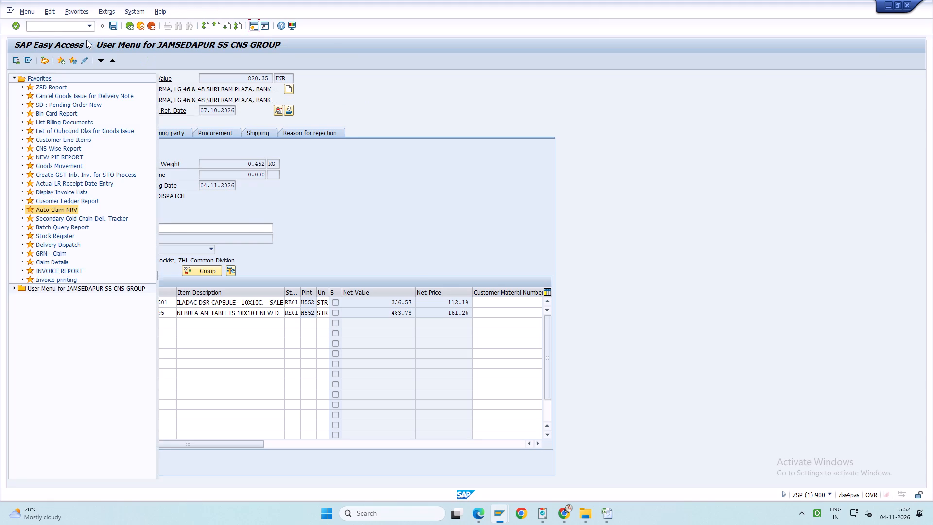
key("Return")
key("space")
key("Down")
key("Return")
key("Tab")
type("Z03")
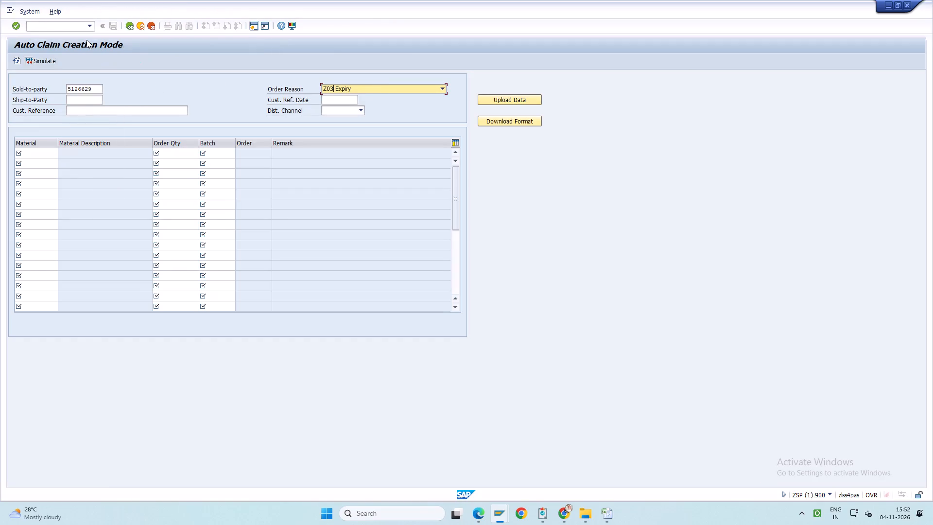
key("Tab")
key("space")
key("Down")
key("Return")
key("Tab")
key("space")
key("Down")
key("Return")
key("Tab")
key("space")
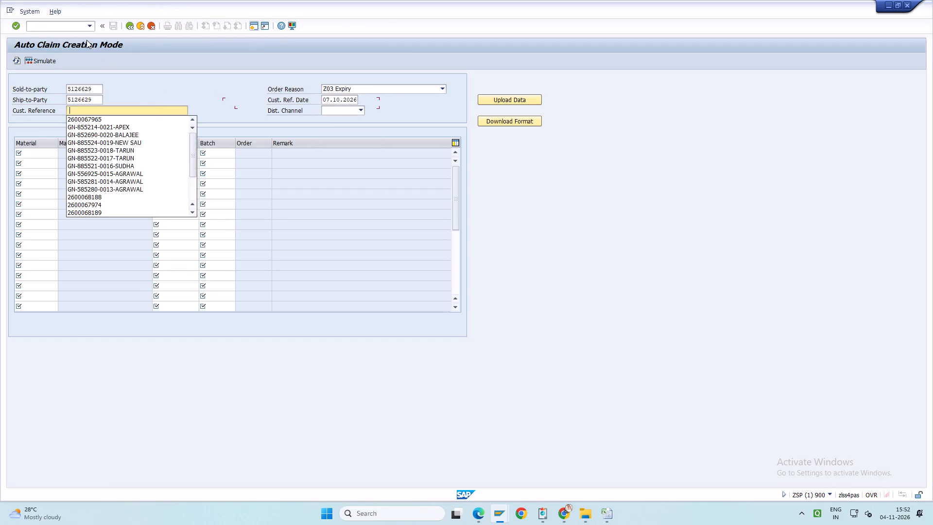
key("Down")
key("Return")
key("Tab")
type("02")
key("Return")
key("alt+Tab")
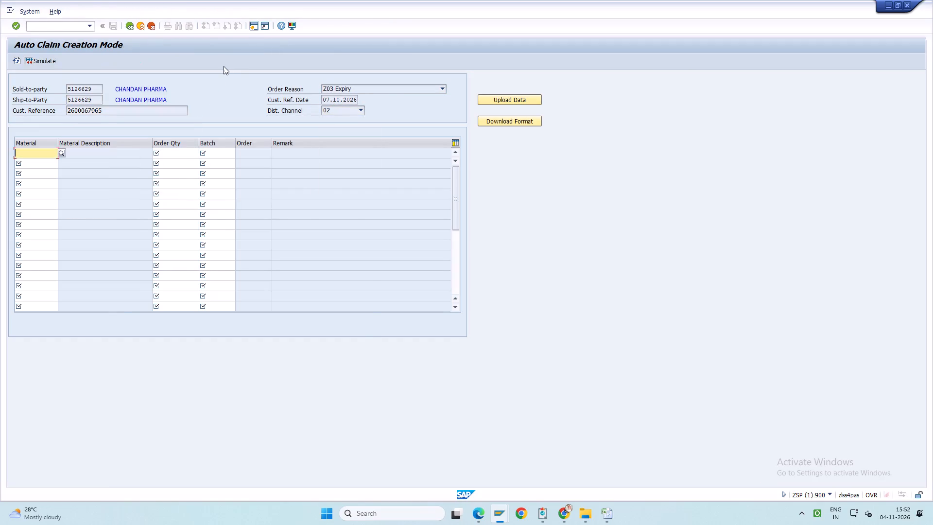
key("alt+Tab")
key("alt+Tab")
key("alt+Tab")
key("alt+Tab")
key("alt+Tab")
key("alt+Tab")
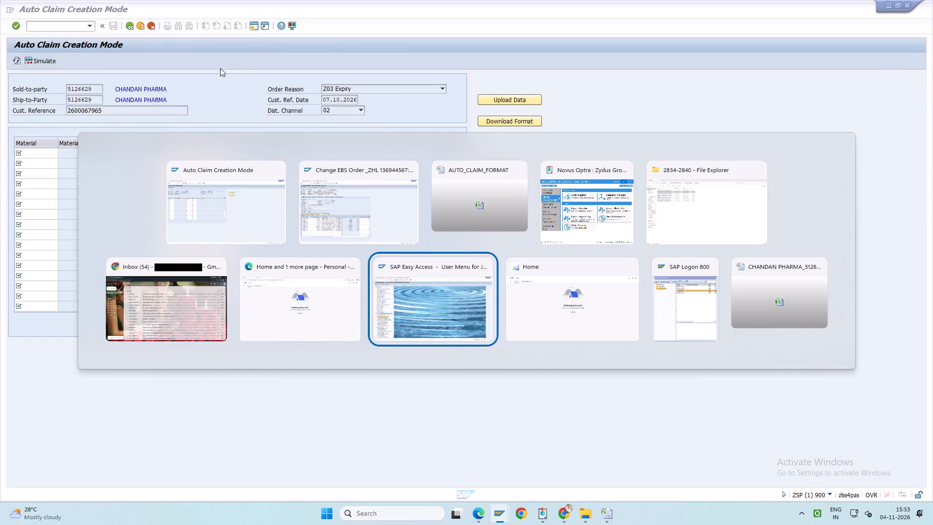
left_click(91, 22)
left_click(84, 44)
key("Return")
key("Return")
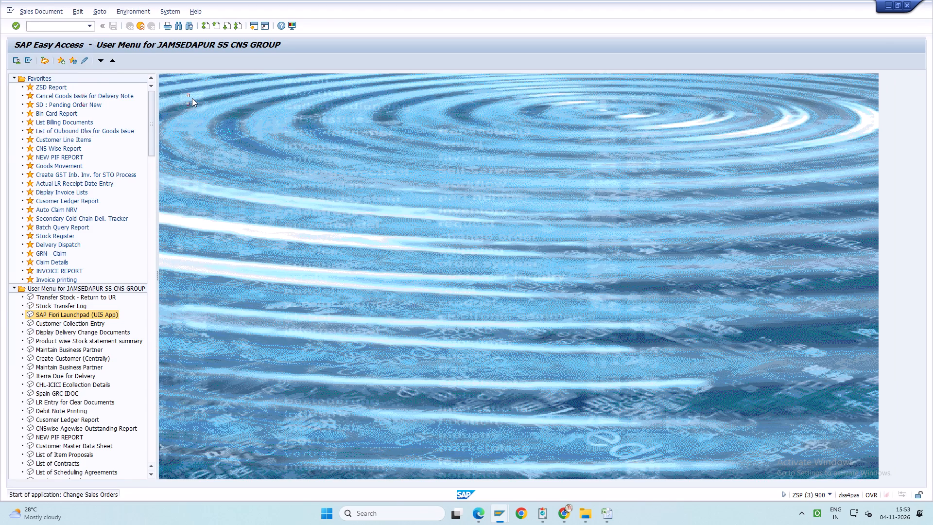
key("Return")
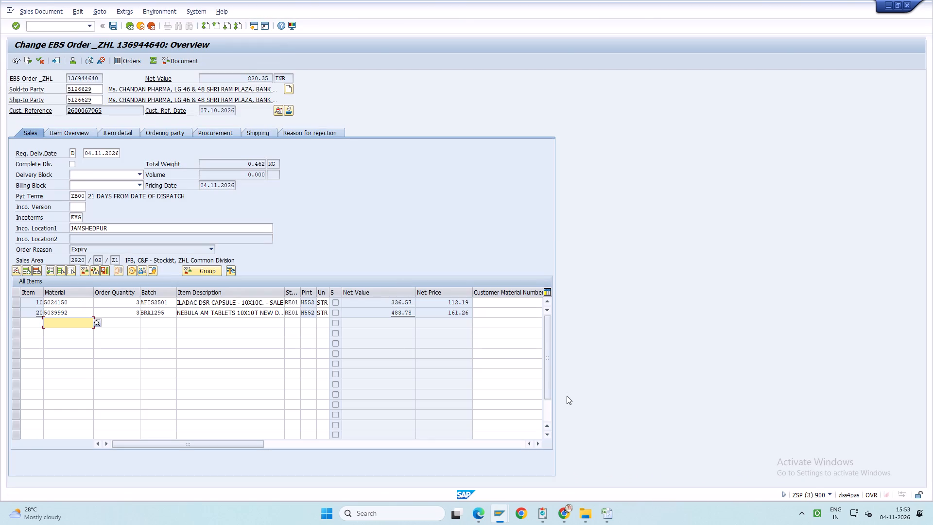
Clear the ILADAC DSR CAPSULE and NEBULA AM TABLETS entries from the item list in Sheet1 of the workbook.
left_click(606, 510)
left_click(578, 465)
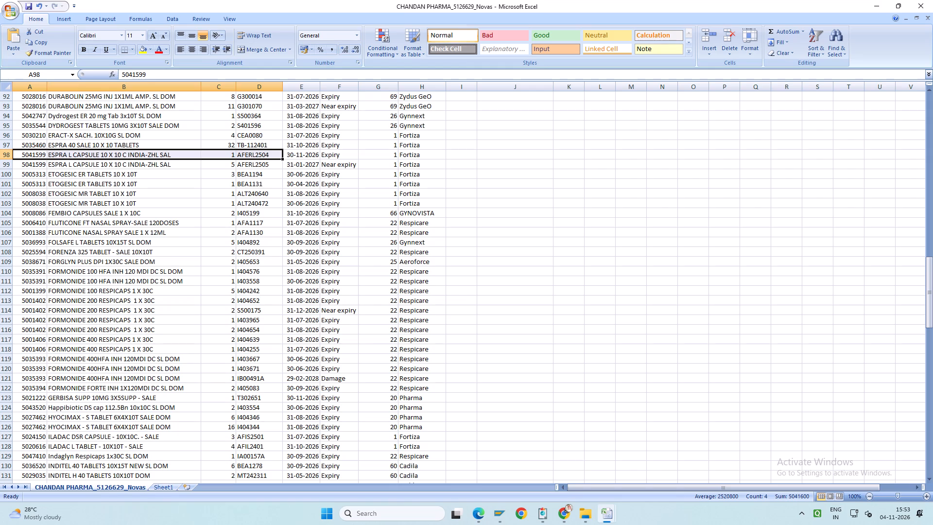
left_click(163, 485)
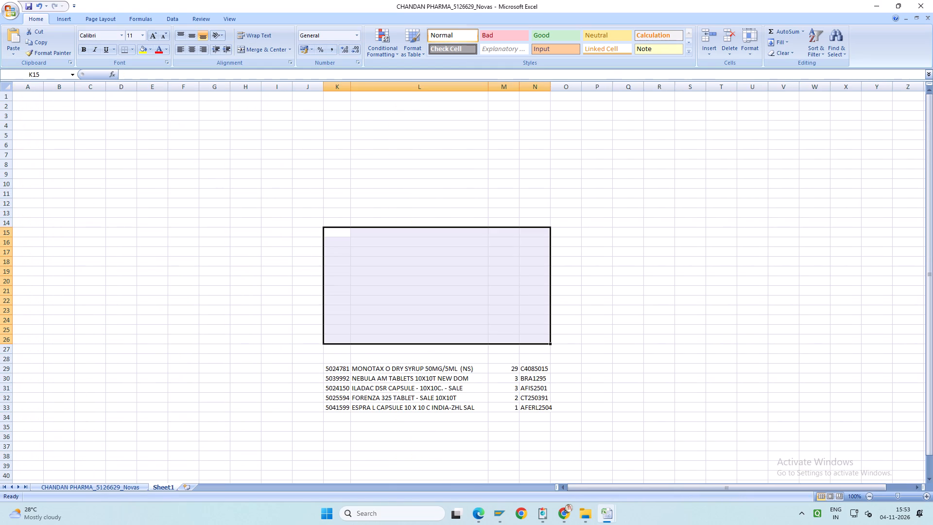
left_click_drag(334, 388, 492, 387)
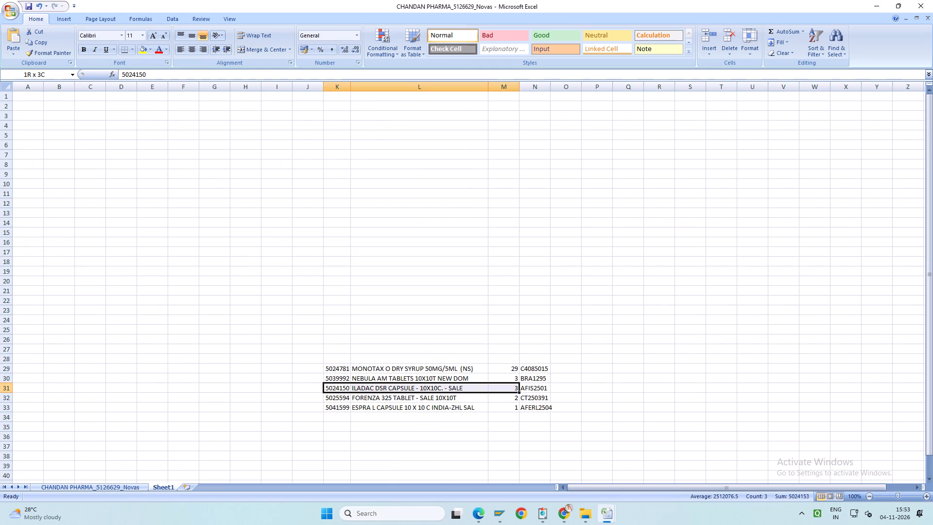
left_click_drag(492, 387, 529, 387)
key("Delete")
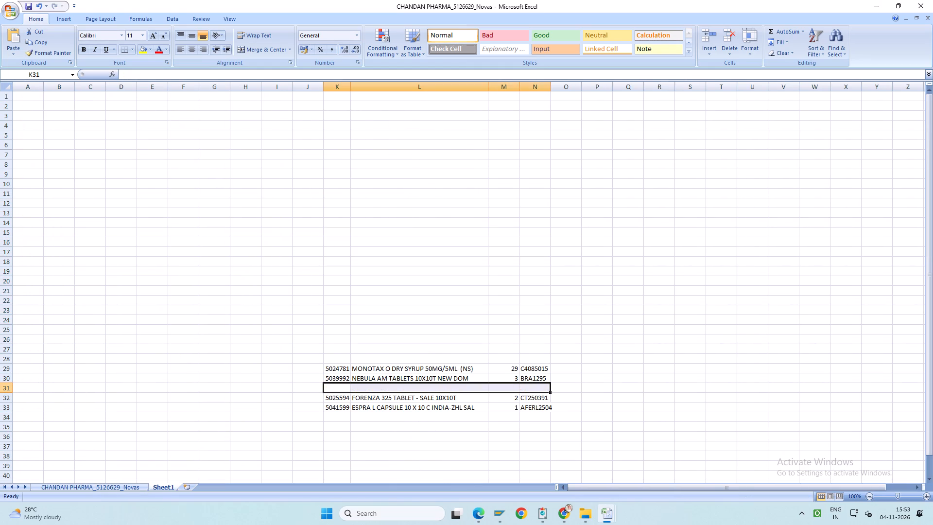
left_click_drag(336, 379, 527, 376)
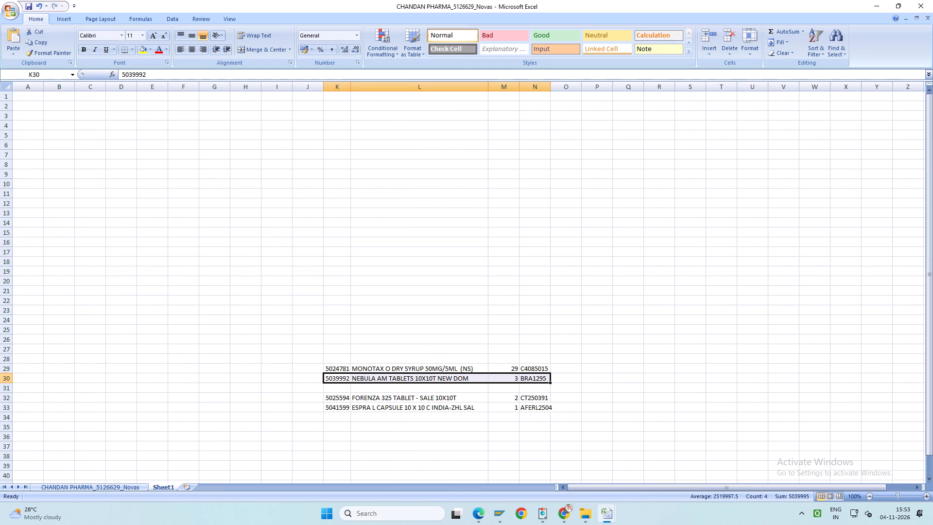
key("Delete")
Copy the remaining MONOTAX O, FORENZA 325 and ESPRA L rows from Sheet1 into the item grid of the SAP auto claim.
left_click_drag(334, 370, 493, 407)
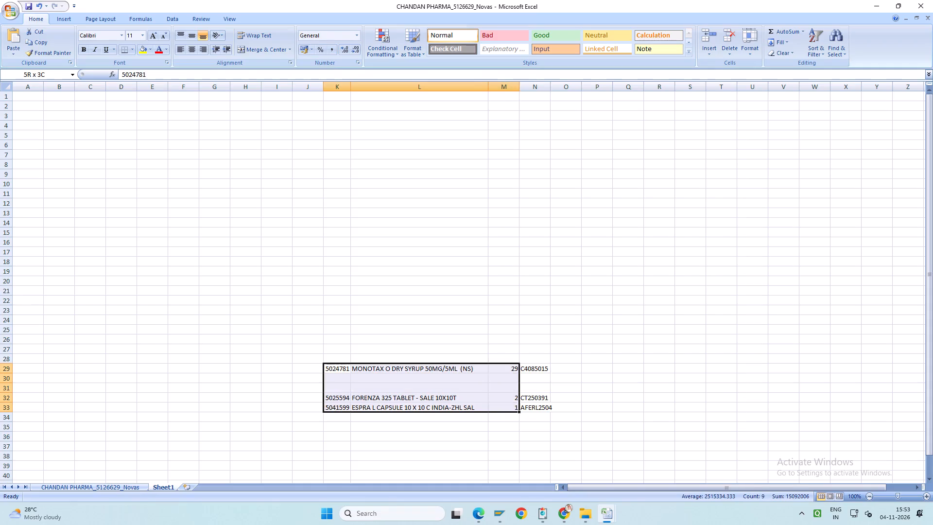
left_click_drag(493, 407, 527, 408)
key("ctrl+c")
key("alt+Tab")
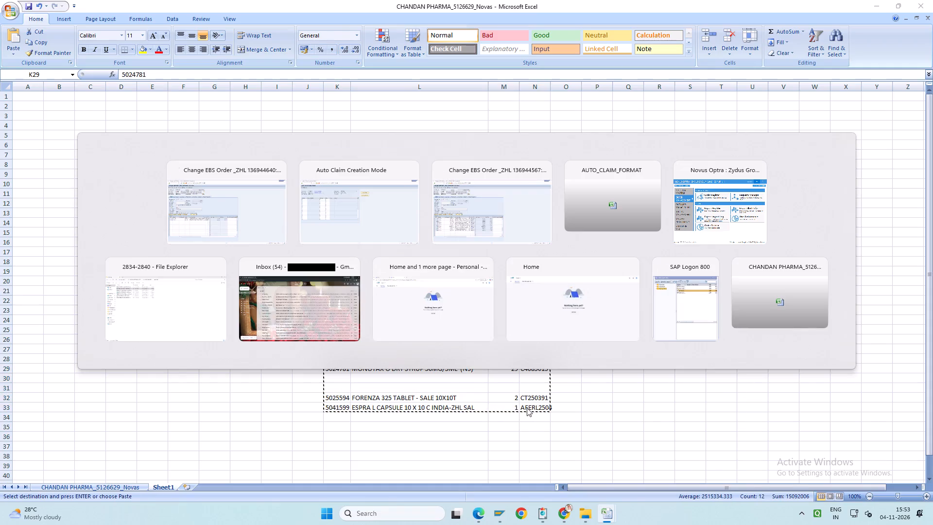
key("alt+Tab")
key("ctrl+v")
key("ctrl+Return")
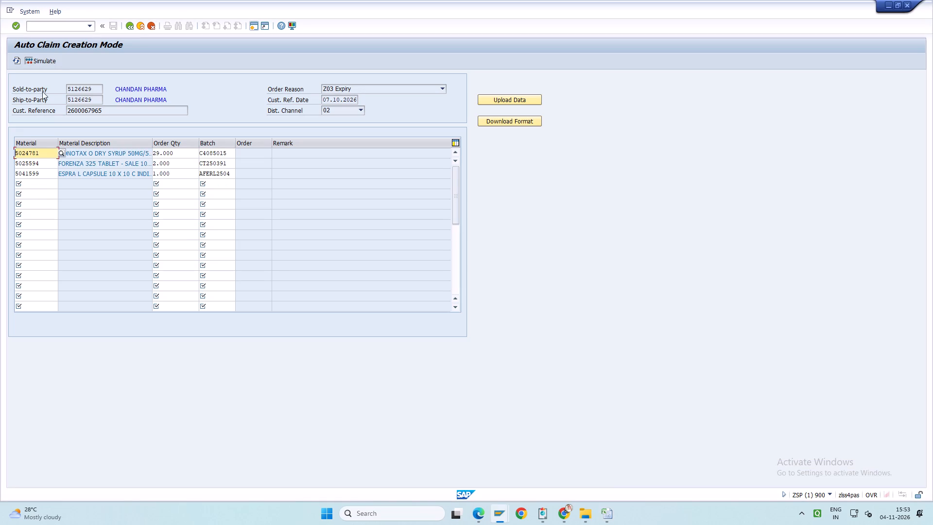
Simulate the auto claim with the three items and generate its claim order.
left_click(49, 62)
left_click(49, 62)
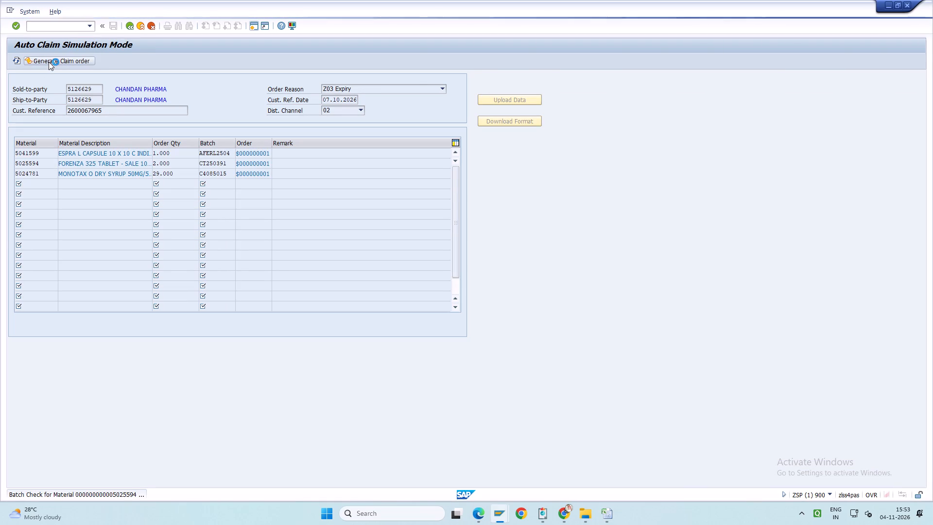
left_click(88, 24)
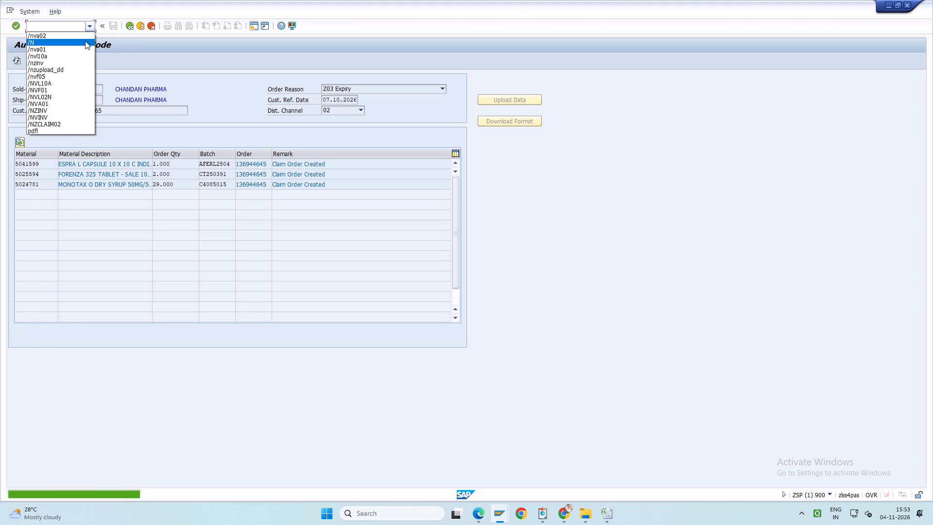
left_click(88, 37)
key("Return")
key("Return")
key("Return")
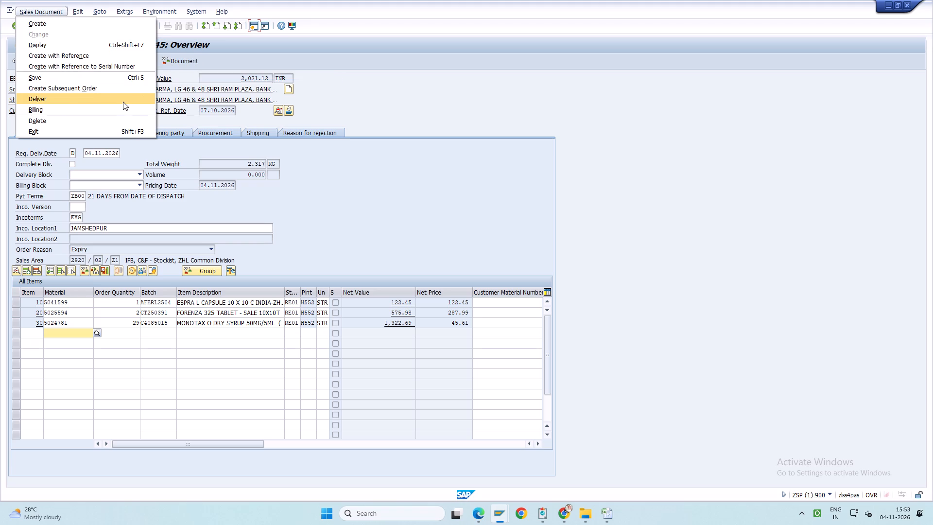
left_click(123, 102)
left_click(183, 63)
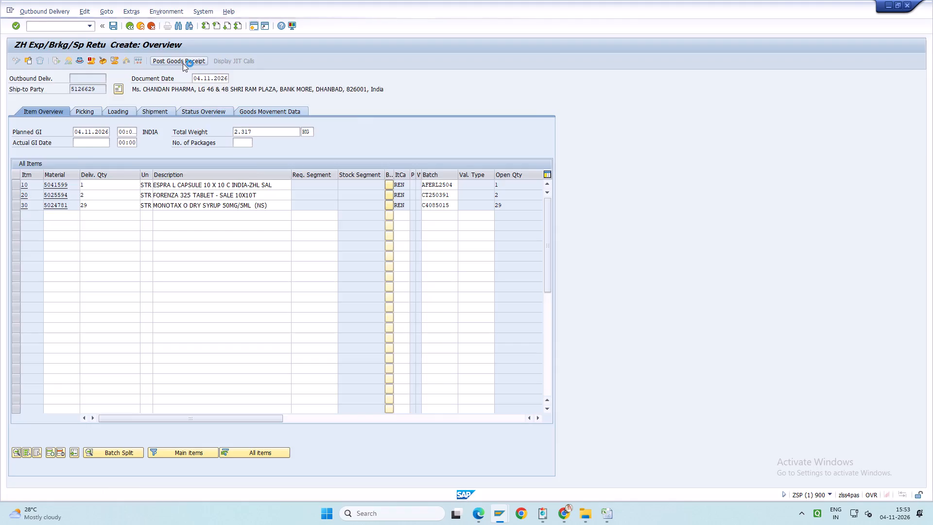
In the SAP session showing order 136944640, create and save the VF01 billing document for the delivery of order 136944645.
key("alt+Tab")
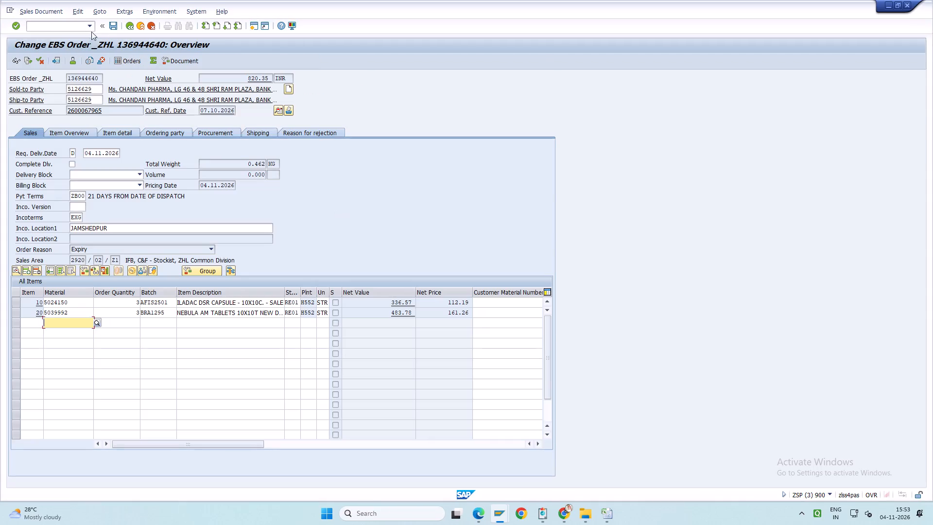
left_click(88, 27)
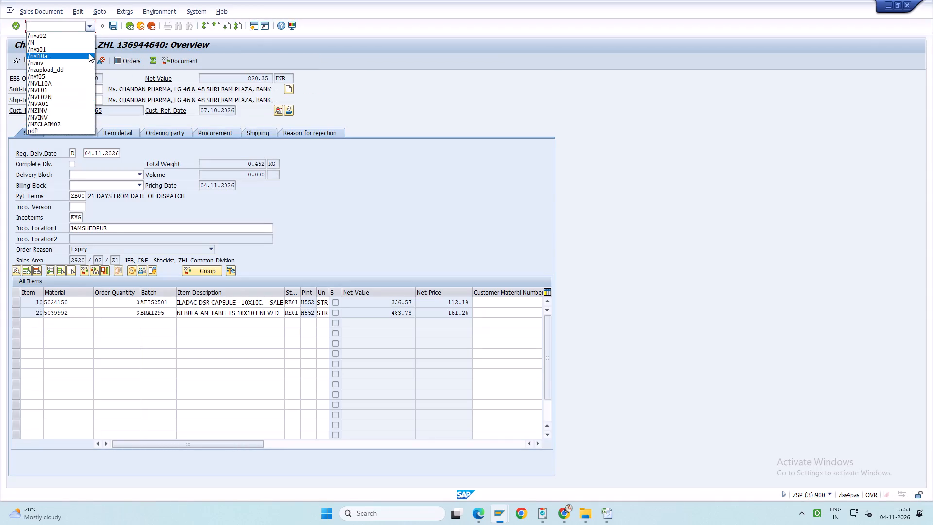
left_click(86, 87)
key("Return")
key("Return")
key("Return")
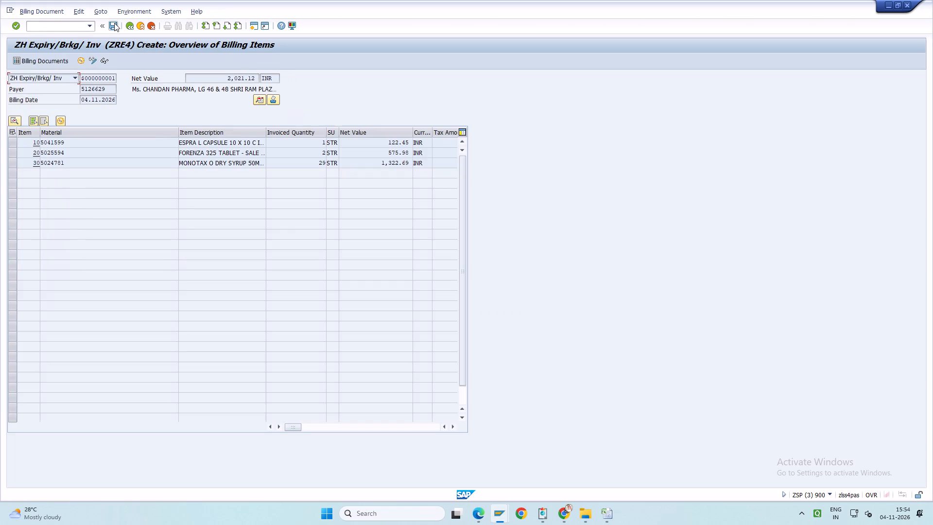
left_click(114, 23)
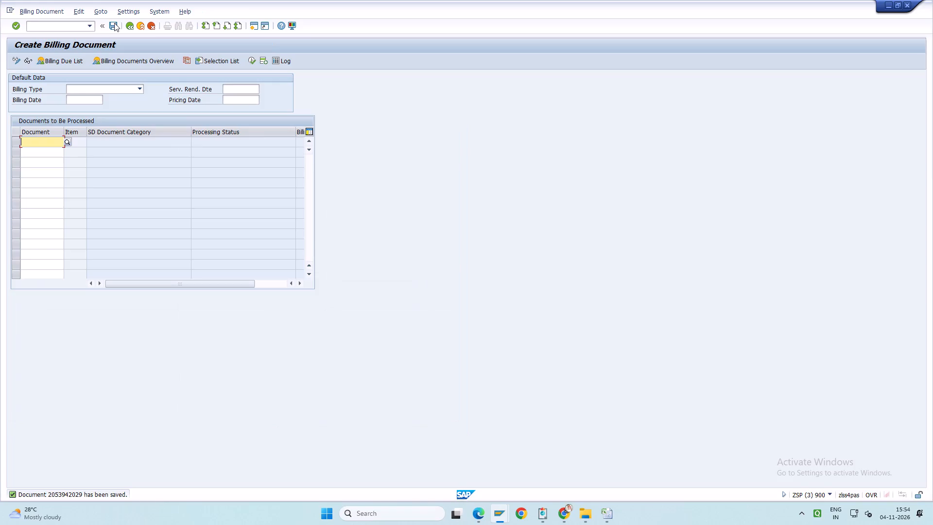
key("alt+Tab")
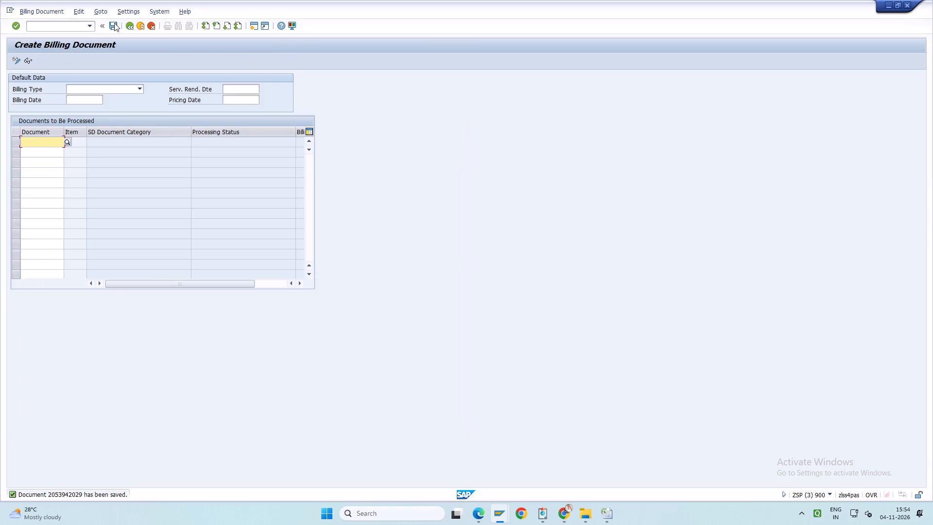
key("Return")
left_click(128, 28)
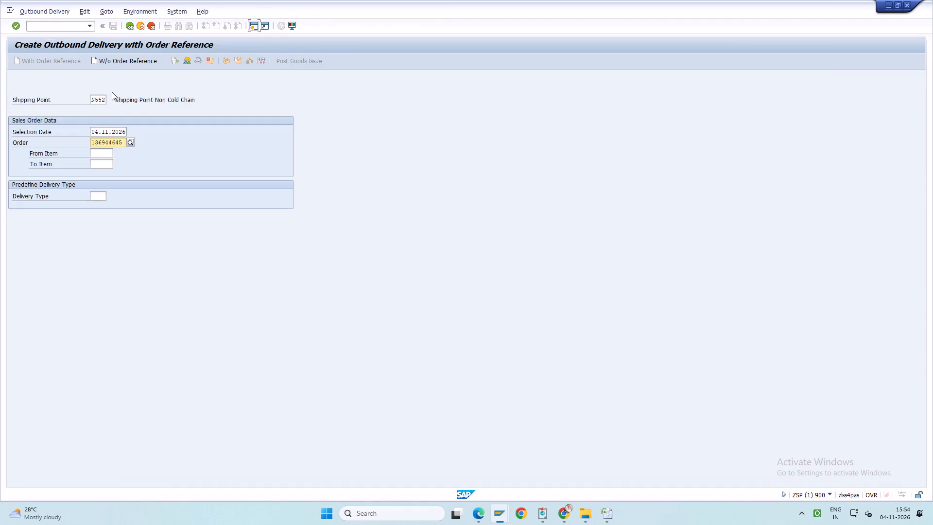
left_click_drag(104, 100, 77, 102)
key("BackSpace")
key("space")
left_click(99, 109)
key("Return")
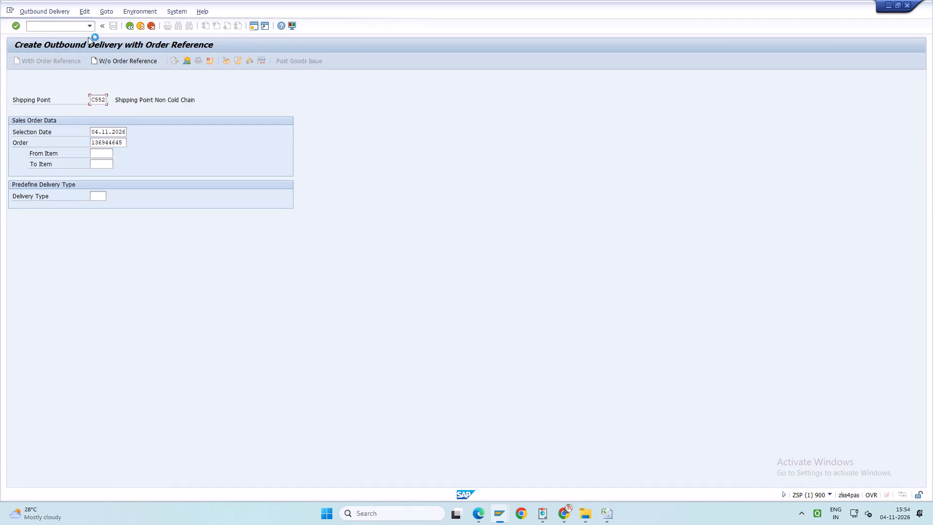
double_click(89, 27)
left_click(88, 44)
key("Return")
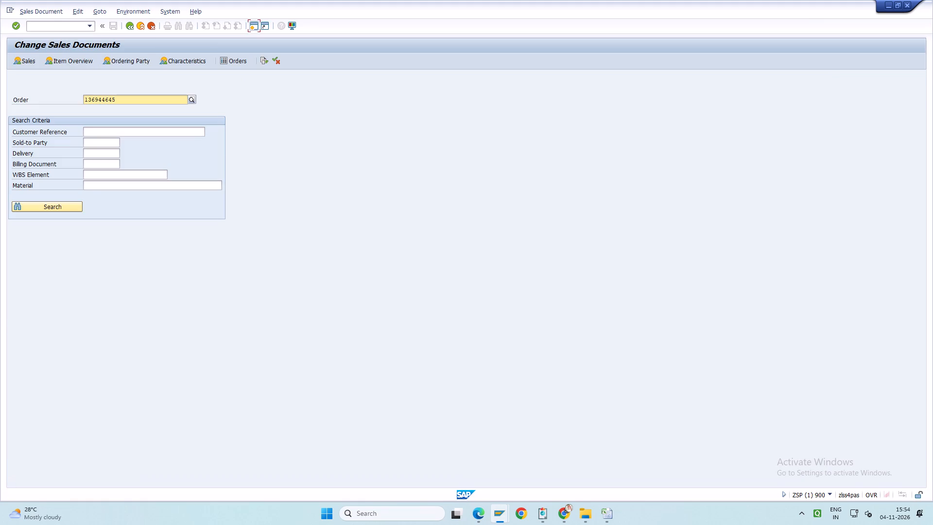
left_click(124, 100)
key("BackSpace")
key("0")
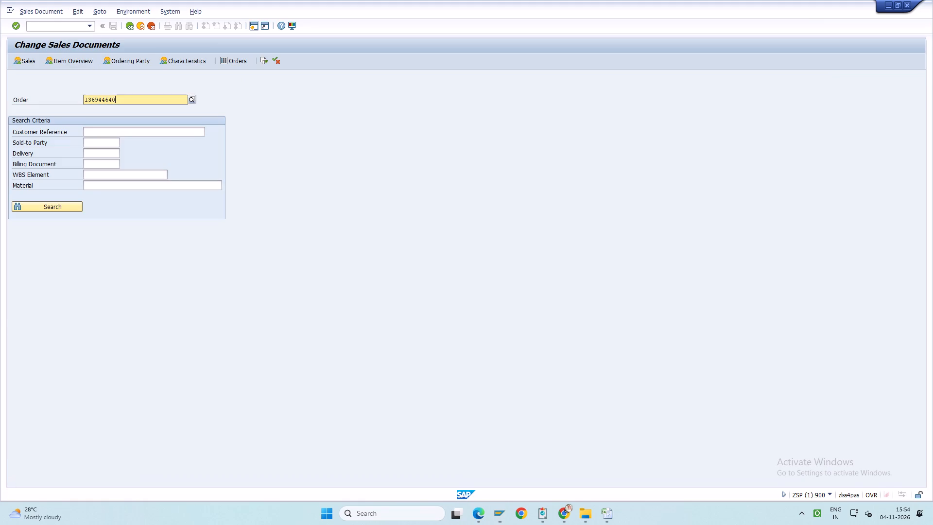
key("Return")
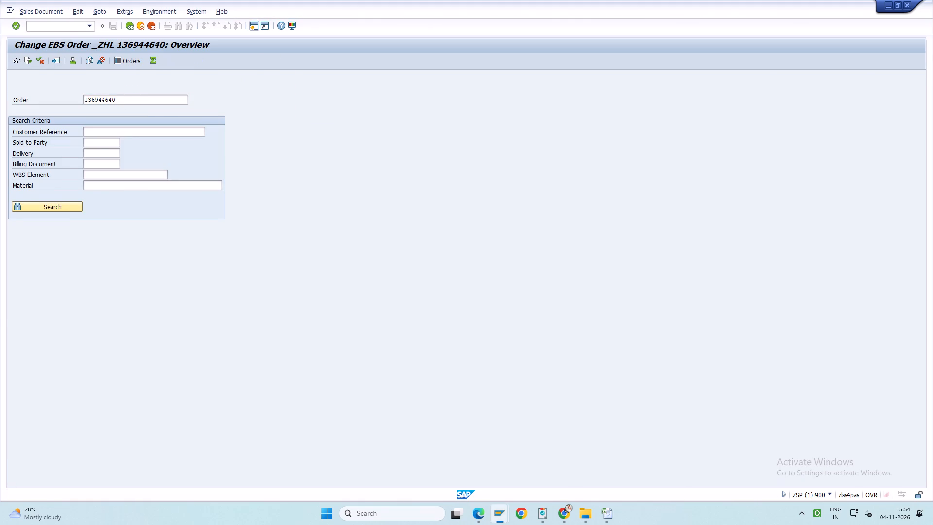
left_click(120, 100)
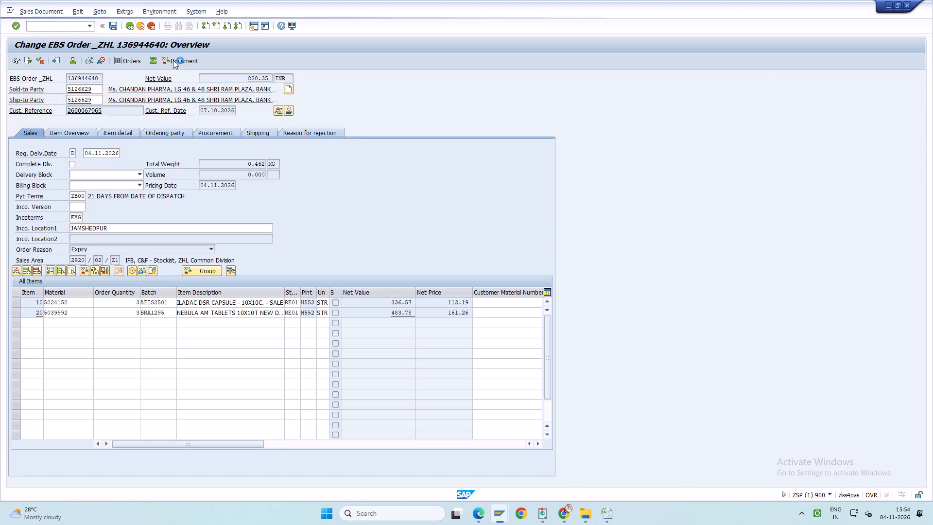
left_click(181, 60)
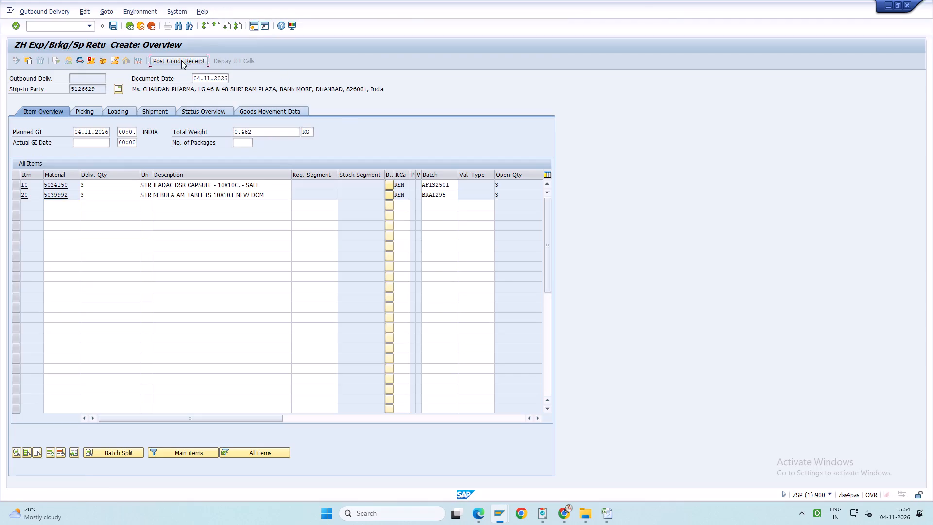
In the billing session, create and save the VF01 billing document for the delivery of order 136944640.
key("alt+Tab")
left_click(87, 27)
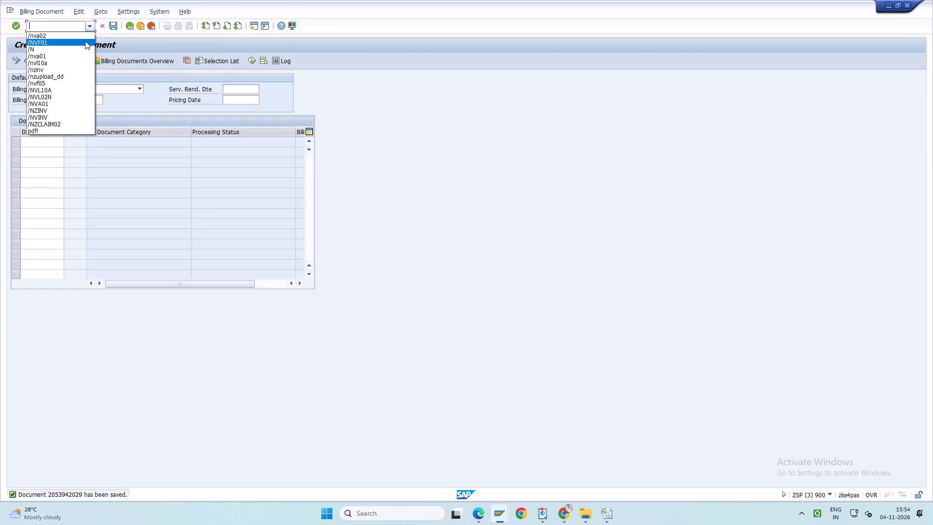
left_click(85, 42)
key("Return")
key("Return")
key("Return")
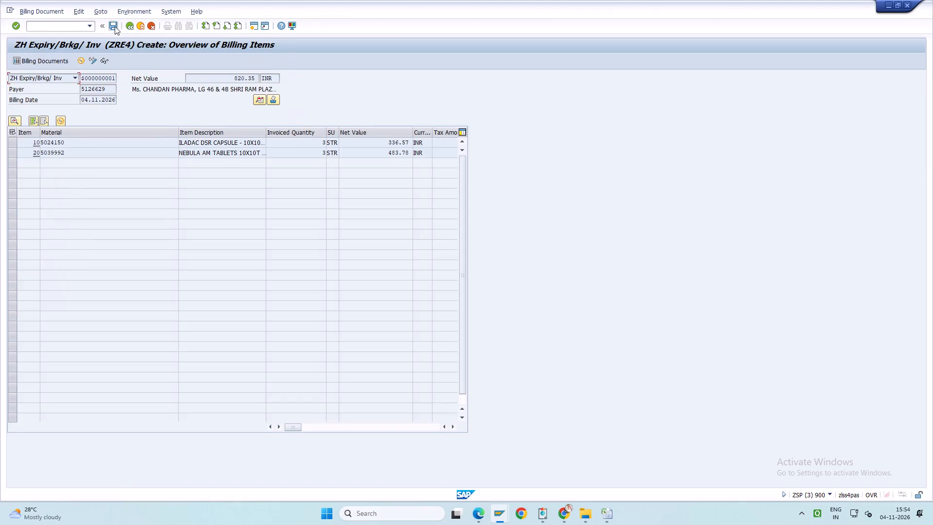
left_click(115, 26)
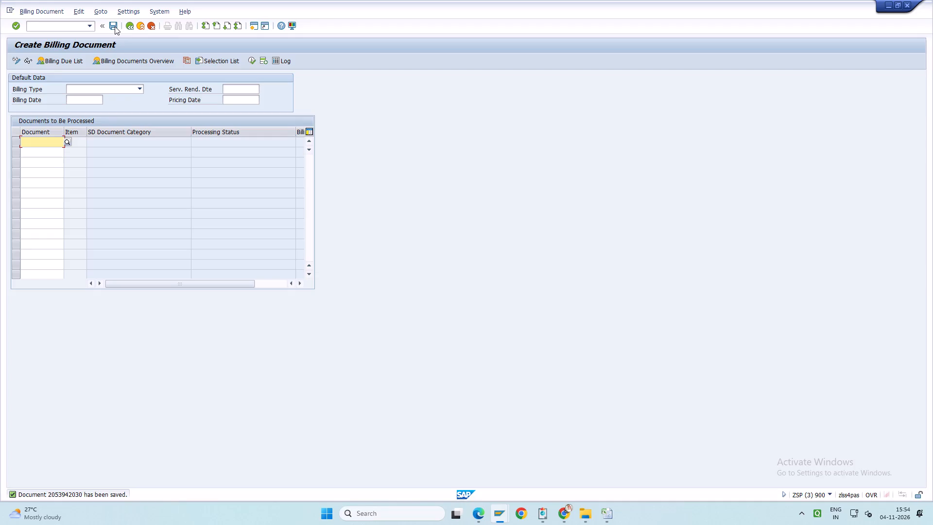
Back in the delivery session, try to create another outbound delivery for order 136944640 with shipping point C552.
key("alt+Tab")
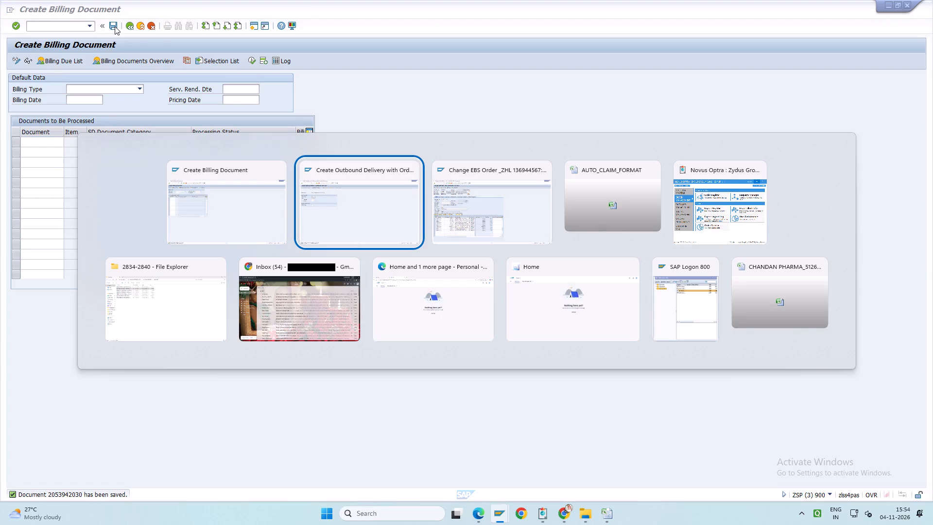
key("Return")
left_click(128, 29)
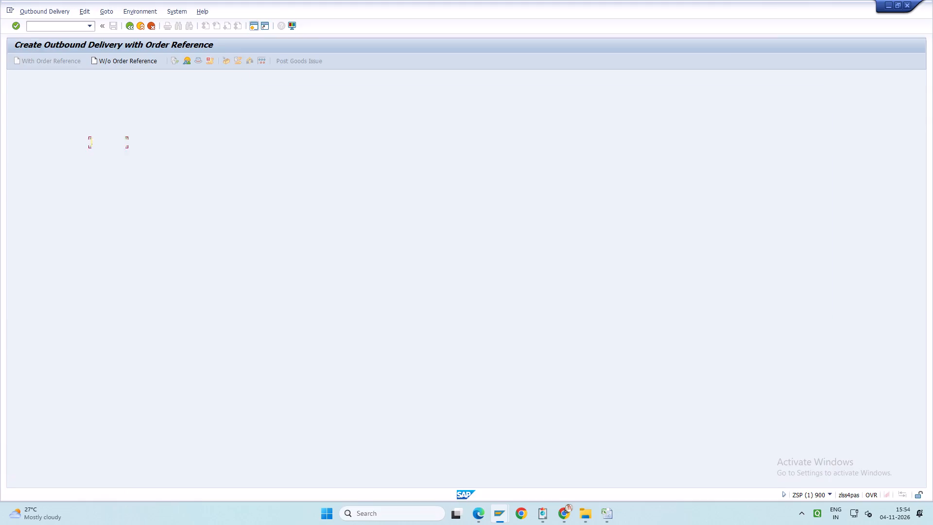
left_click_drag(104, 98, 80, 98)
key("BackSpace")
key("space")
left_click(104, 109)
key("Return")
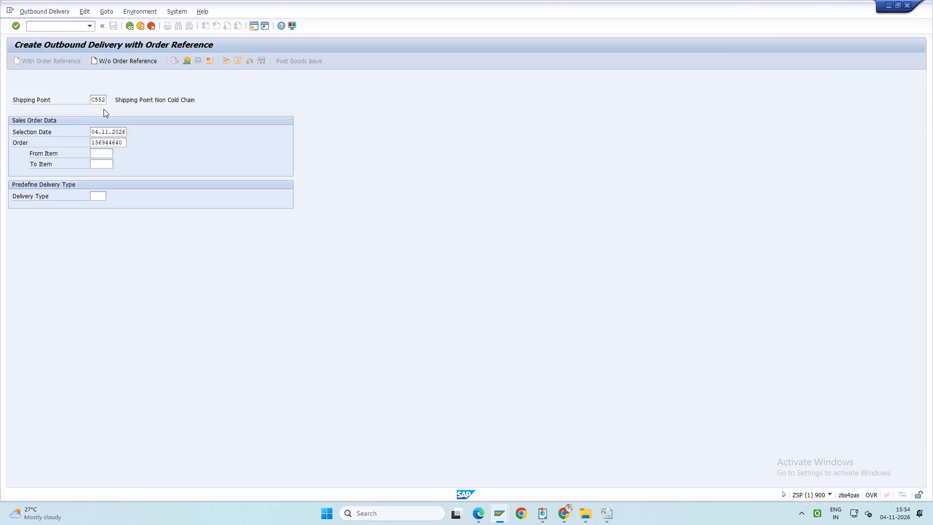
In the SAP session holding claim order 136944567, create its outbound delivery and post the goods receipt.
key("alt+Tab")
key("alt+Tab")
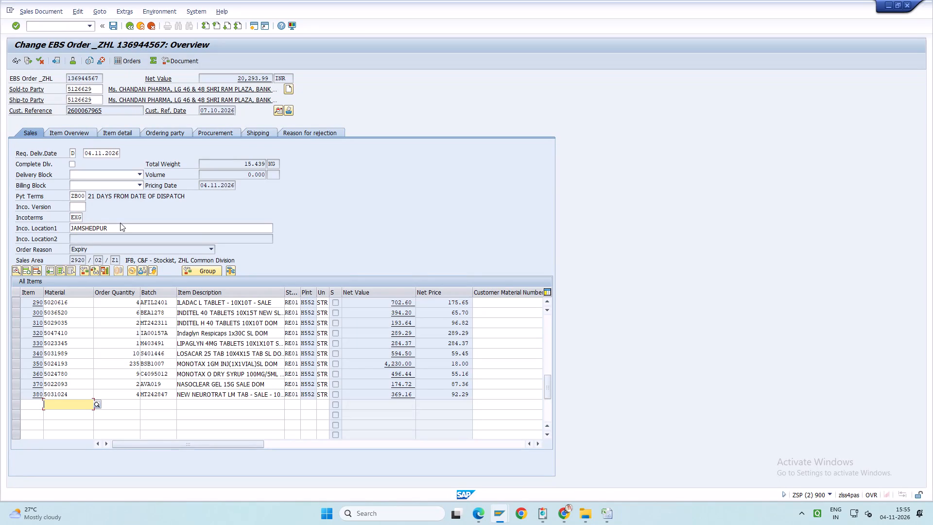
left_click(73, 100)
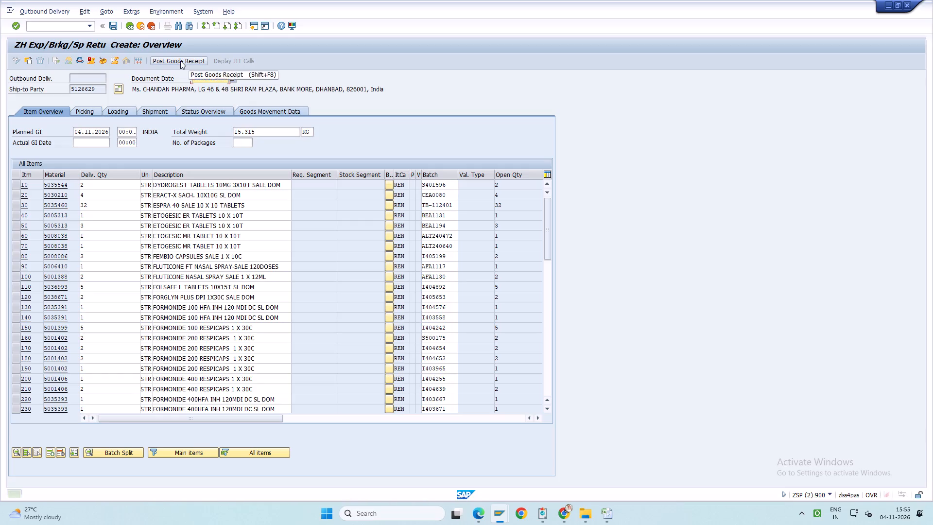
left_click(180, 61)
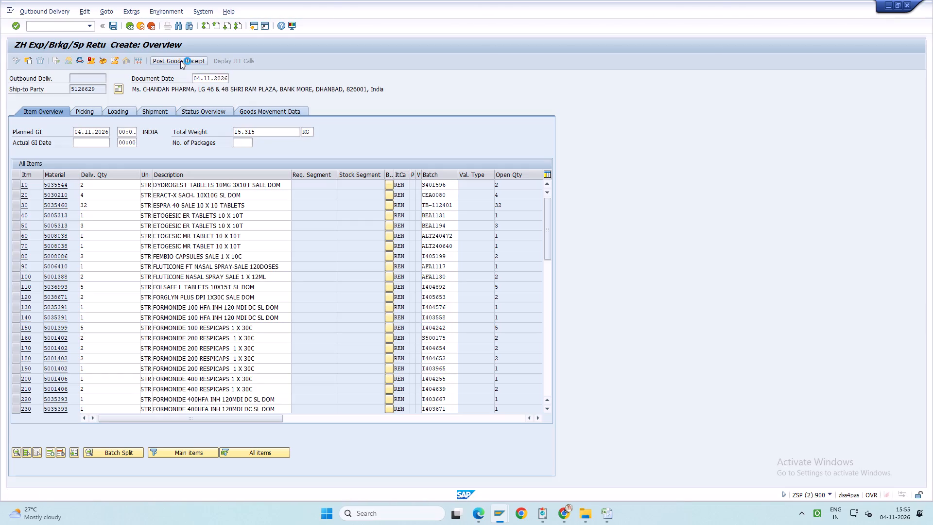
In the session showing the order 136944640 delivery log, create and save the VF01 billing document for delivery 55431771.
key("alt+Tab")
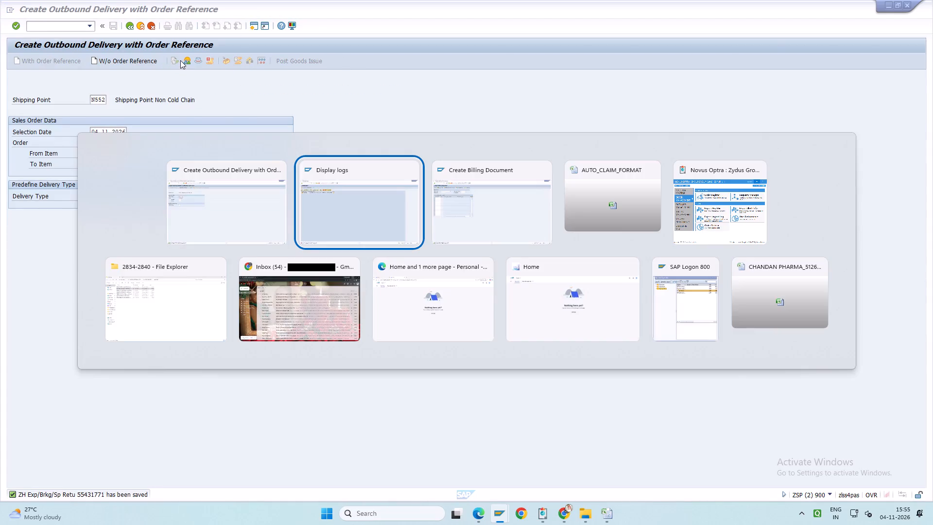
left_click(89, 30)
left_click(87, 39)
left_click(94, 24)
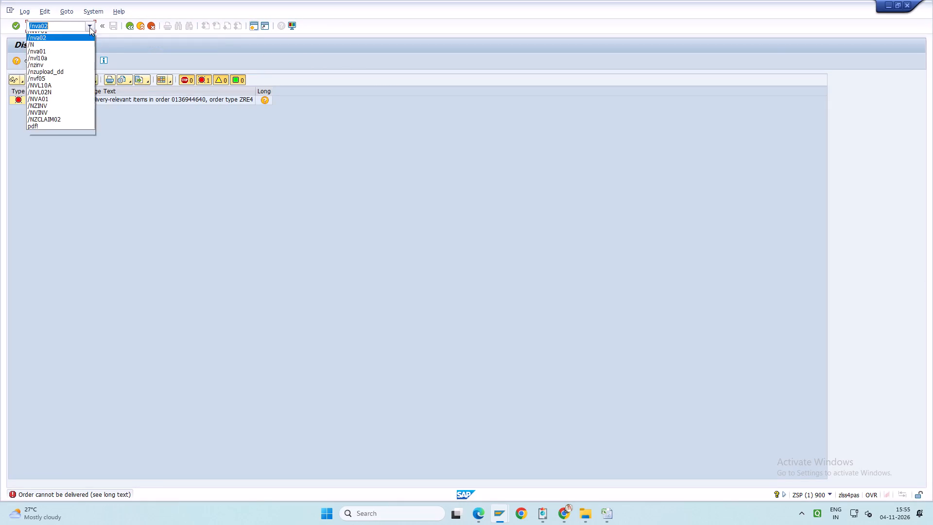
left_click(86, 35)
key("Return")
key("Return")
key("Return")
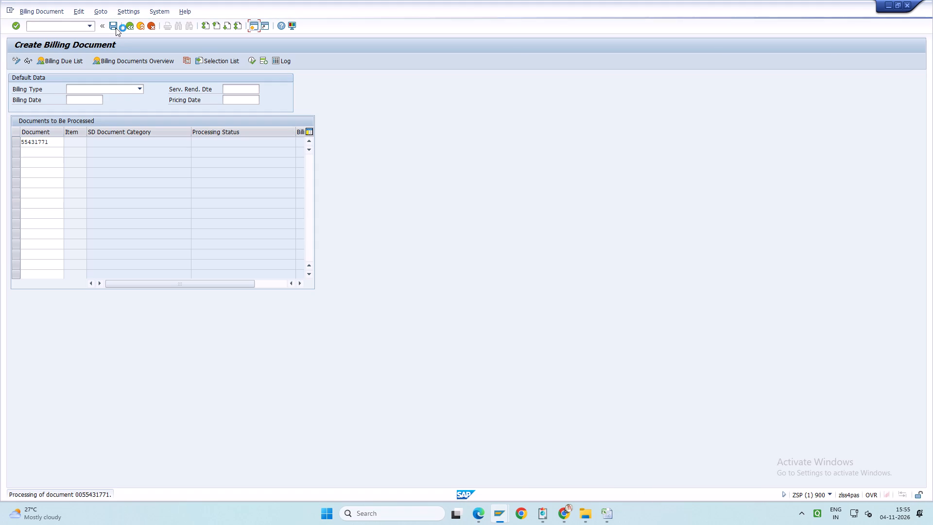
key("Page_Down")
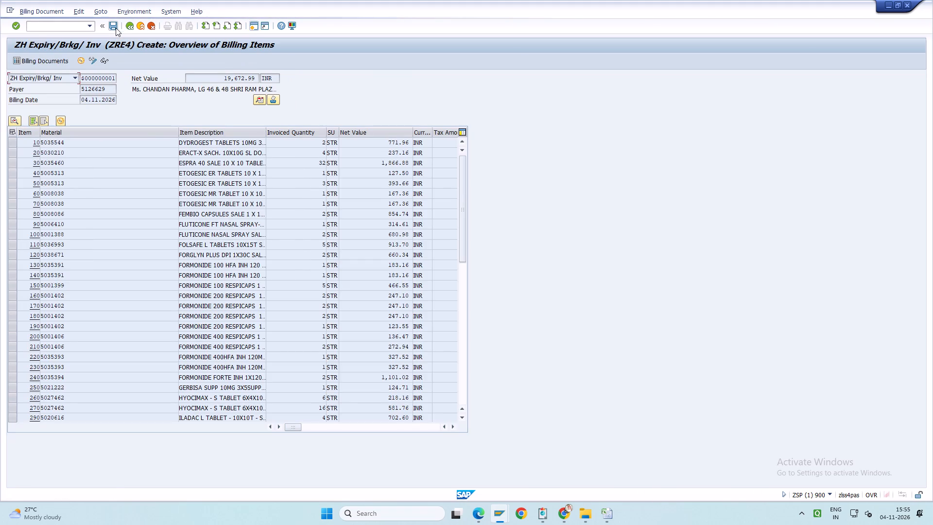
left_click(112, 25)
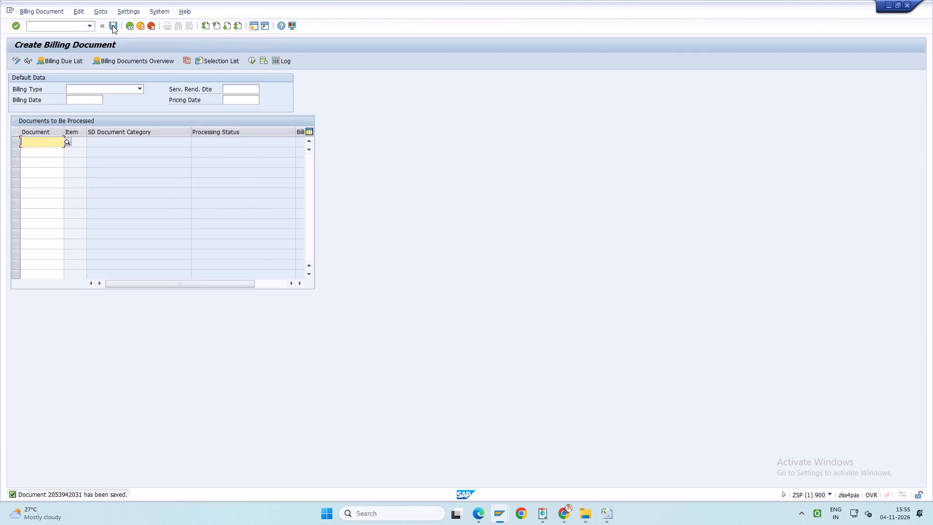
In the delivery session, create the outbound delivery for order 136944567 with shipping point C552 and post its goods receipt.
key("alt+Tab")
key("Return")
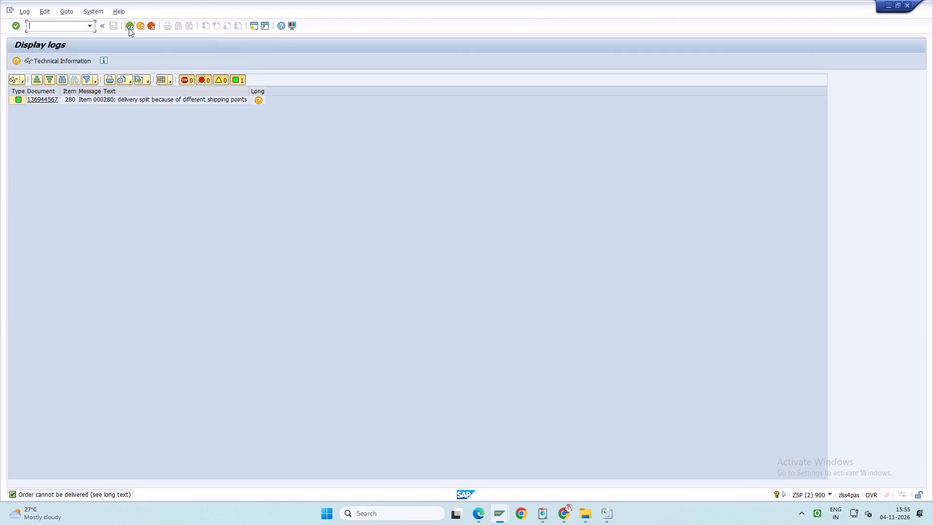
left_click(129, 28)
left_click_drag(104, 100, 87, 100)
key("BackSpace")
key("space")
left_click(104, 110)
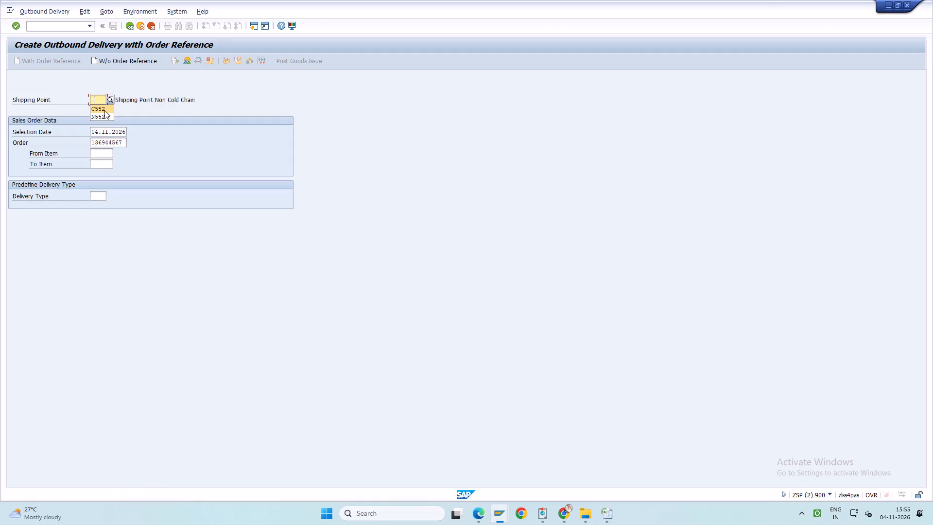
key("Return")
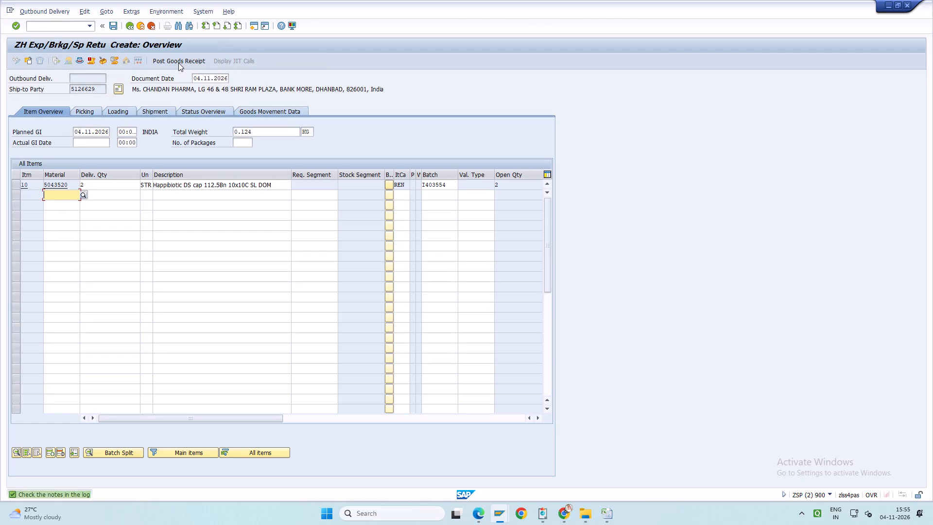
left_click(178, 63)
In the billing session, create and save the VF01 billing document for delivery 55431773.
key("alt+Tab")
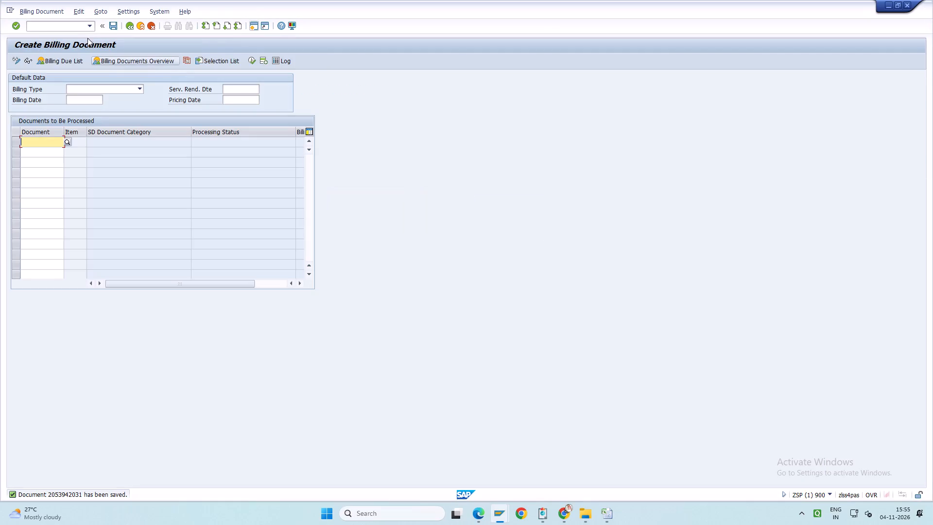
left_click(88, 28)
left_click(87, 37)
key("Return")
key("Return")
key("Return")
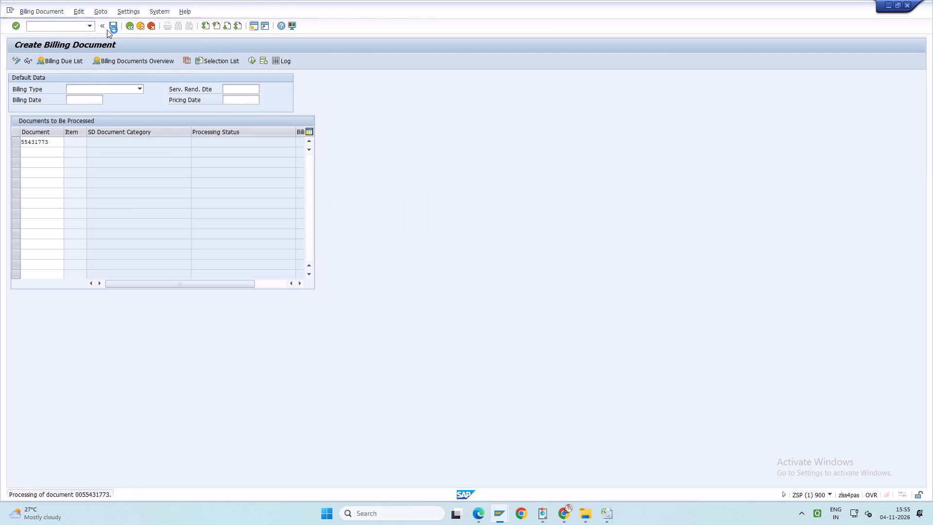
left_click(113, 25)
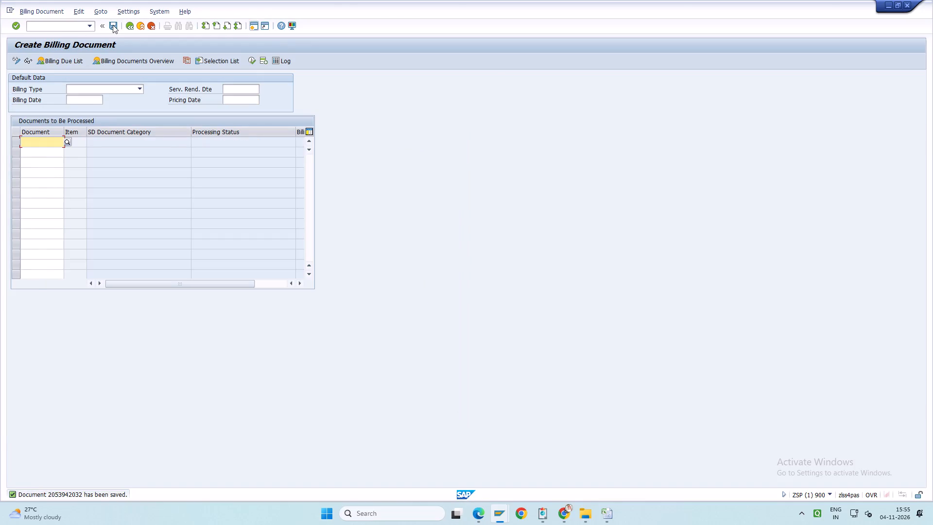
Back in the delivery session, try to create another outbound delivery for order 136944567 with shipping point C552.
key("alt+Tab")
key("Return")
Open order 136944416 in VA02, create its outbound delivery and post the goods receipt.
left_click(91, 29)
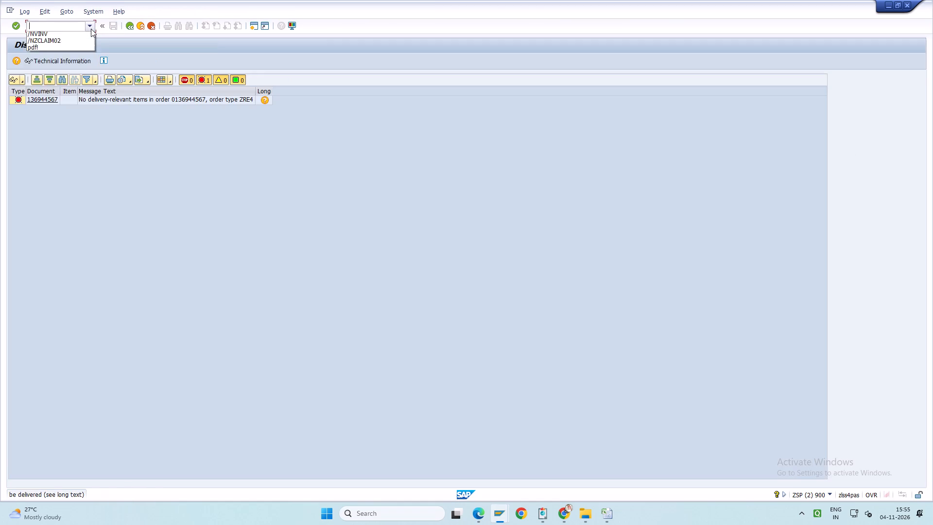
left_click(88, 39)
key("Return")
left_click(125, 101)
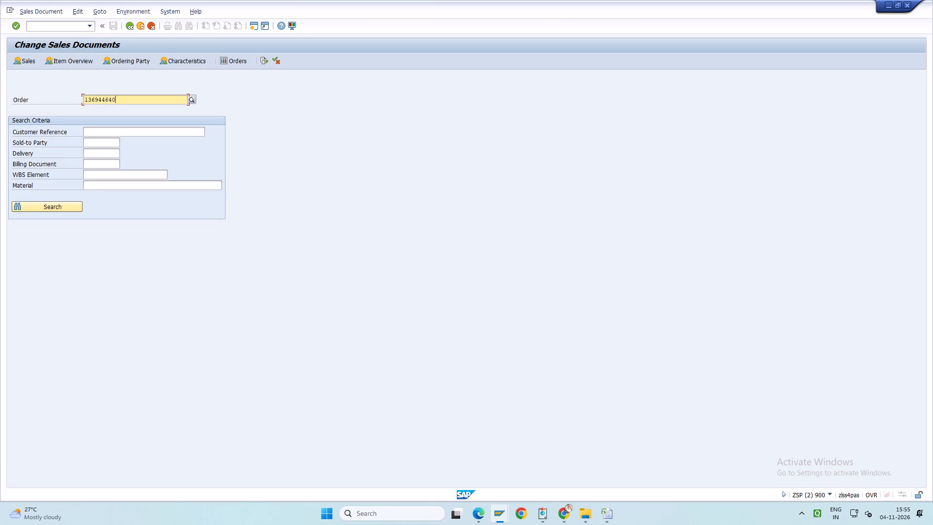
key("BackSpace")
key("BackSpace")
key("BackSpace")
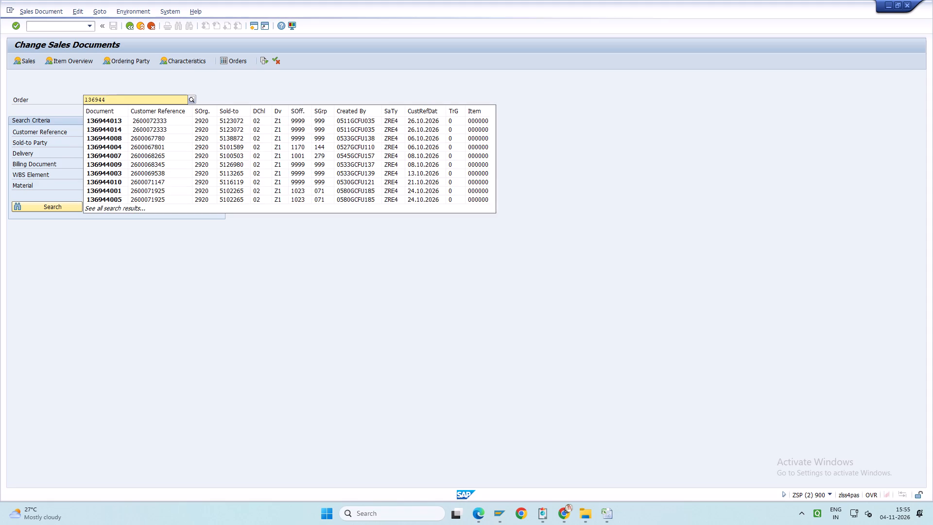
type("416")
key("Return")
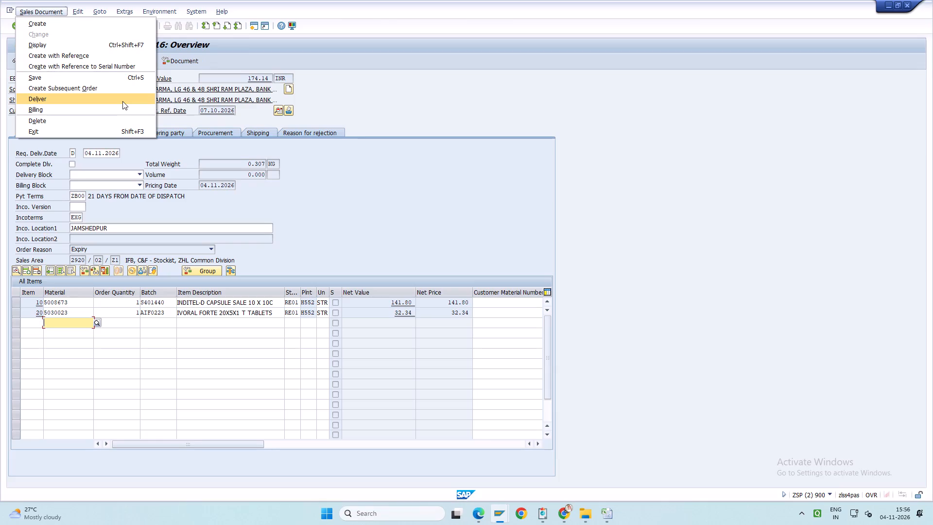
left_click(122, 101)
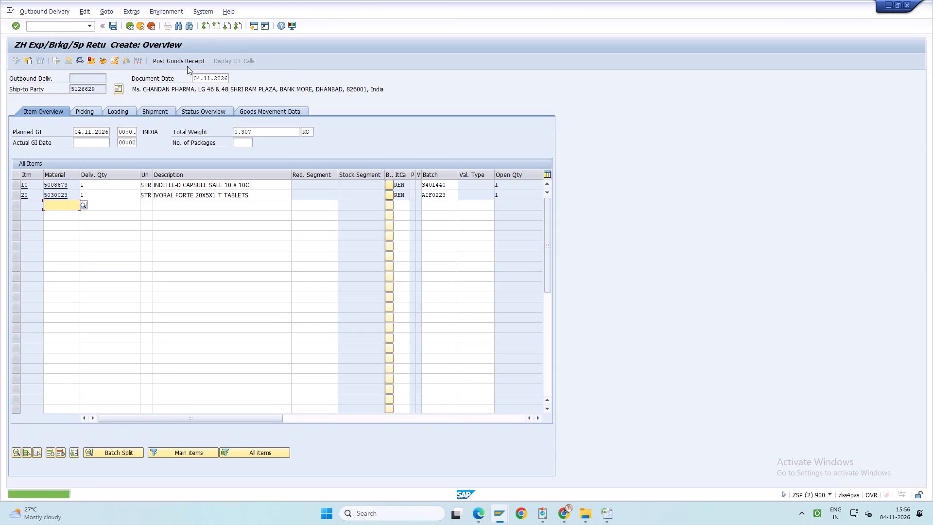
left_click(189, 63)
In the billing session, create and save the VF01 billing document for the delivery of order 136944416.
key("alt+Tab")
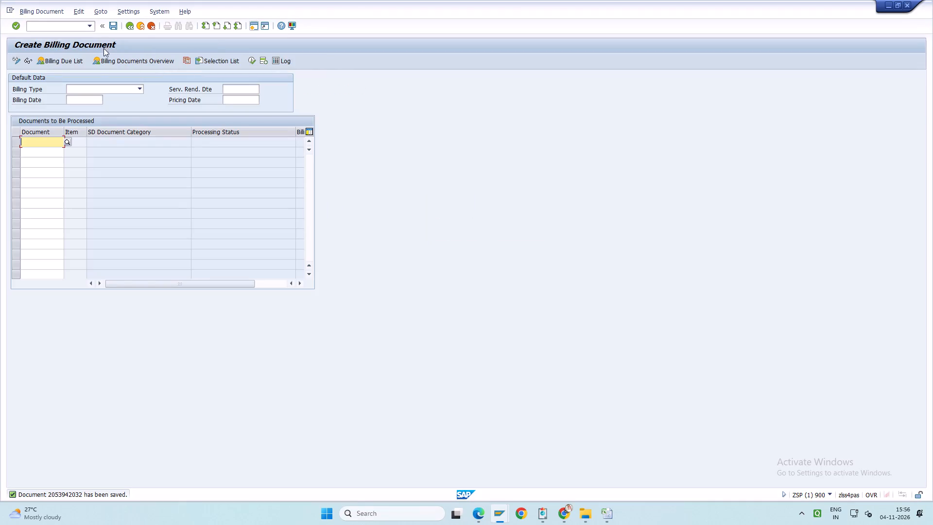
left_click(91, 28)
left_click(91, 37)
left_click(93, 22)
left_click(90, 41)
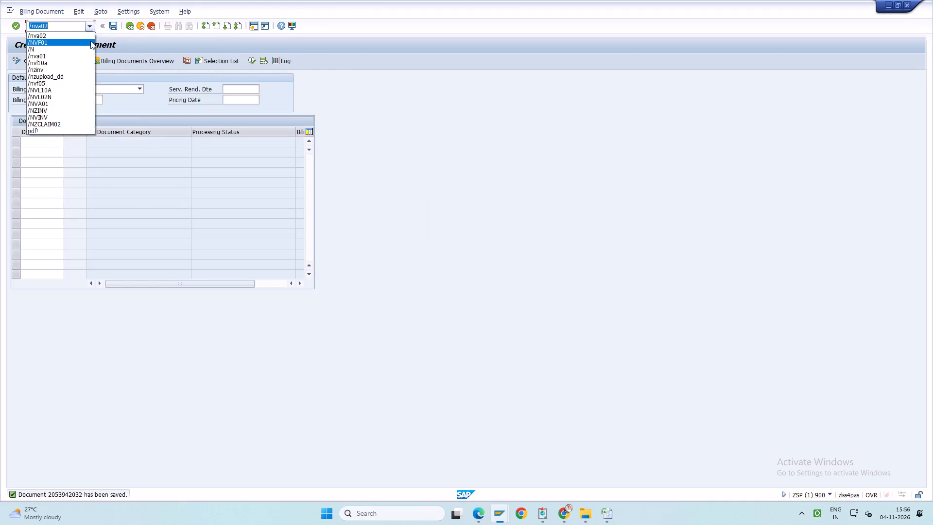
key("Return")
key("Return")
key("Return")
key("Return")
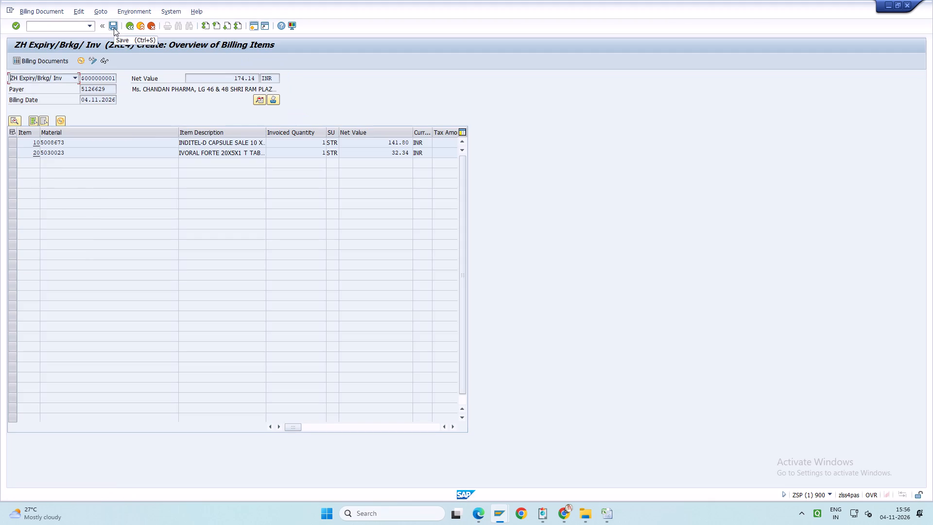
left_click(114, 28)
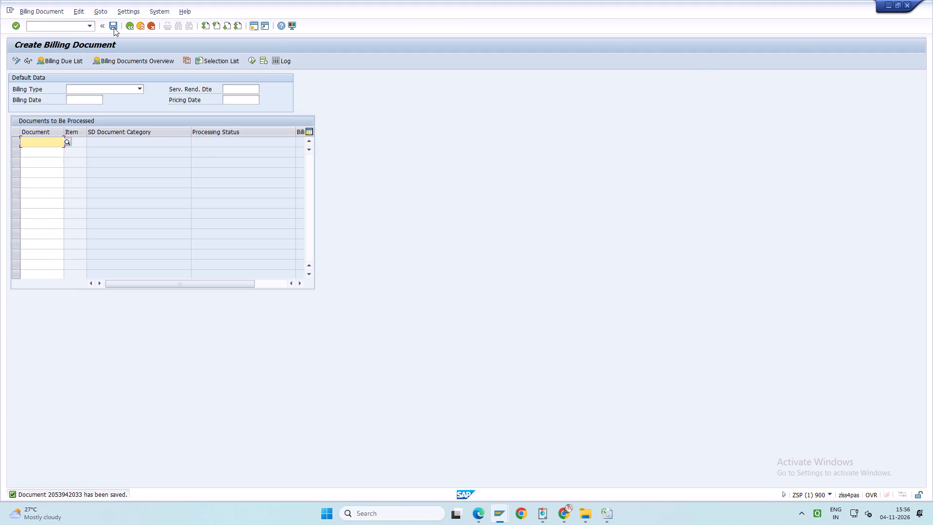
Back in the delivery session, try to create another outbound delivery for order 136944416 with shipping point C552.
key("alt+Tab")
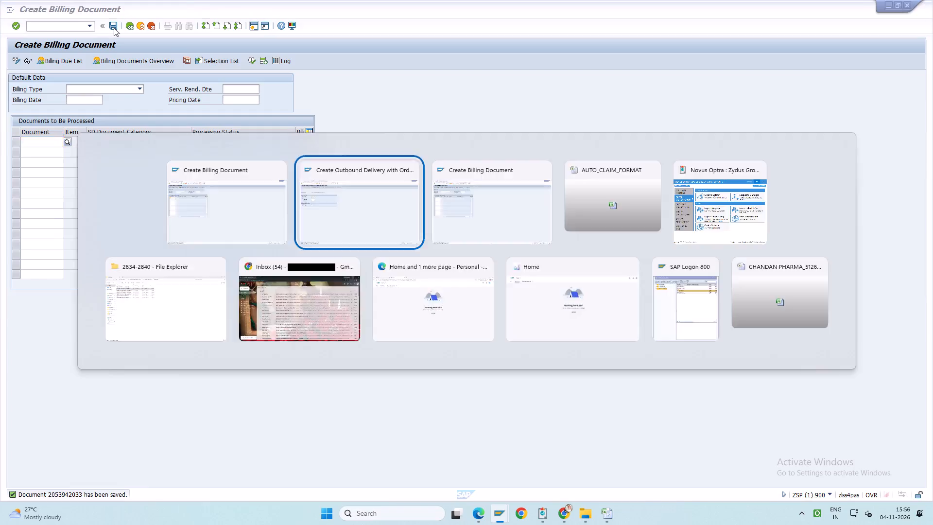
key("Return")
left_click(129, 28)
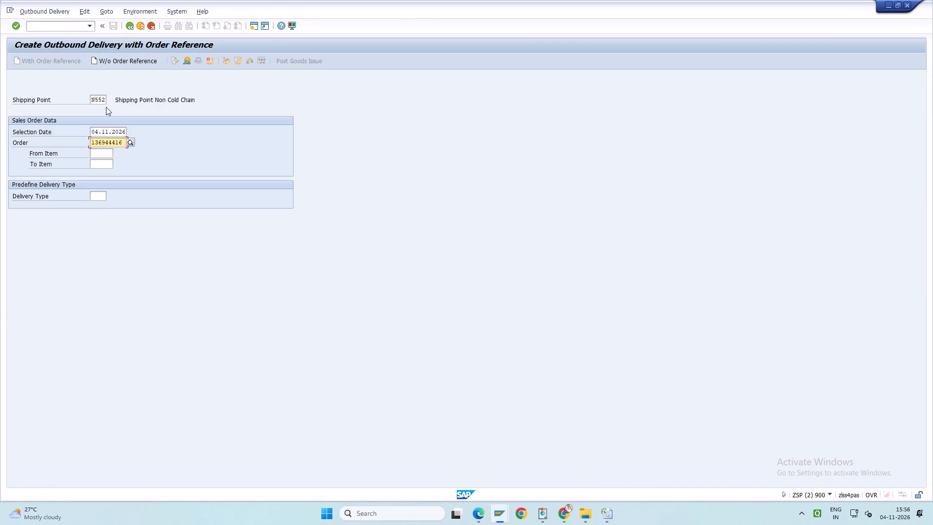
left_click_drag(105, 102, 85, 101)
key("BackSpace")
key("space")
left_click(94, 111)
key("Return")
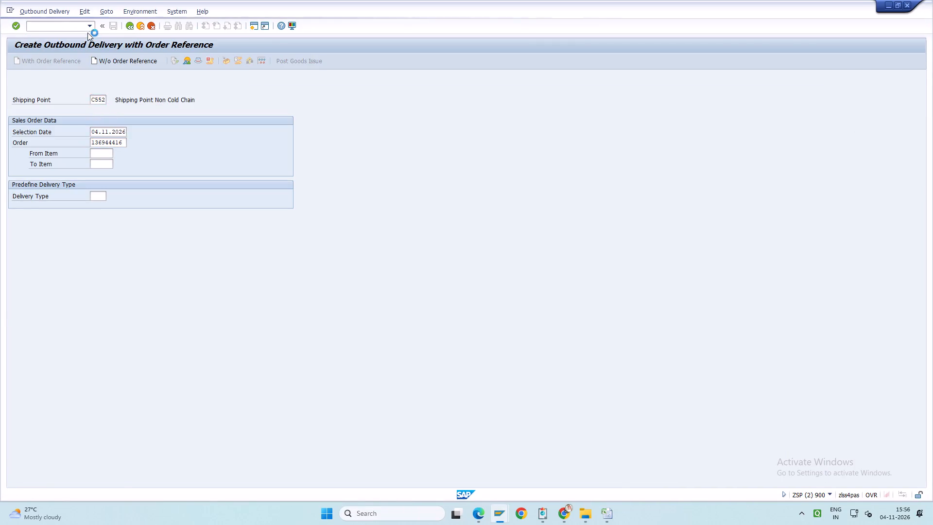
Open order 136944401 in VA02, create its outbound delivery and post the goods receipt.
left_click(87, 28)
left_click(87, 36)
left_click(88, 28)
left_click(88, 40)
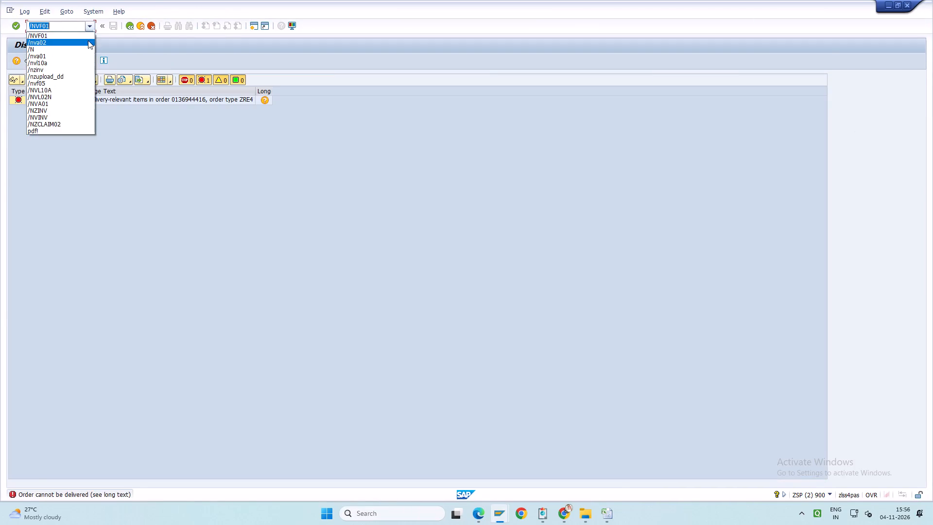
key("Return")
left_click(124, 100)
key("BackSpace")
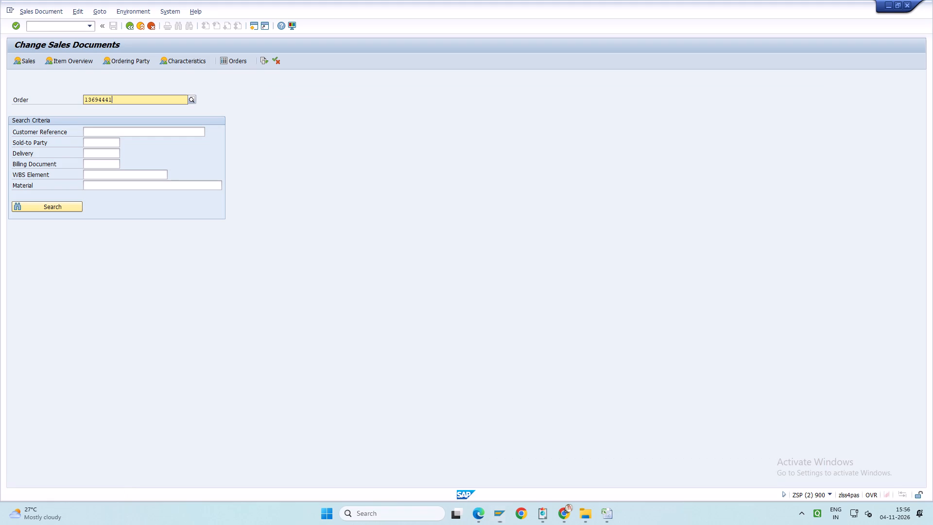
key("BackSpace")
type("01")
key("Return")
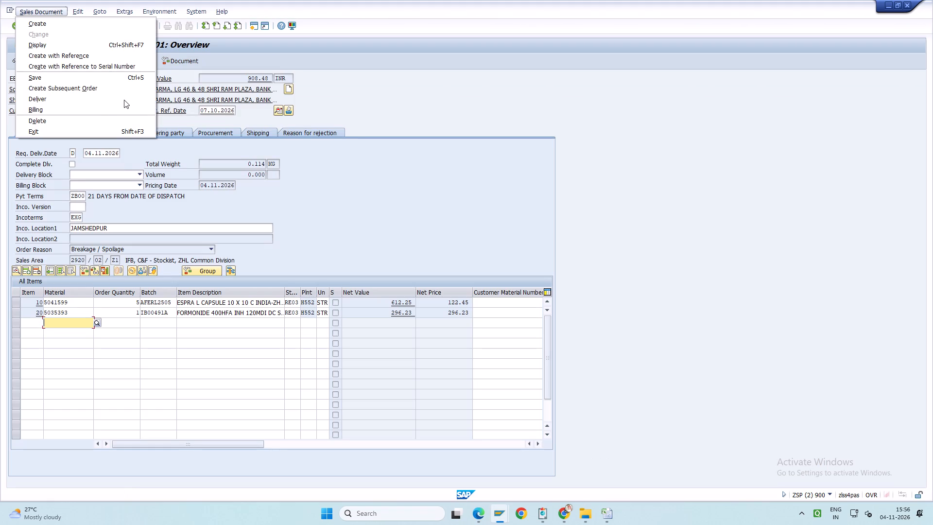
left_click(121, 100)
left_click(176, 63)
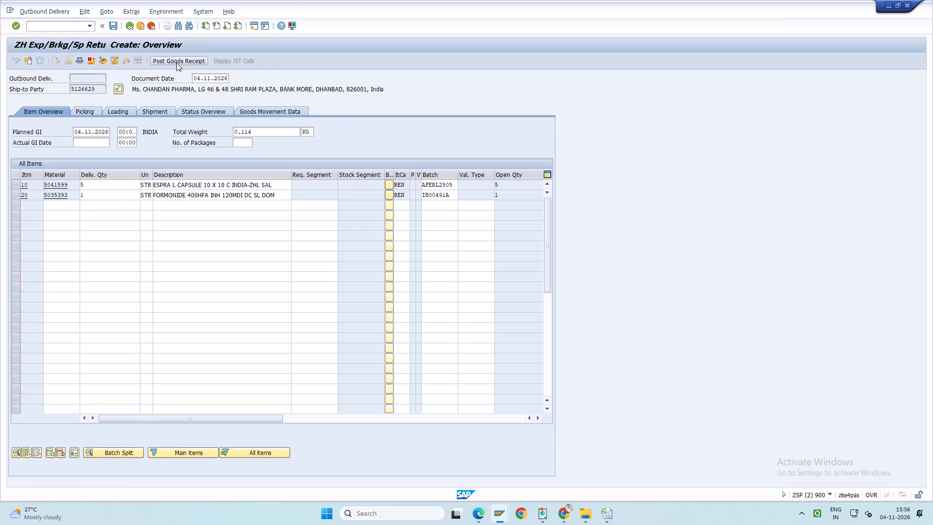
In the billing session, create and save the VF01 billing document for delivery 55431784.
key("alt+Tab")
left_click(86, 27)
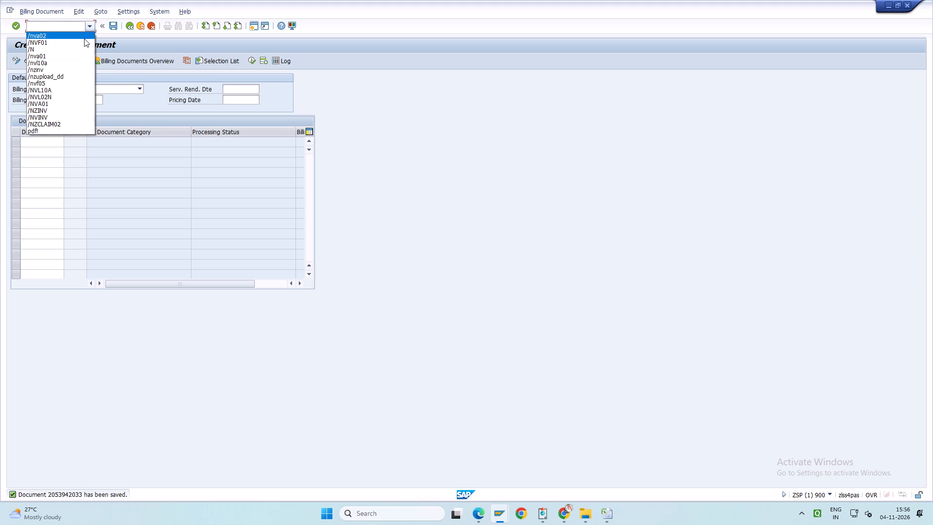
left_click(84, 38)
left_click(86, 29)
left_click(85, 40)
key("Return")
key("Return")
key("Return")
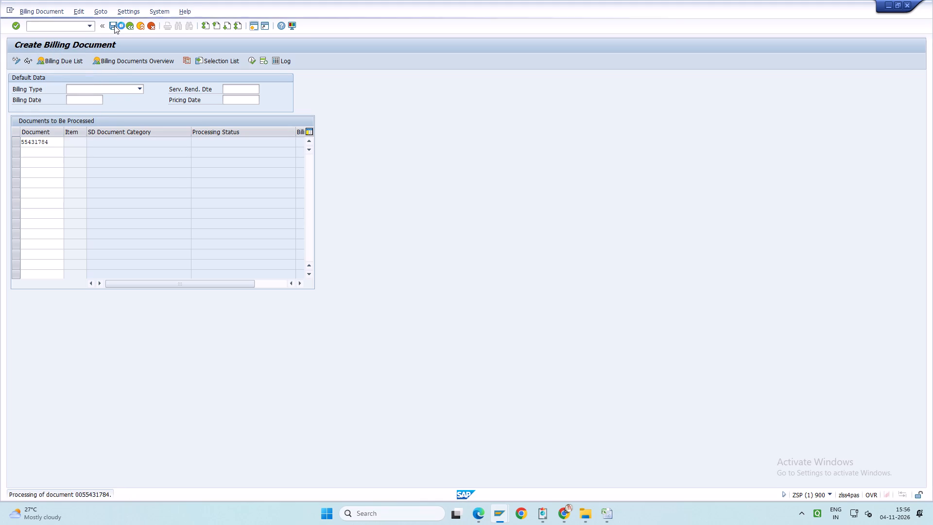
left_click(114, 25)
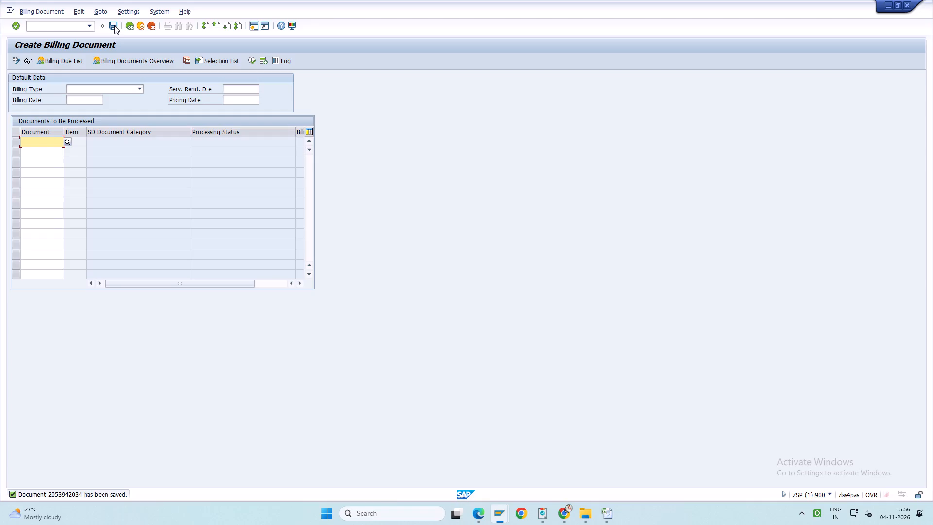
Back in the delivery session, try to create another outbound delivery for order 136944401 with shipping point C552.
key("alt+Tab")
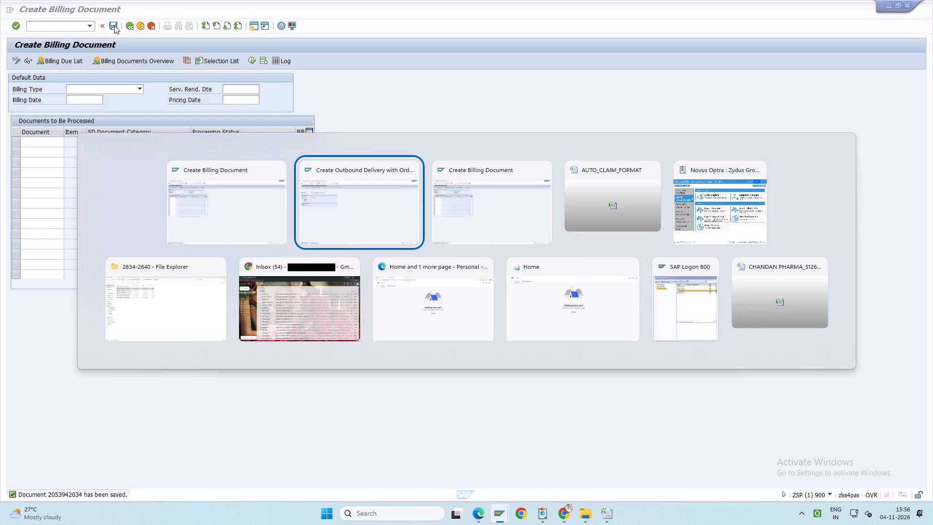
key("alt+Tab")
key("alt+Tab")
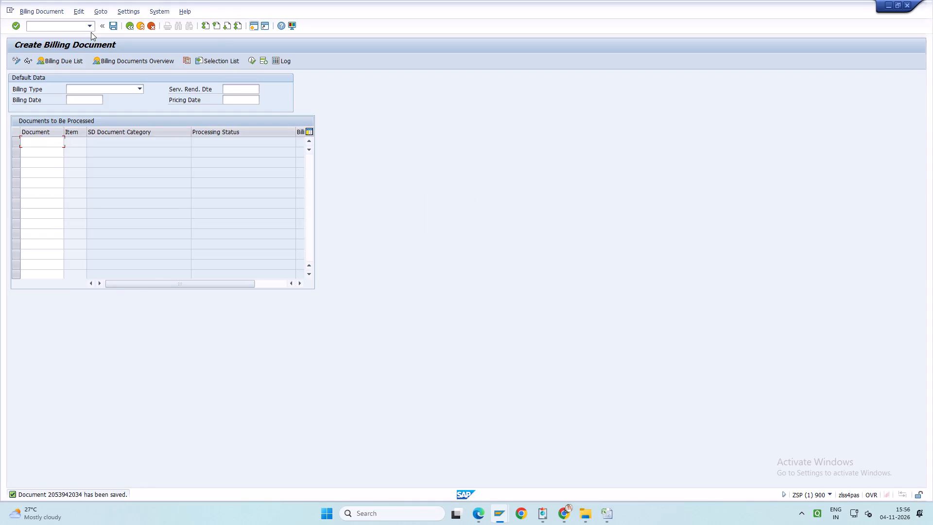
key("alt+Tab")
key("alt+Tab")
key("Return")
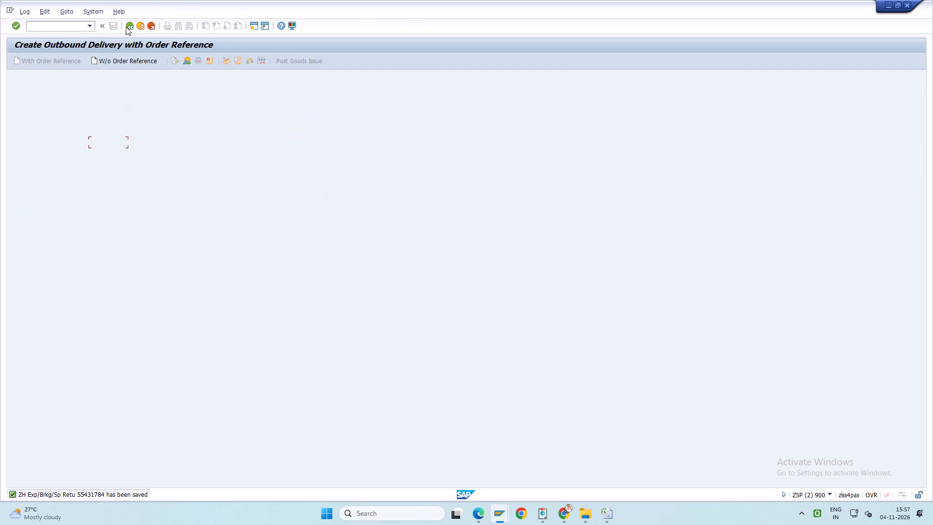
left_click(127, 24)
left_click_drag(105, 97, 76, 102)
key("BackSpace")
key("space")
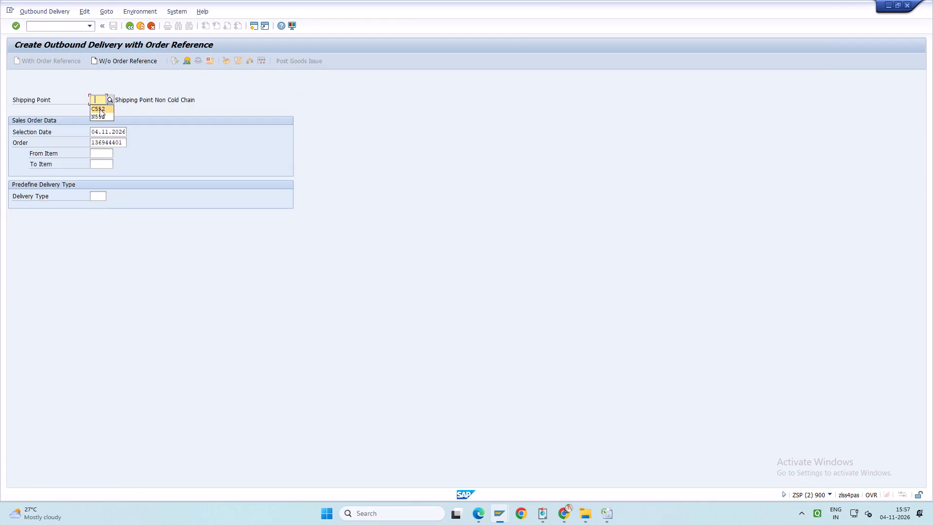
left_click(100, 109)
key("Return")
left_click(88, 26)
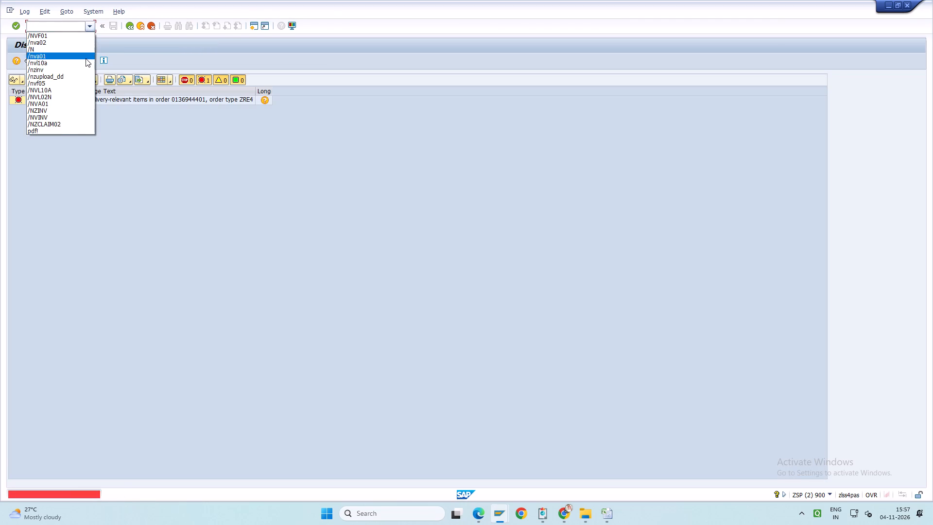
left_click(86, 61)
key("Return")
key("Tab")
key("space")
key("Down")
key("Return")
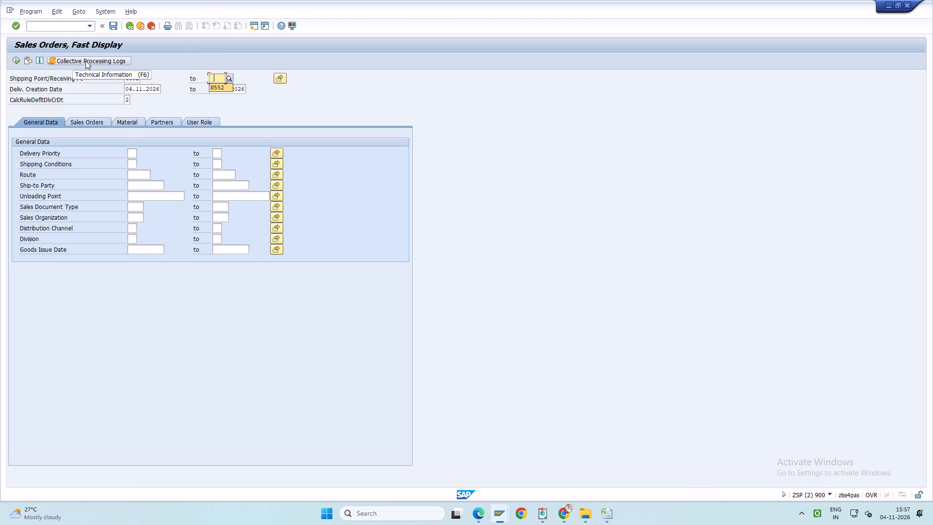
key("Down")
key("Down")
key("Down")
key("Down")
key("Down")
key("Down")
key("space")
key("Down")
key("Return")
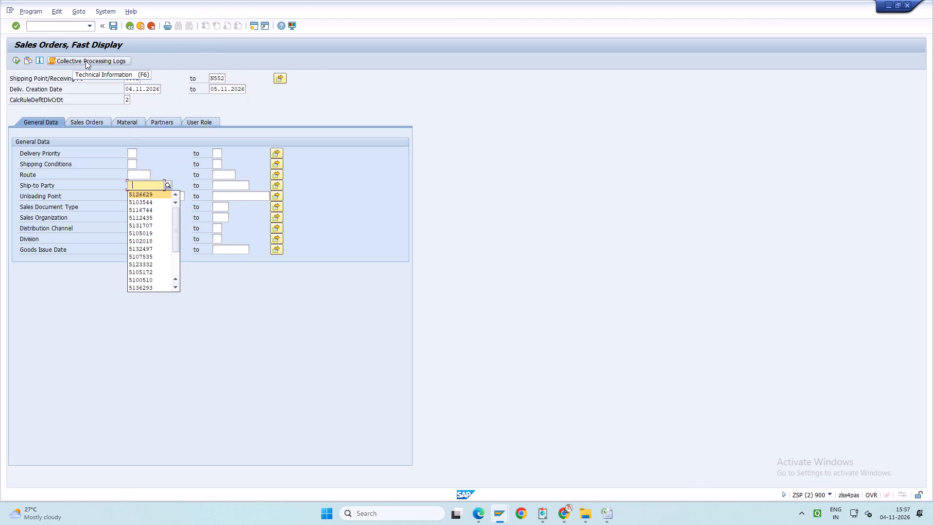
key("F8")
Leave the shipping due list and open the Auto Claim NRV transaction.
left_click(87, 29)
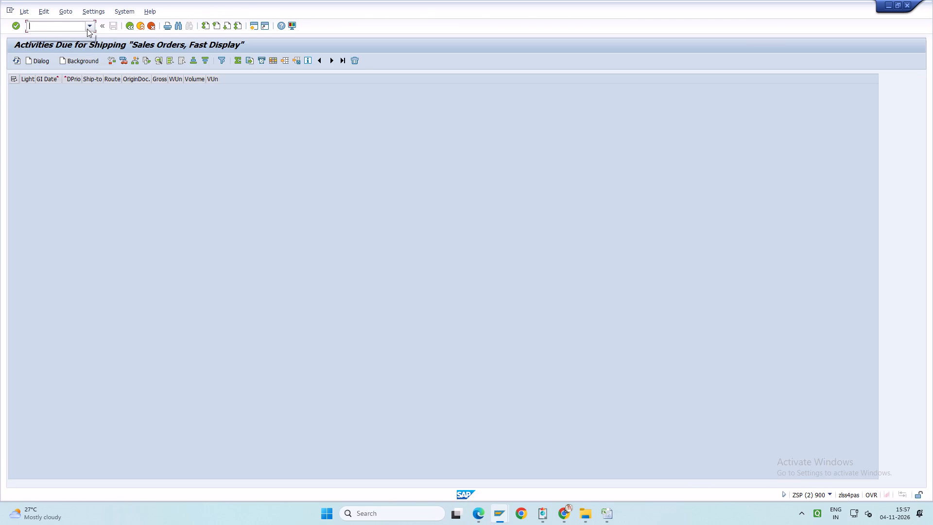
left_click(86, 55)
key("Return")
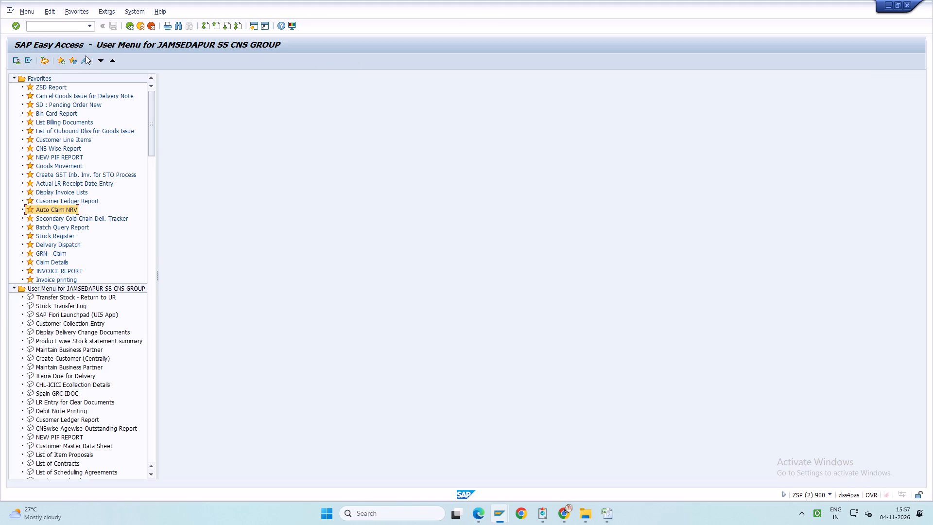
key("Return")
key("space")
key("Down")
key("Return")
key("Tab")
type("Z04")
key("Tab")
key("space")
key("Down")
key("Return")
key("Tab")
key("space")
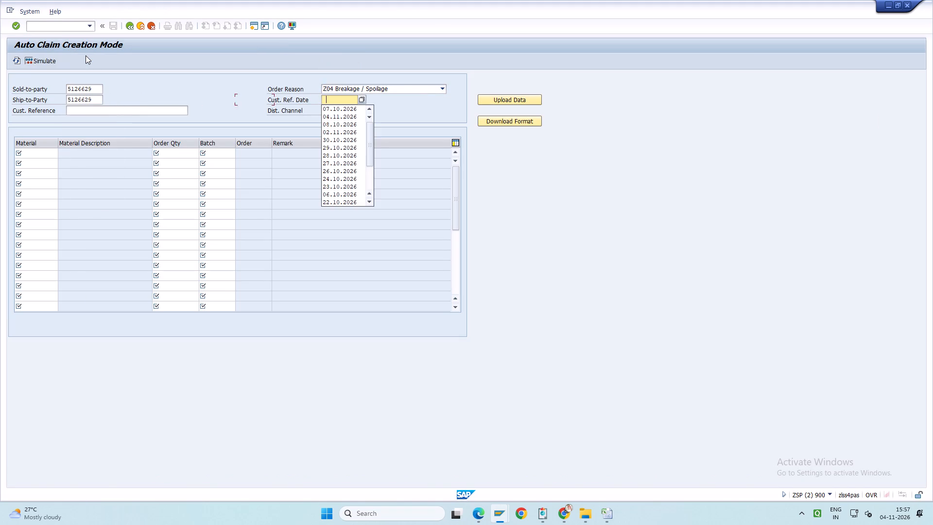
key("Down")
key("Return")
key("Tab")
key("space")
key("Down")
key("Return")
key("Tab")
type("02")
key("Return")
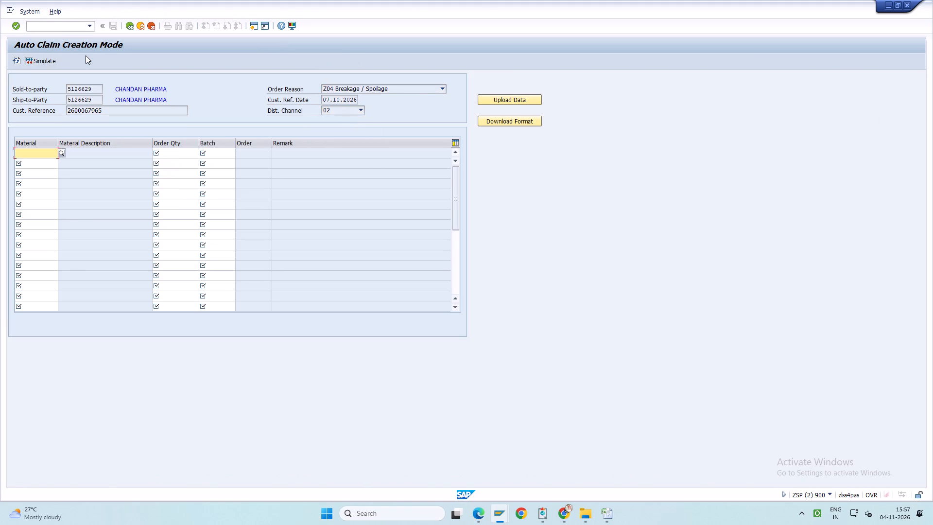
In the AUTO_CLAIM_FORMAT workbook, clear all Material, Quantity and Batch entries from row 2 down.
left_click(609, 511)
left_click(643, 460)
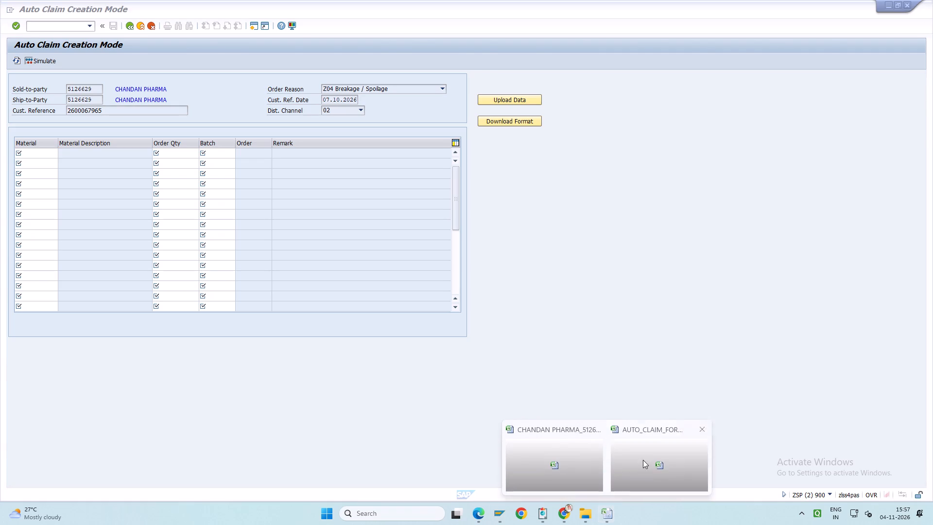
scroll(170, 244, "up", 4)
left_click_drag(296, 107, 369, 107)
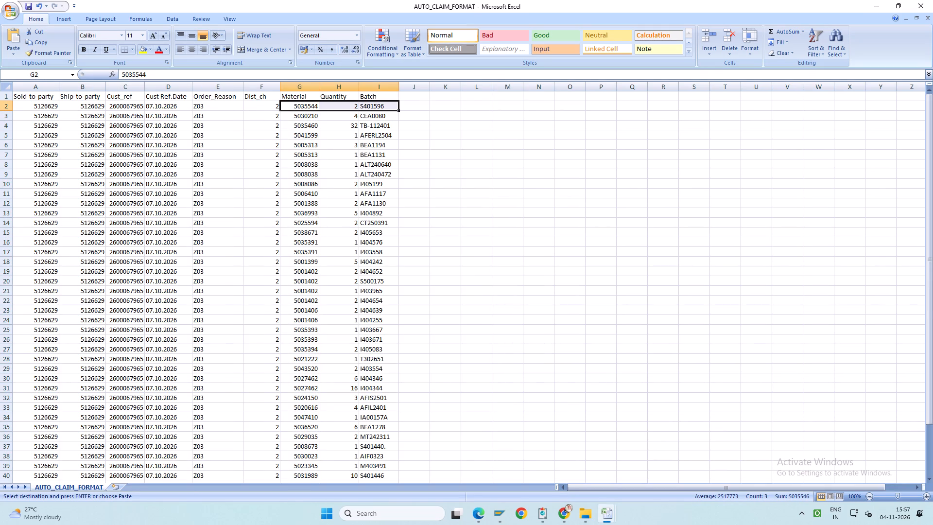
key("ctrl+shift+Down")
key("Delete")
scroll(358, 115, "up", 3)
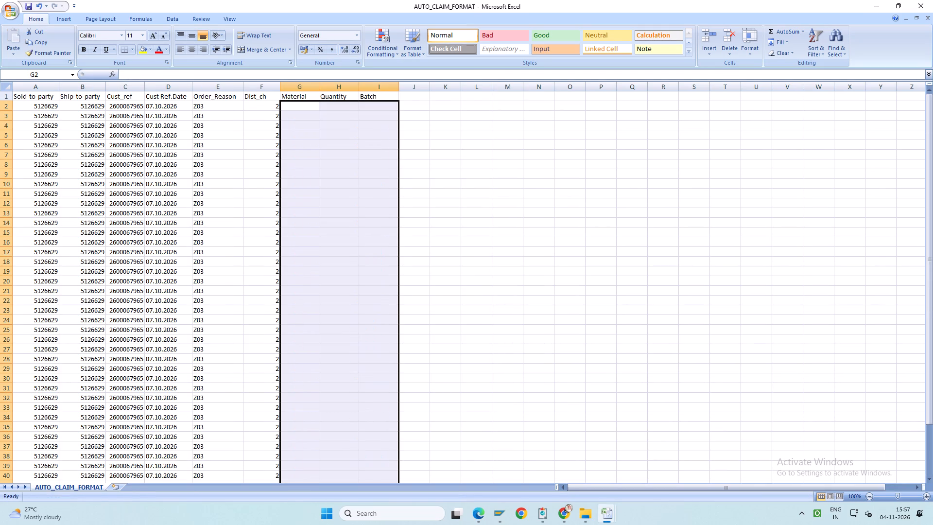
scroll(358, 115, "up", 2)
Clear cells K29:N33 on Sheet1 of the CHANDAN PHARMA_5126629_Novas workbook.
left_click(608, 516)
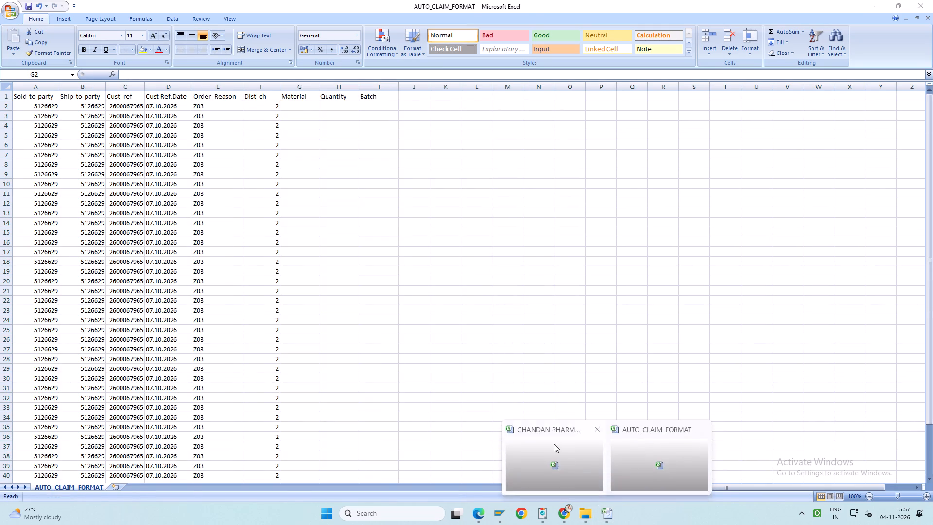
left_click(554, 444)
key("Delete")
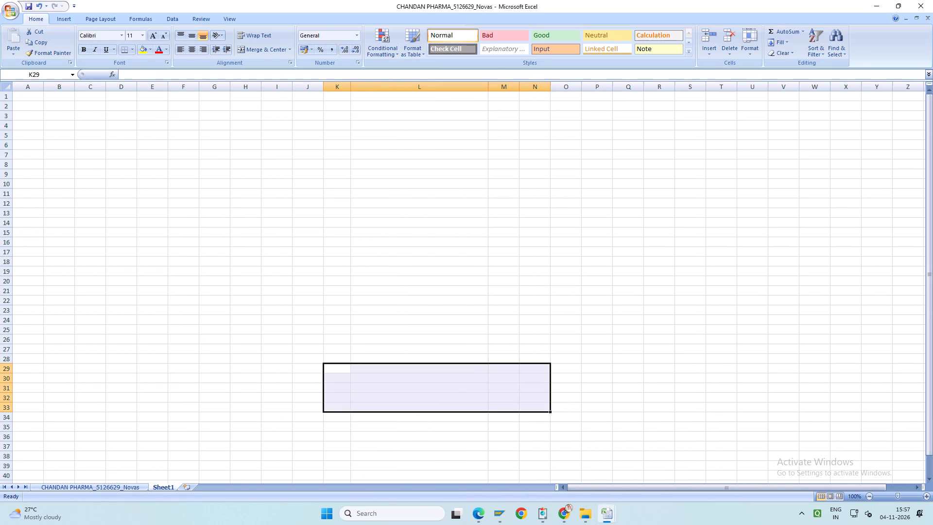
Copy the material codes in rows 142 to 188 of the Chandan Pharma claim sheet into AUTO_CLAIM_FORMAT's Material column from G2.
left_click(103, 488)
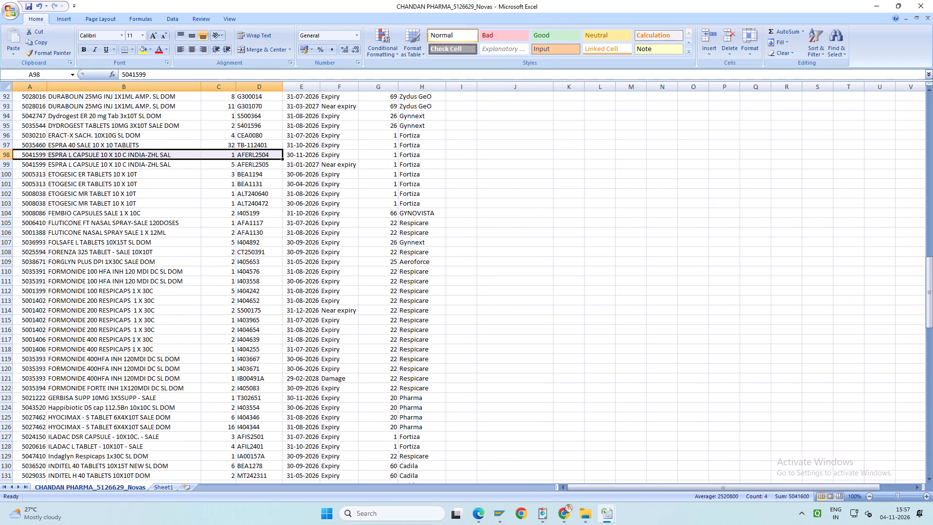
scroll(60, 362, "down", 7)
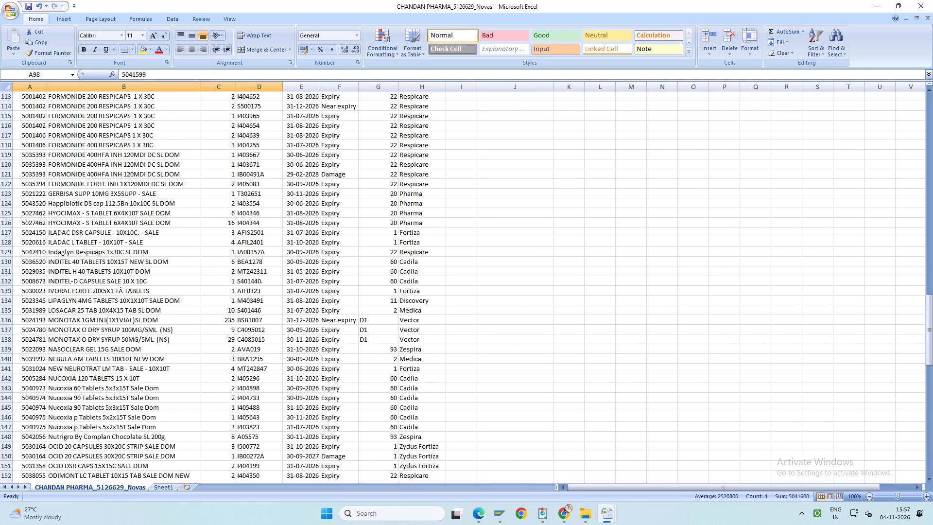
left_click(36, 381)
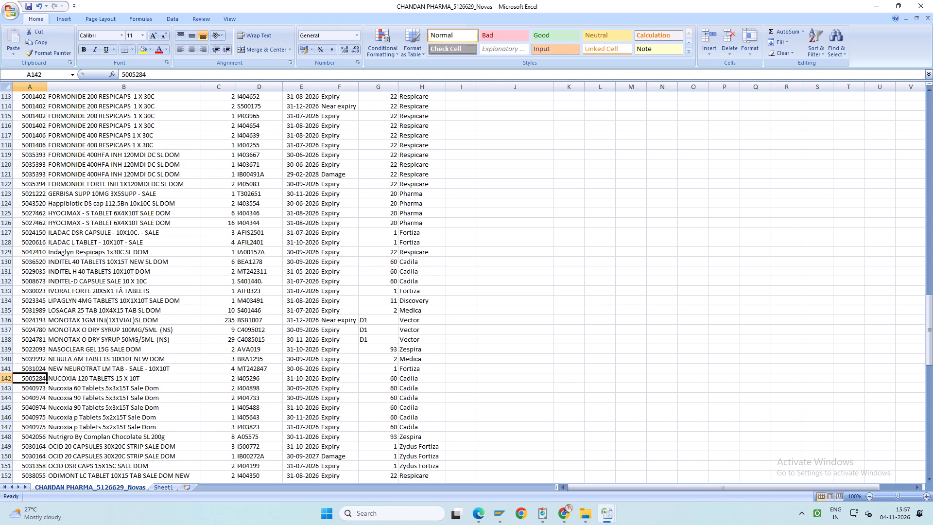
scroll(36, 381, "down", 4)
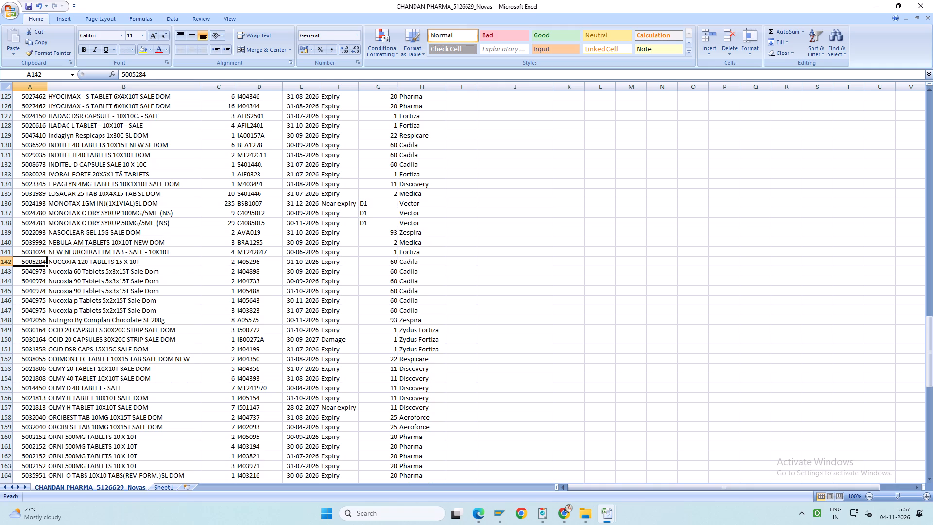
scroll(48, 274, "down", 4)
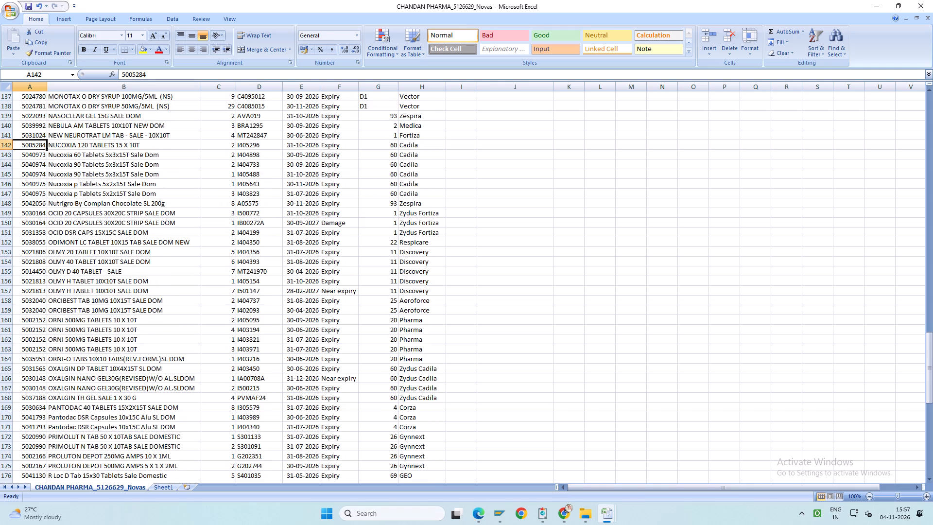
scroll(48, 274, "down", 1)
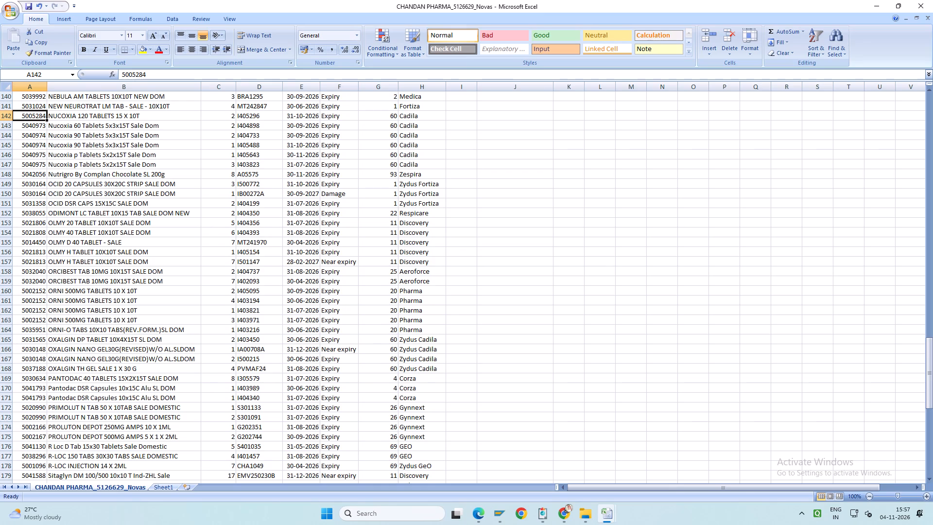
key("shift+Down")
key("shift+Down")
key("shift+Down")
key("shift+Down")
key("shift+Down")
key("shift+Down")
key("shift+Down")
key("shift+Down")
key("shift+Down")
key("shift+Down")
key("shift+Down")
key("shift+Down")
key("shift+Down")
key("shift+Down")
key("shift+Down")
key("shift+Down")
key("shift+Down")
key("shift+Down")
key("shift+Down")
key("shift+Down")
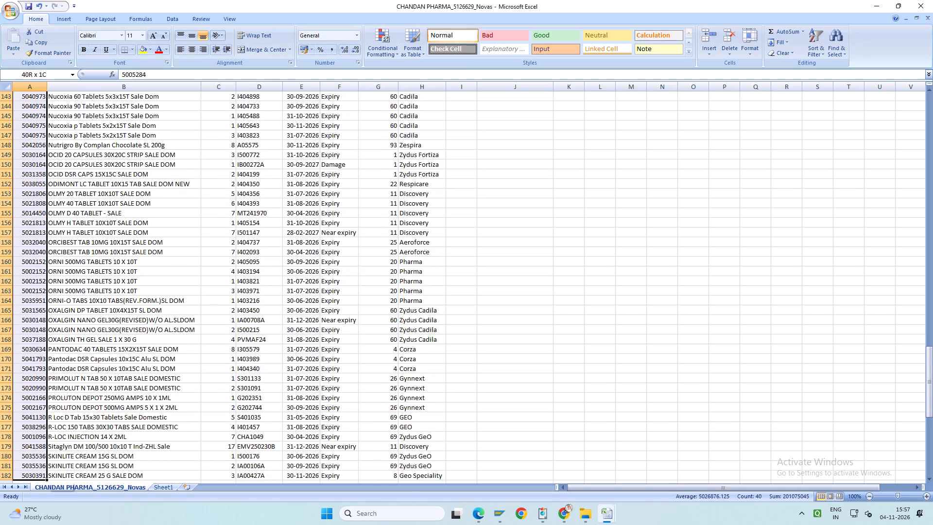
key("shift+Down")
key("shift+Down")
key("shift+Down")
key("shift+Down")
key("shift+Down")
key("shift+Down")
key("shift+Down")
key("shift+Up")
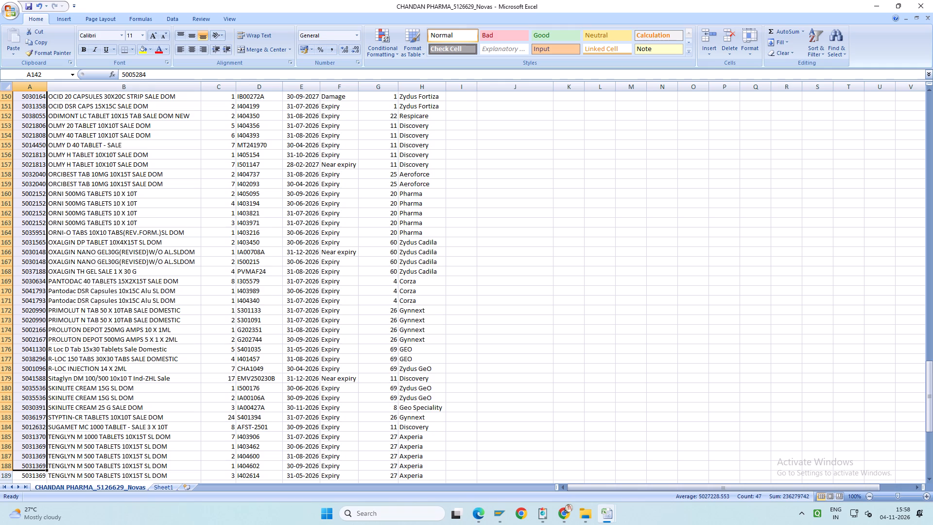
key("ctrl+c")
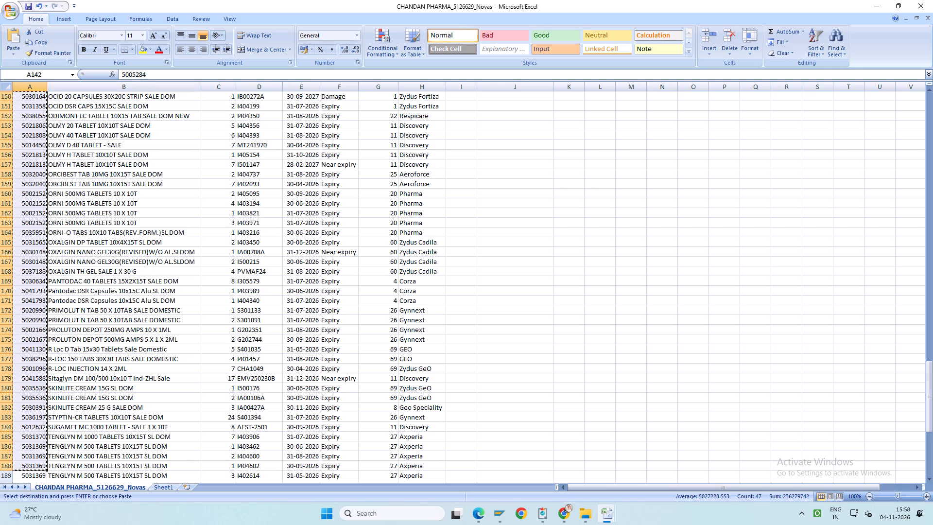
left_click(609, 522)
left_click(646, 463)
left_click(301, 107)
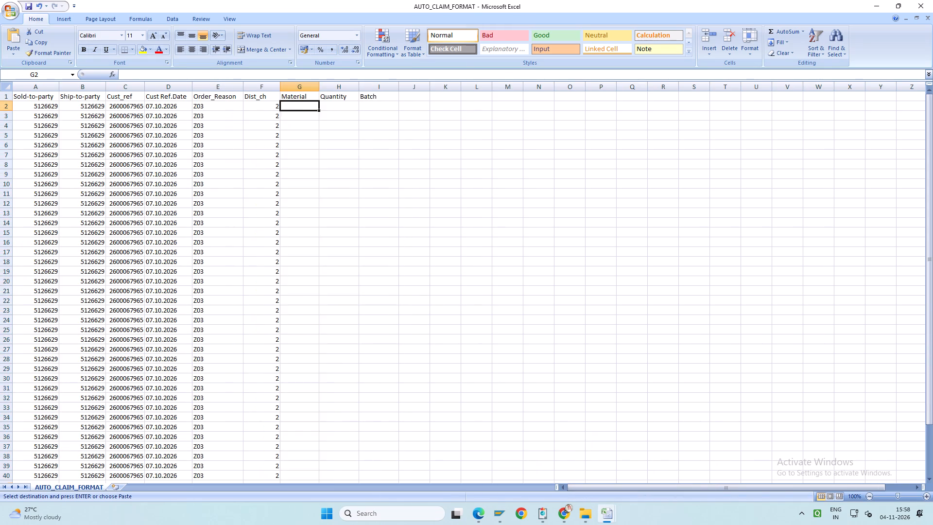
key("ctrl+v")
Copy the quantities and batches of rows 142 to 188 from the Chandan Pharma sheet into AUTO_CLAIM_FORMAT starting at H2.
left_click(608, 519)
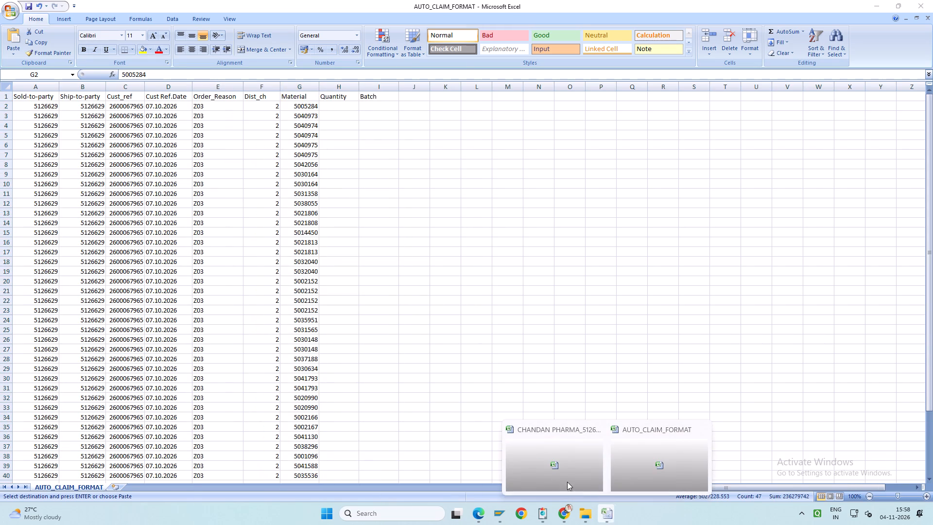
left_click(553, 472)
scroll(290, 330, "up", 3)
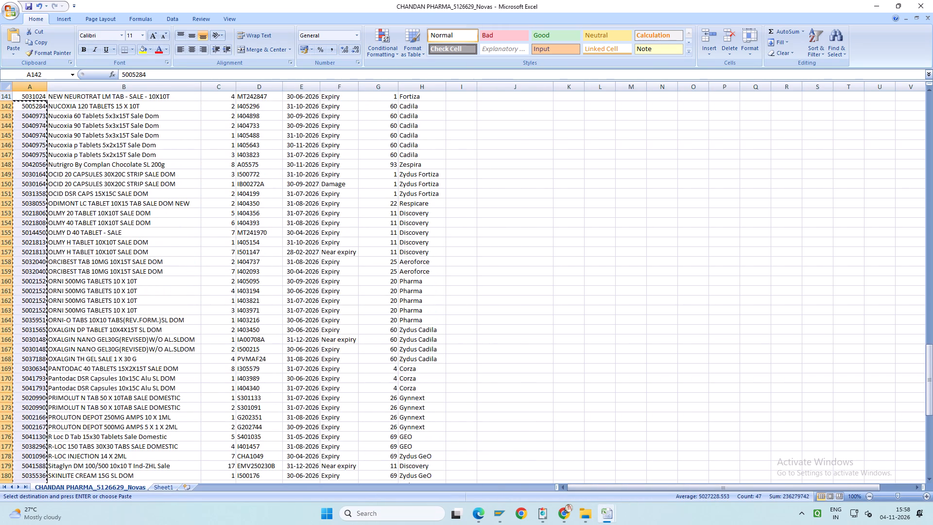
left_click_drag(220, 108, 259, 108)
key("shift+Down")
key("shift+Down")
key("shift+Down")
key("shift+Down")
key("shift+Down")
key("shift+Down")
key("shift+Down")
key("shift+Down")
key("shift+Down")
key("shift+Down")
key("shift+Down")
key("shift+Down")
key("shift+Down")
key("shift+Down")
key("shift+Down")
key("shift+Down")
key("shift+Down")
key("shift+Down")
key("shift+Down")
key("shift+Down")
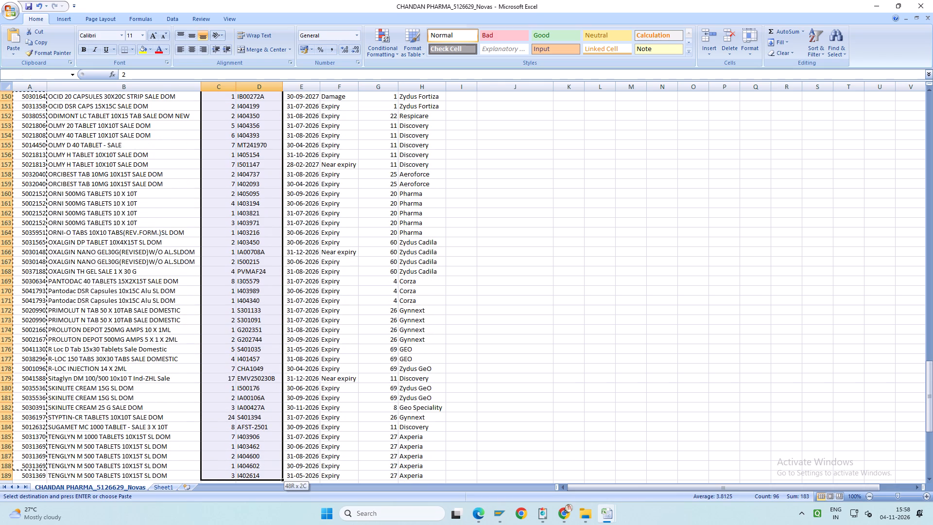
key("shift+Up")
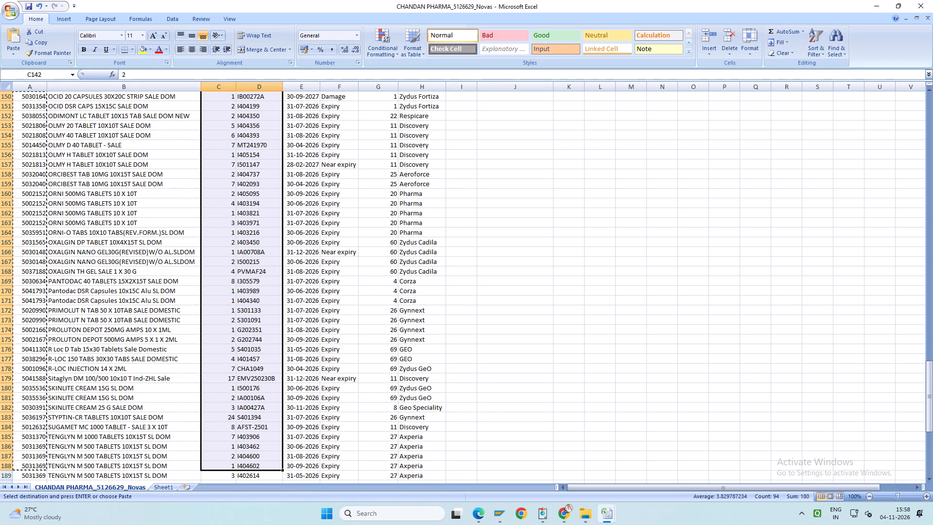
key("ctrl+c")
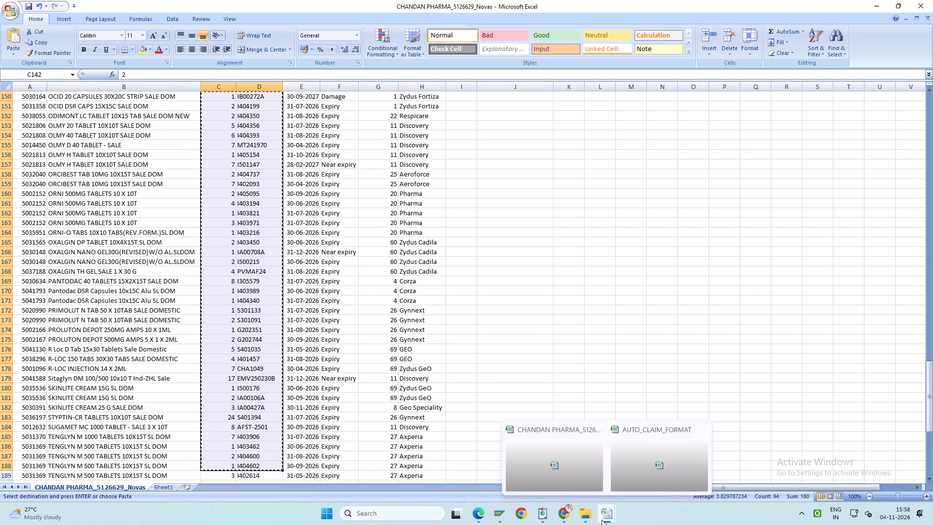
left_click(633, 483)
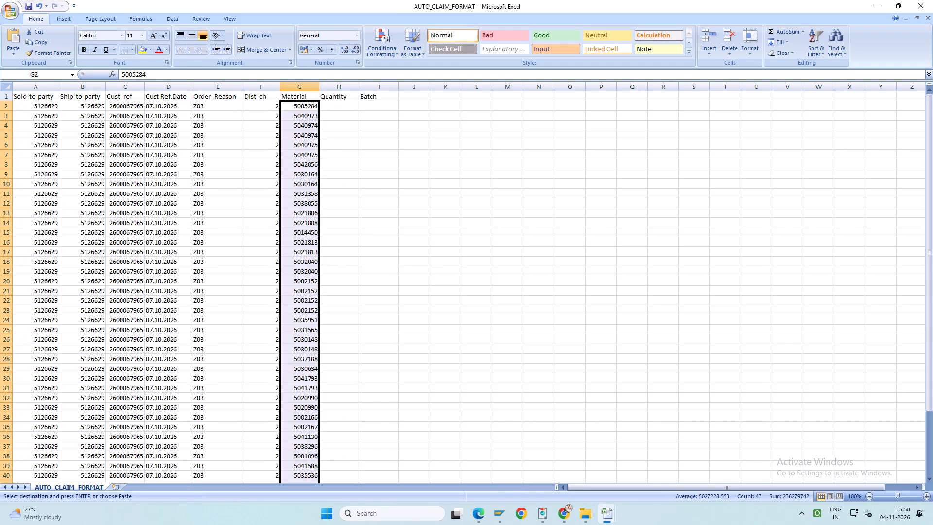
left_click(335, 109)
key("ctrl+v")
Fill the customer, reference, date, reason and channel columns down to row 48 and save the file, keeping its text format.
scroll(319, 386, "down", 4)
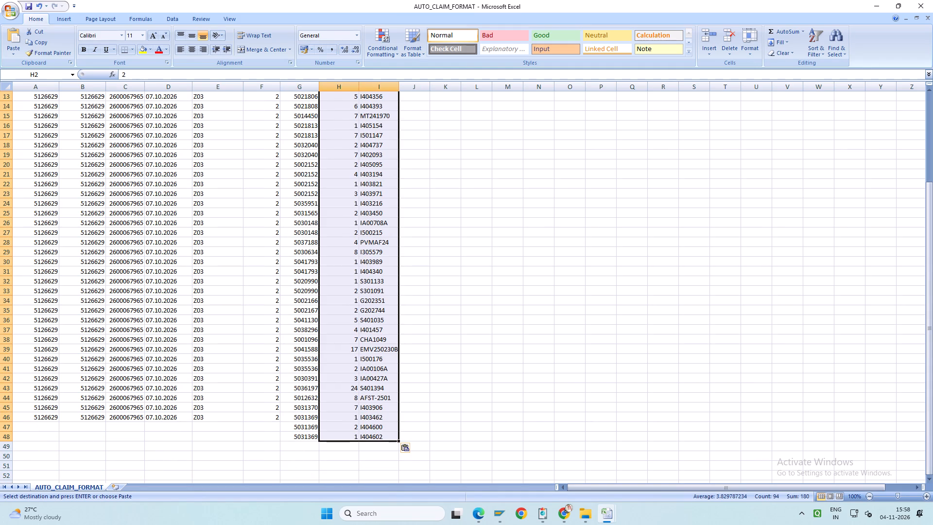
left_click_drag(35, 407, 263, 437)
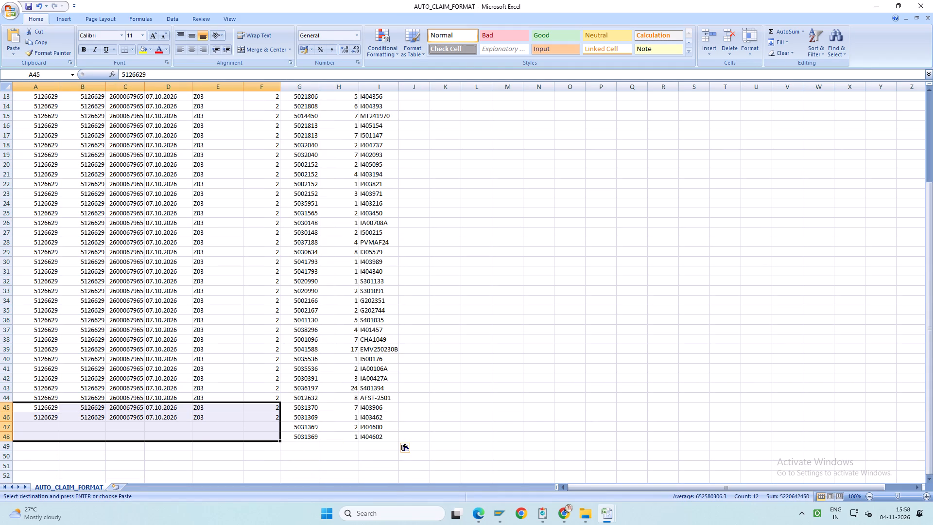
key("ctrl+d")
key("ctrl+s")
left_click(423, 289)
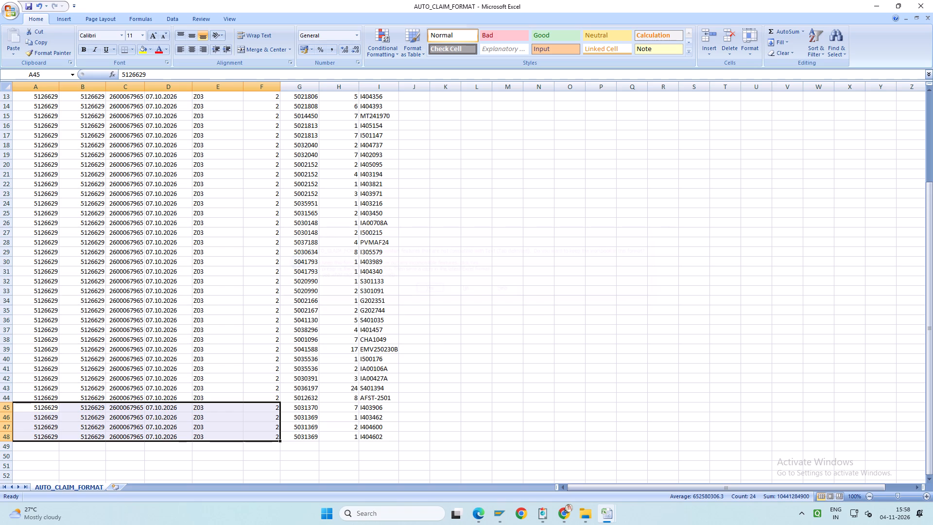
Delete the row for material 5030164 with batch IB00272A from the AUTO_CLAIM_FORMAT list.
scroll(327, 279, "up", 10)
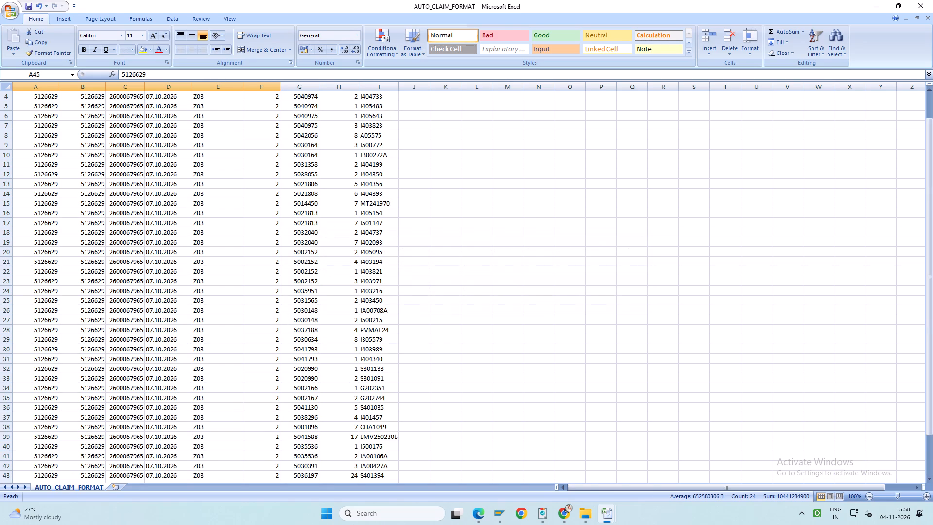
left_click(372, 184)
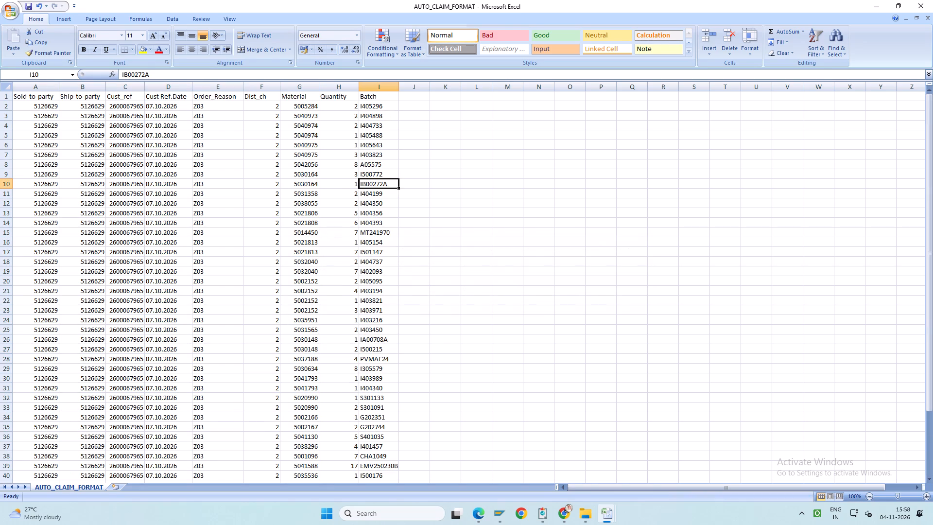
left_click(2, 183)
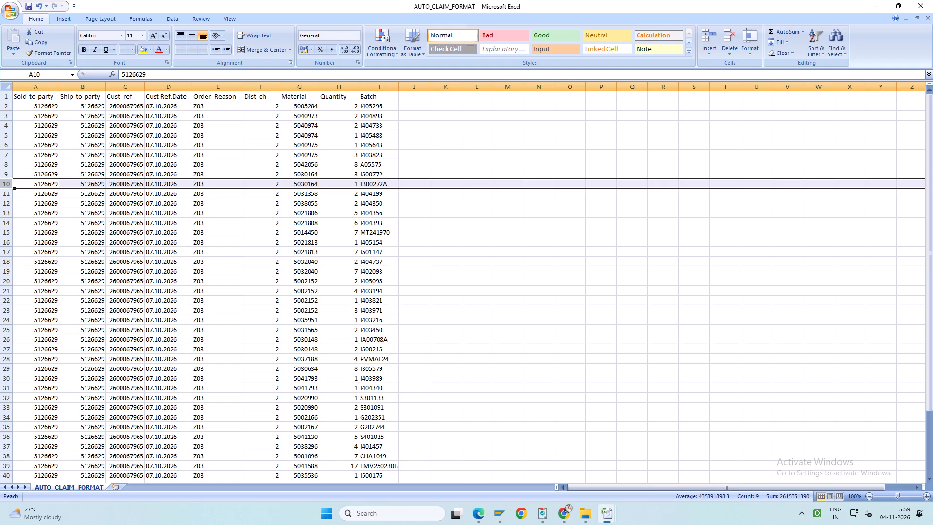
key("ctrl+minus")
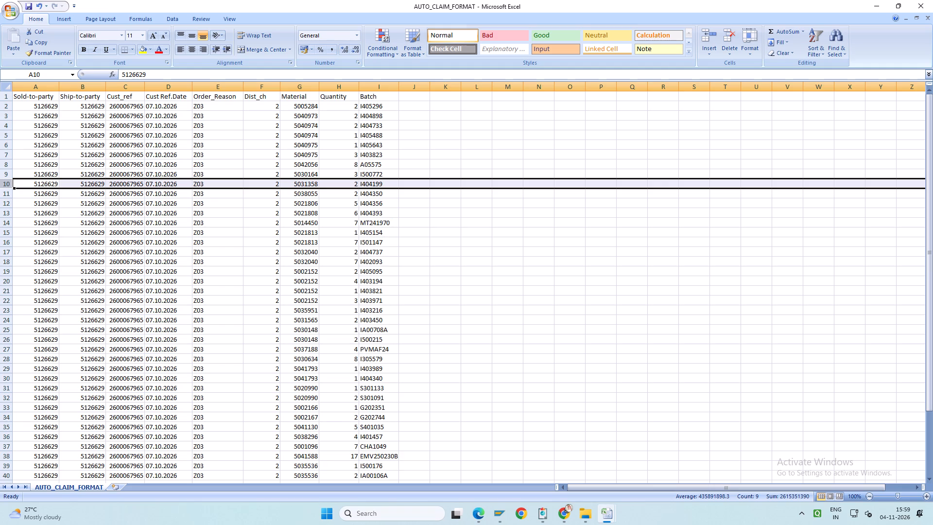
Delete the row for material 5021813 with batch I501147 and save the workbook, keeping its tab-delimited text format.
left_click(371, 244)
left_click(5, 243)
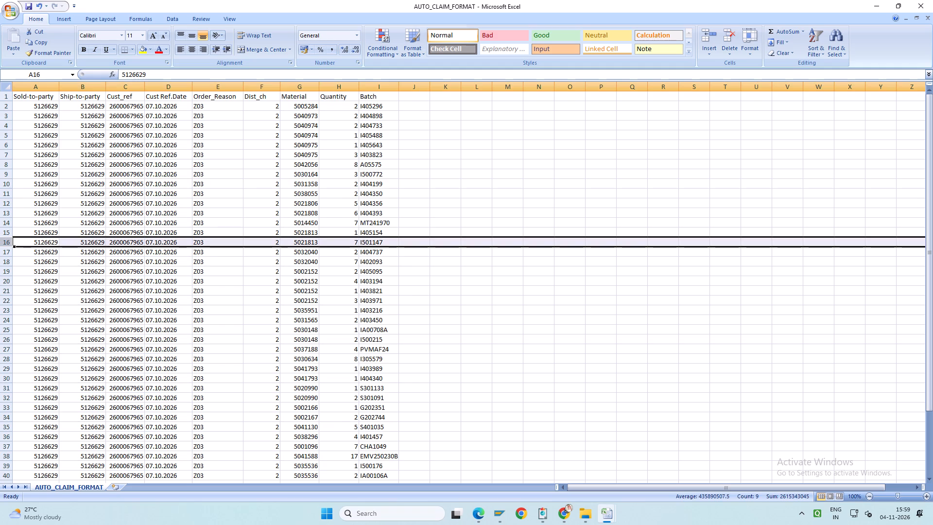
key("ctrl+minus")
key("ctrl+s")
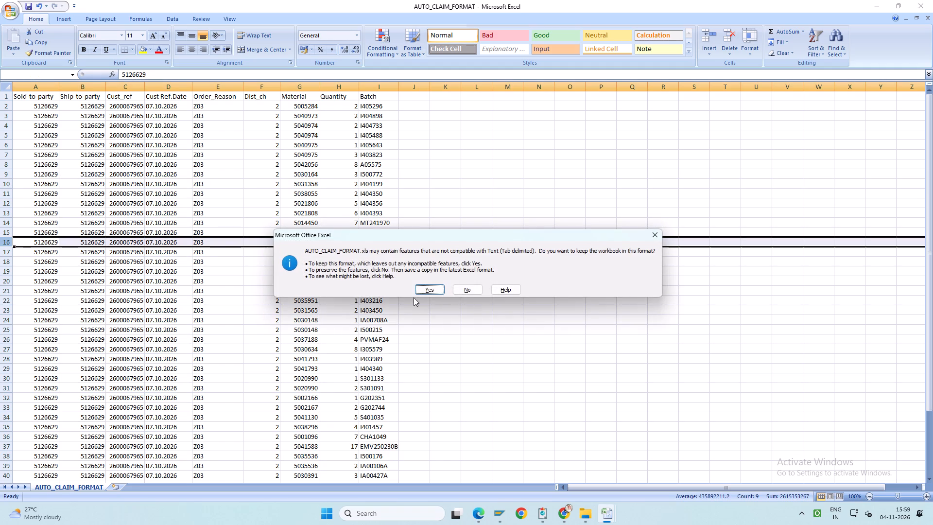
left_click(431, 289)
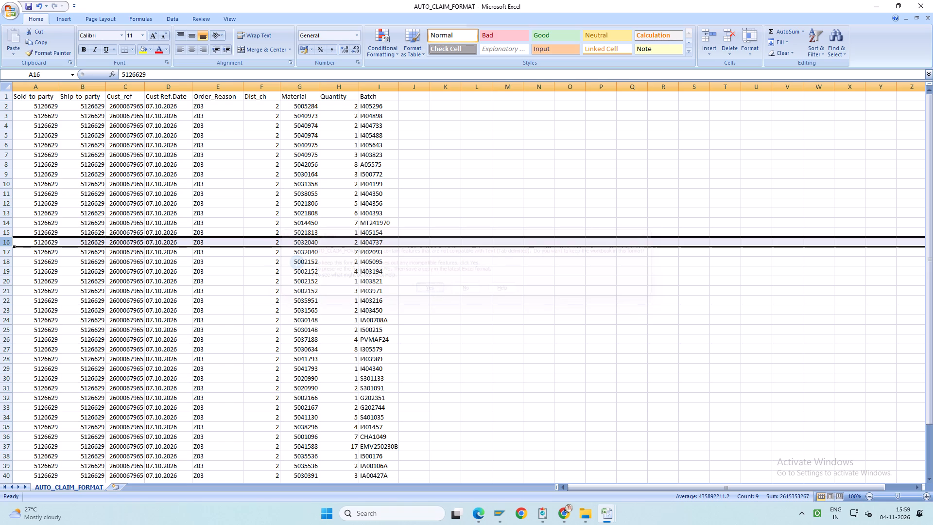
Copy row 150 (material 5030164, quantity 1, batch IB00272A) from the Chandan Pharma sheet into the first line of the SAP auto claim.
left_click(492, 519)
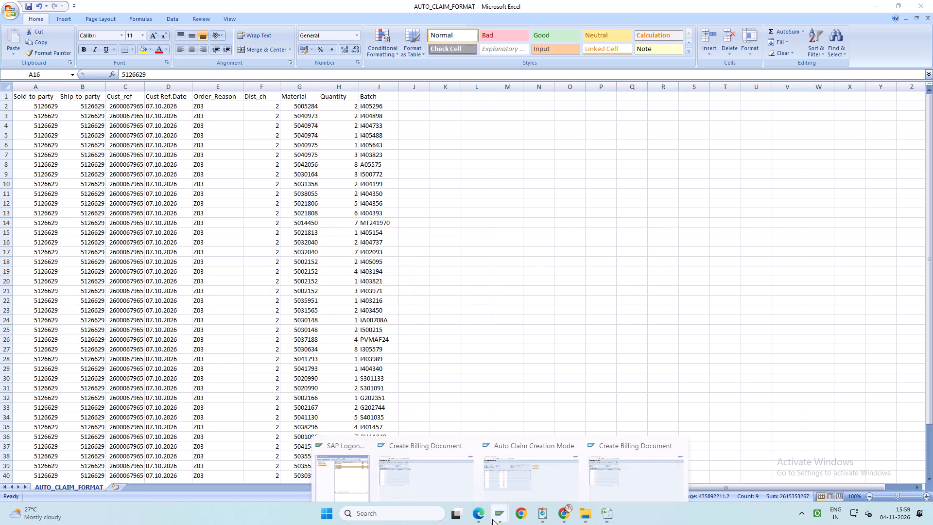
left_click(513, 472)
left_click(609, 513)
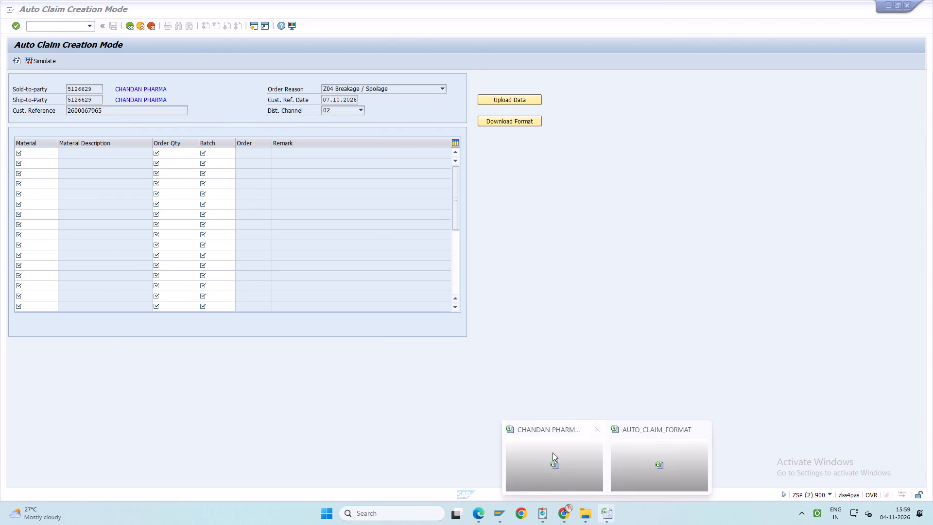
left_click(553, 453)
scroll(299, 163, "up", 1)
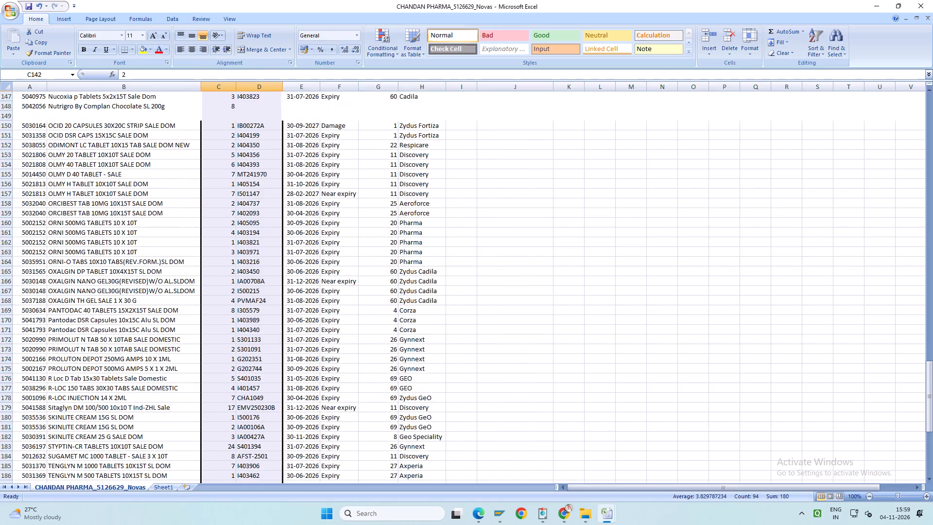
scroll(298, 164, "up", 2)
left_click_drag(27, 185, 50, 186)
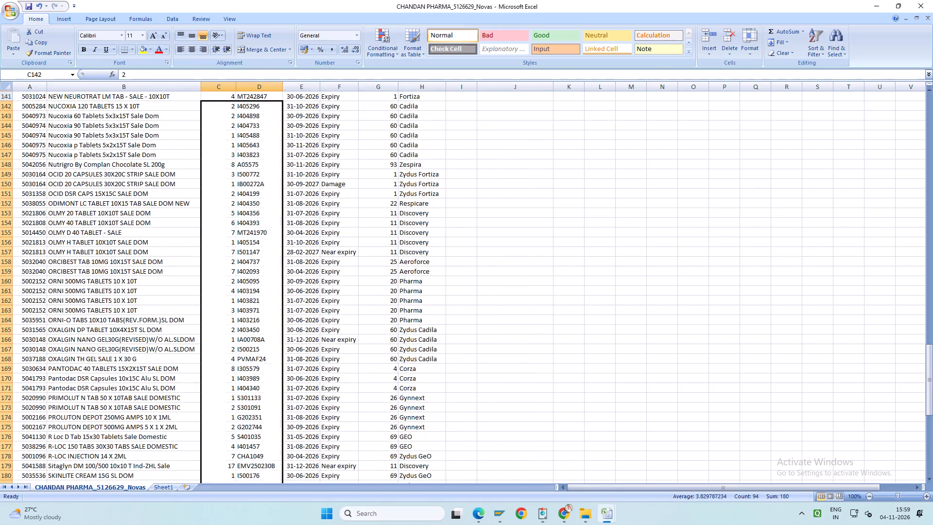
left_click_drag(50, 186, 255, 186)
key("ctrl+c")
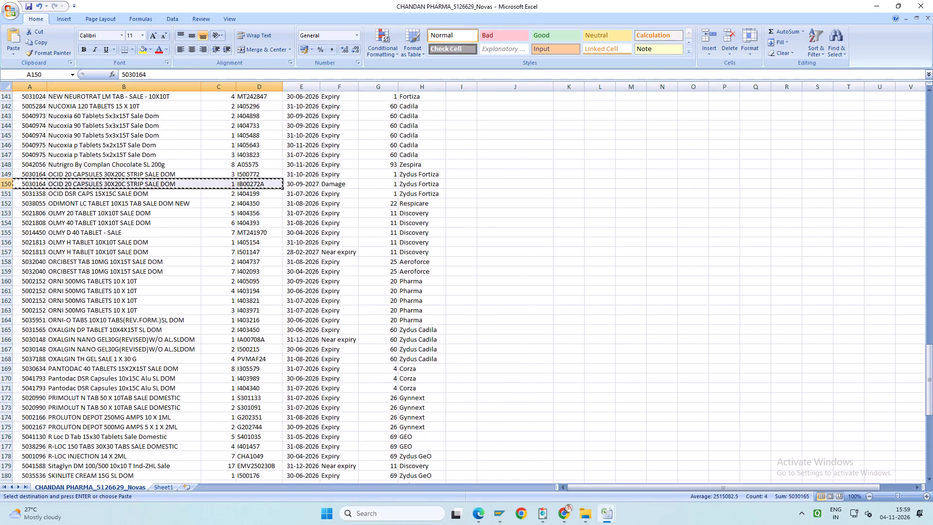
key("alt+Tab")
key("ctrl+v")
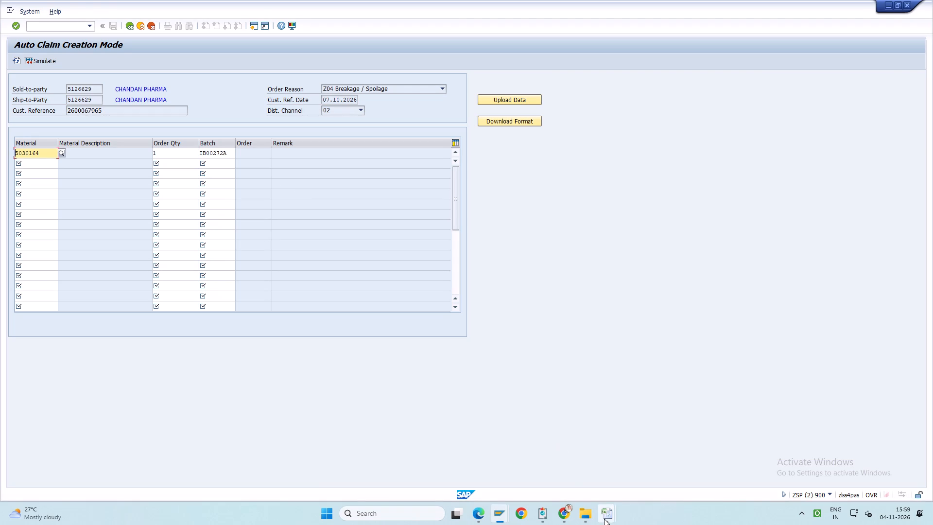
Copy row 157 (material 5021813, quantity 7, batch I501147) from the Chandan Pharma sheet into the SAP claim's second line.
left_click(604, 519)
left_click(565, 458)
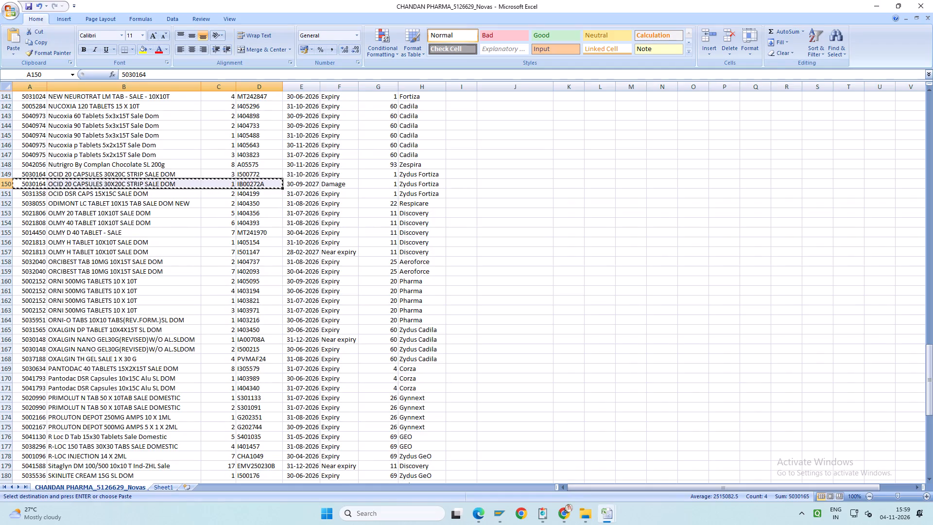
left_click_drag(29, 254, 258, 254)
key("ctrl+c")
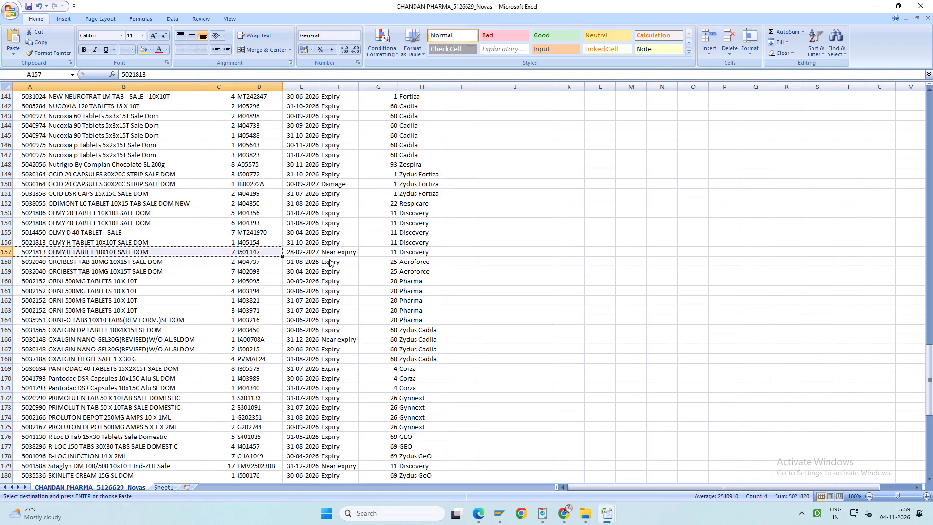
key("alt+Tab")
left_click(43, 162)
key("ctrl+v")
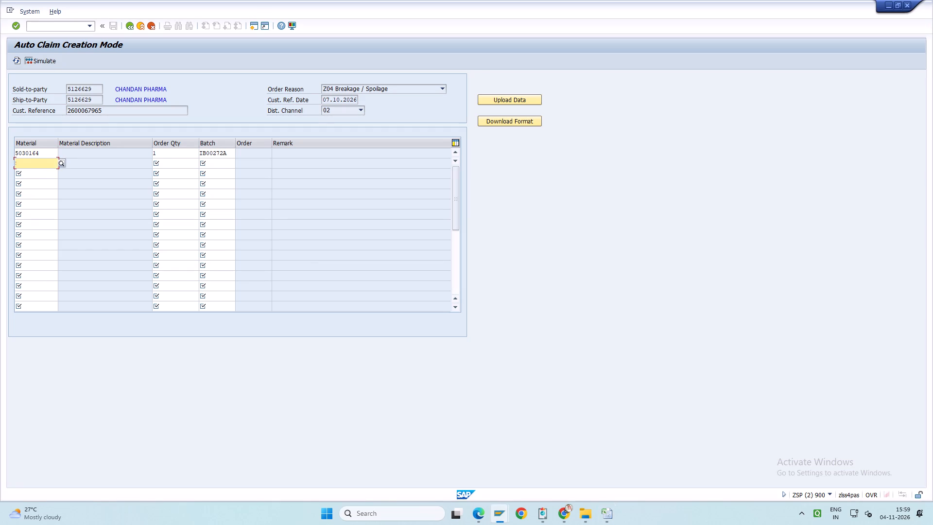
key("Return")
Simulate the breakage claim with Desktop as the output path and generate the claim order.
left_click(45, 62)
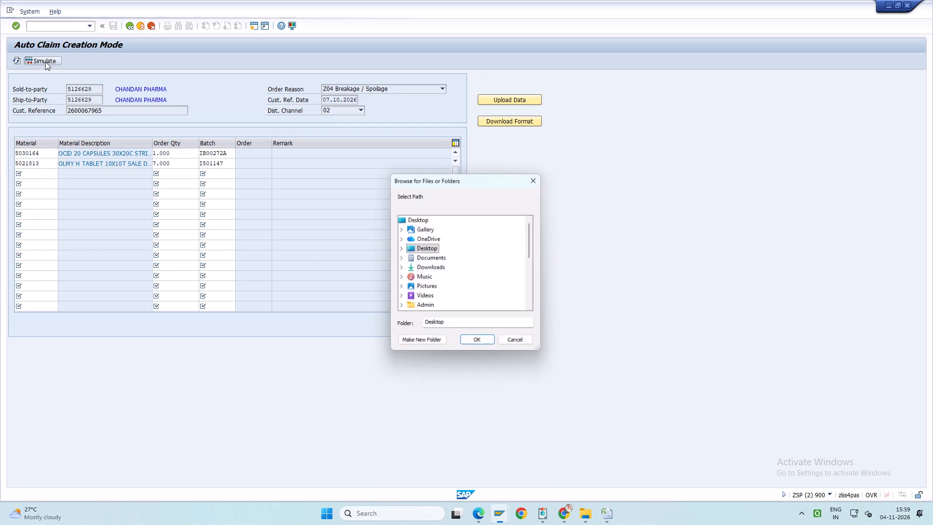
left_click(417, 218)
left_click(475, 339)
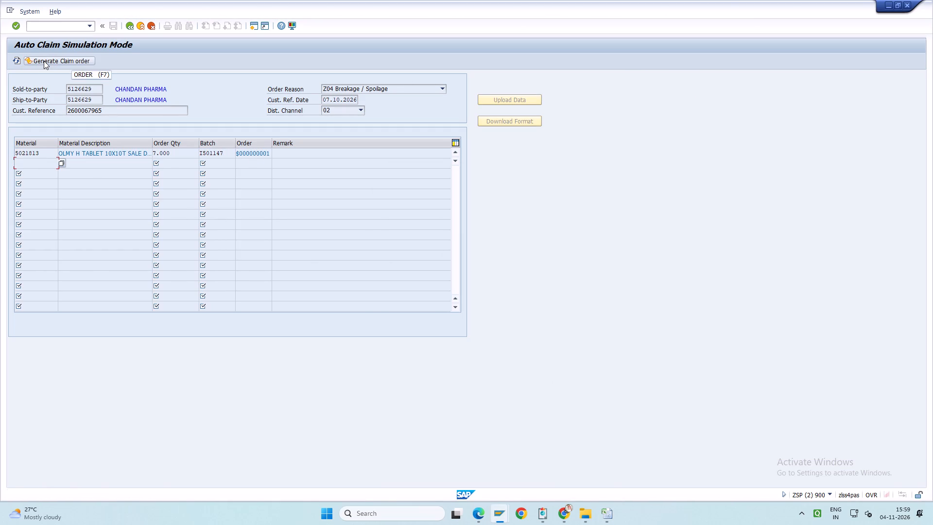
left_click(44, 61)
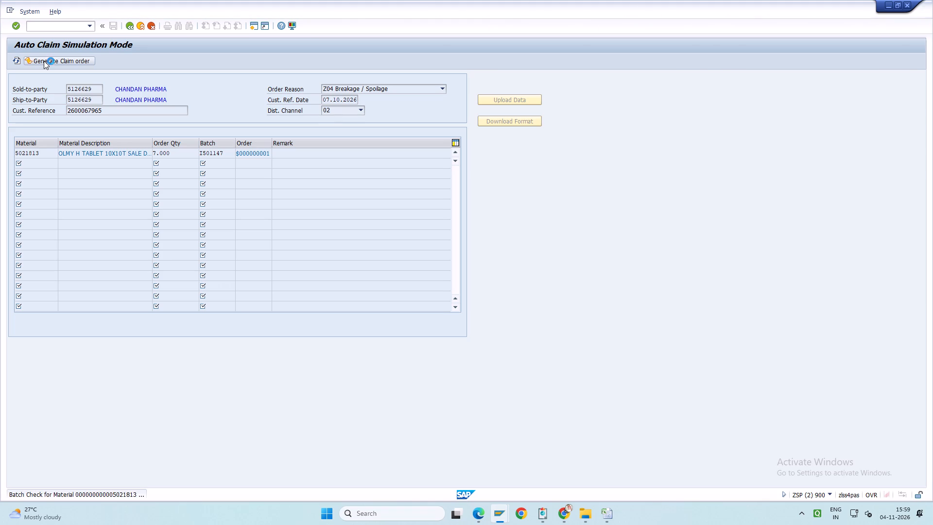
Open the newly generated claim order for material 5021813 in Change Sales Documents (VA02).
left_click(88, 27)
left_click(90, 53)
key("Return")
key("Return")
key("Return")
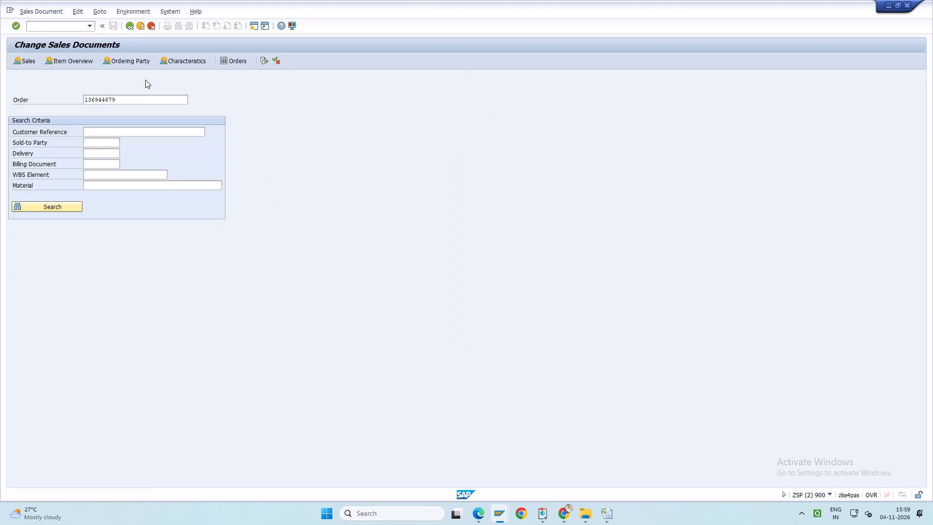
key("Return")
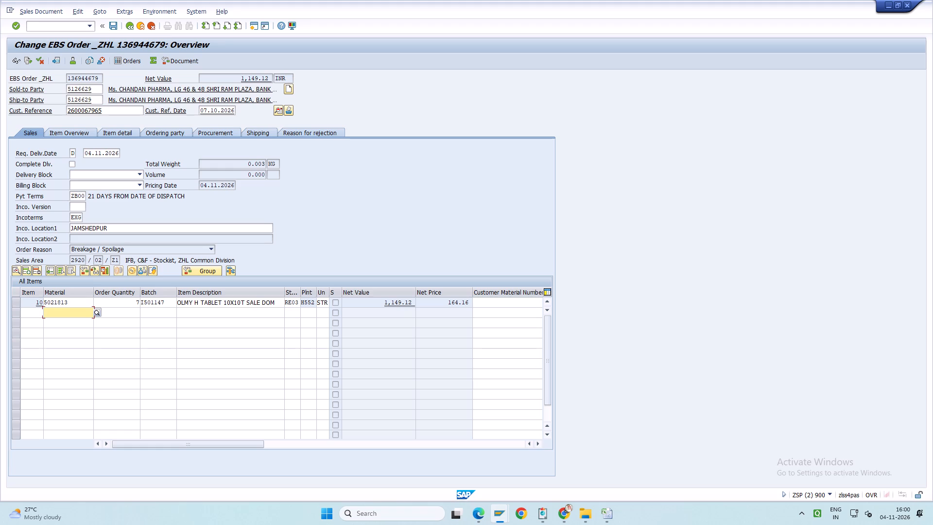
left_click(89, 25)
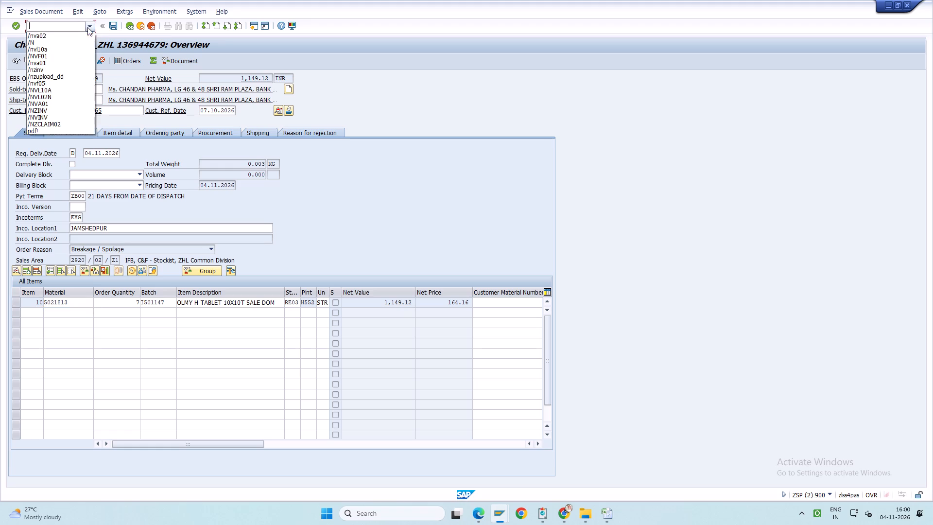
left_click(85, 41)
key("Return")
key("Return")
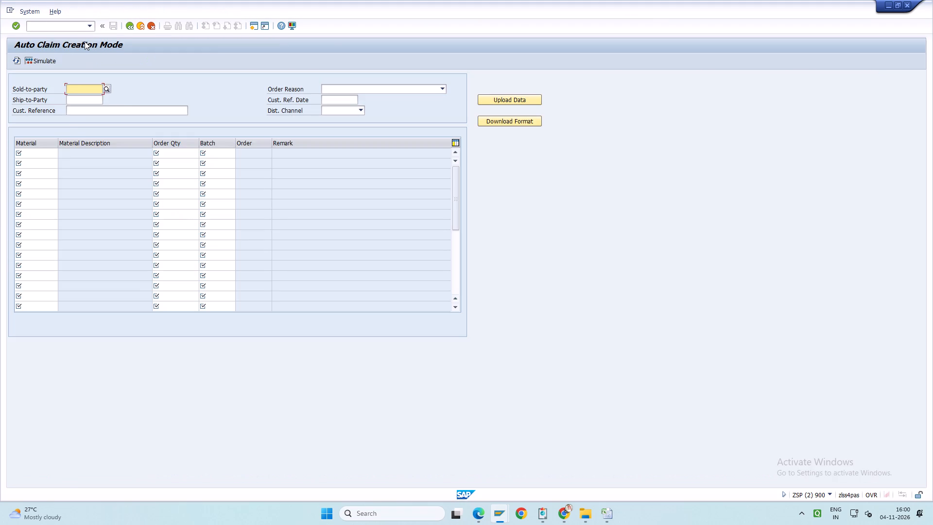
key("space")
key("Down")
key("Return")
key("Tab")
type("Z04")
key("Tab")
key("space")
key("Down")
key("Return")
key("Tab")
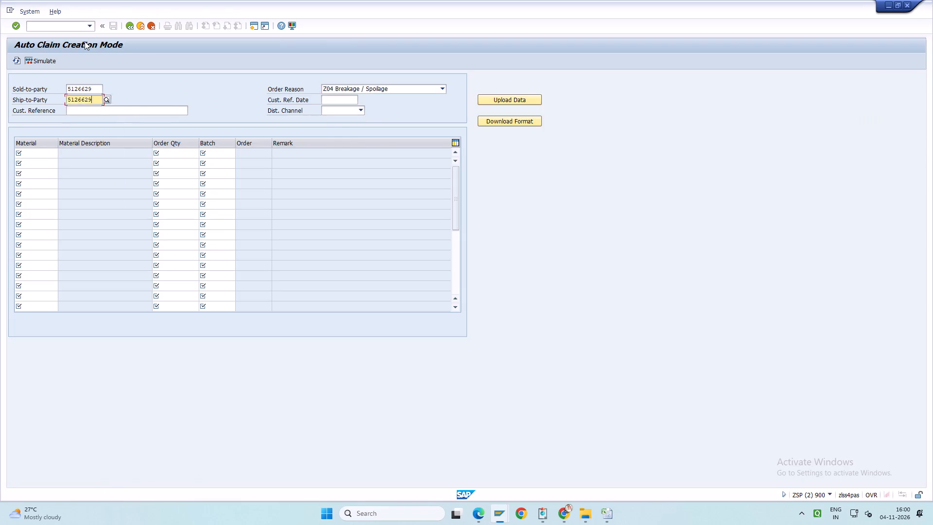
key("space")
key("Down")
key("Return")
key("Tab")
key("space")
key("Down")
key("Return")
key("Tab")
type("02")
key("Return")
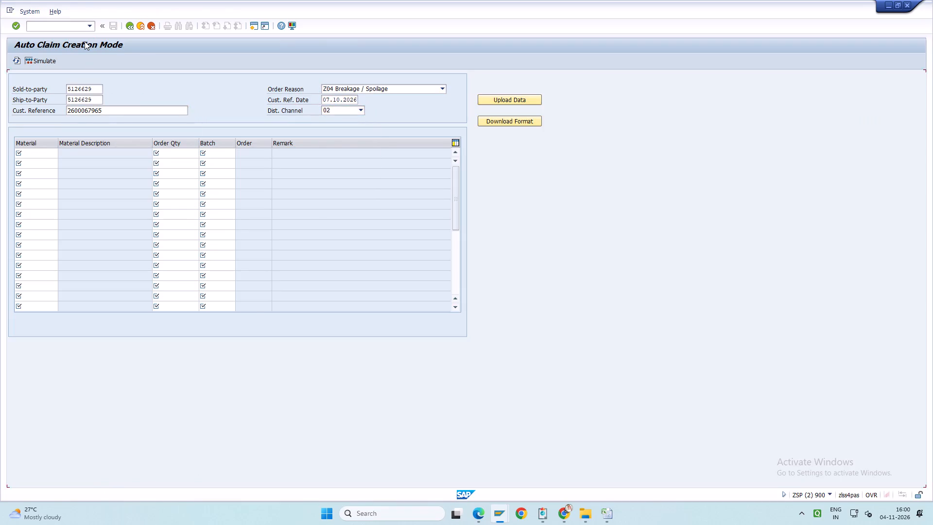
Copy row 150 (material 5030164, quantity 1, batch IB00272A) from the Chandan Pharma sheet into the new SAP auto claim.
key("alt+Tab")
key("alt+Down")
key("alt+Right")
key("alt+Right")
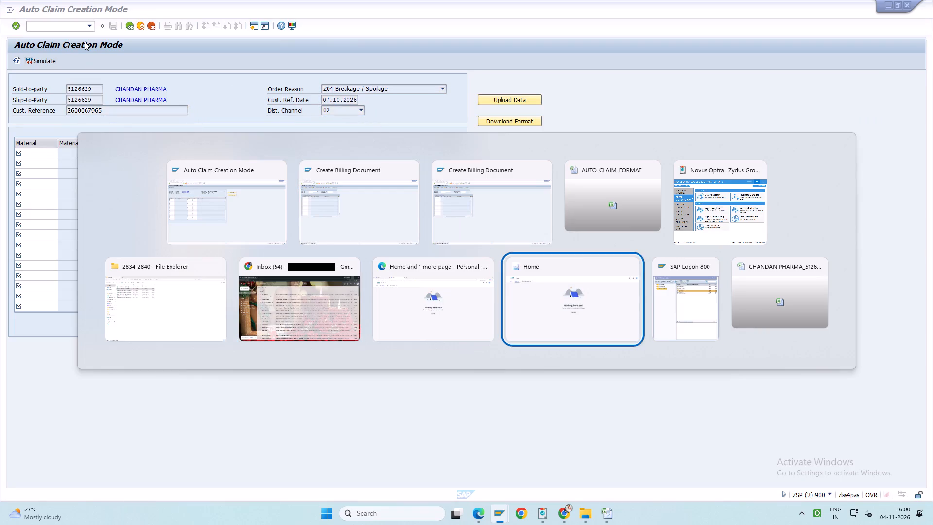
key("alt+Right")
key("alt+Right")
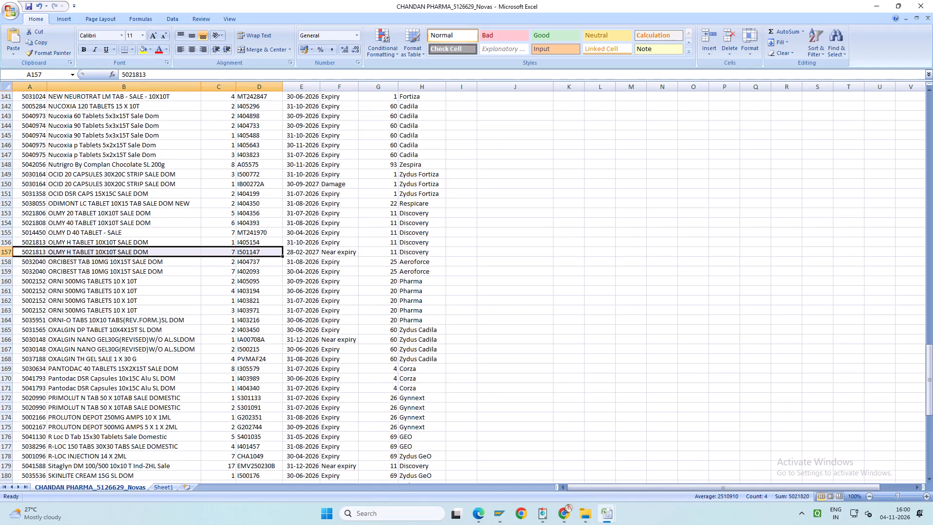
left_click_drag(30, 185, 250, 185)
key("ctrl+c")
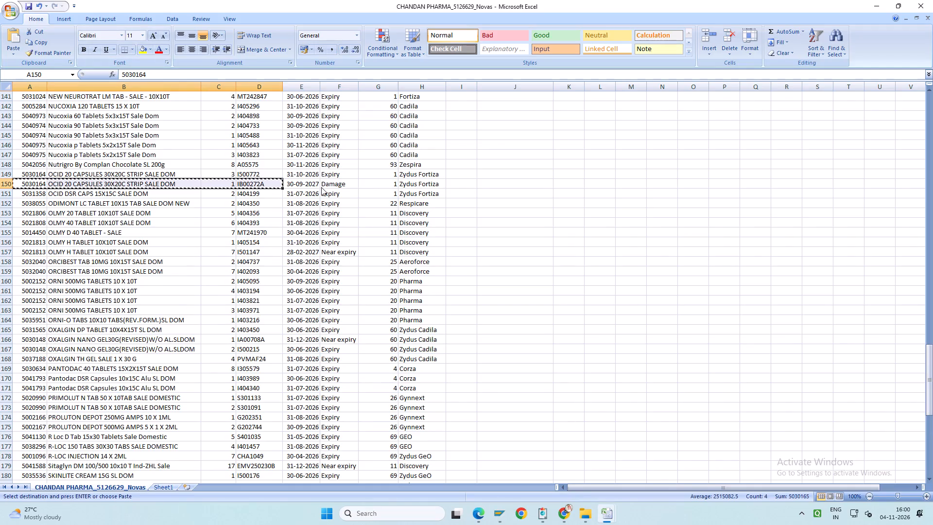
key("alt+Tab")
key("ctrl+v")
key("Return")
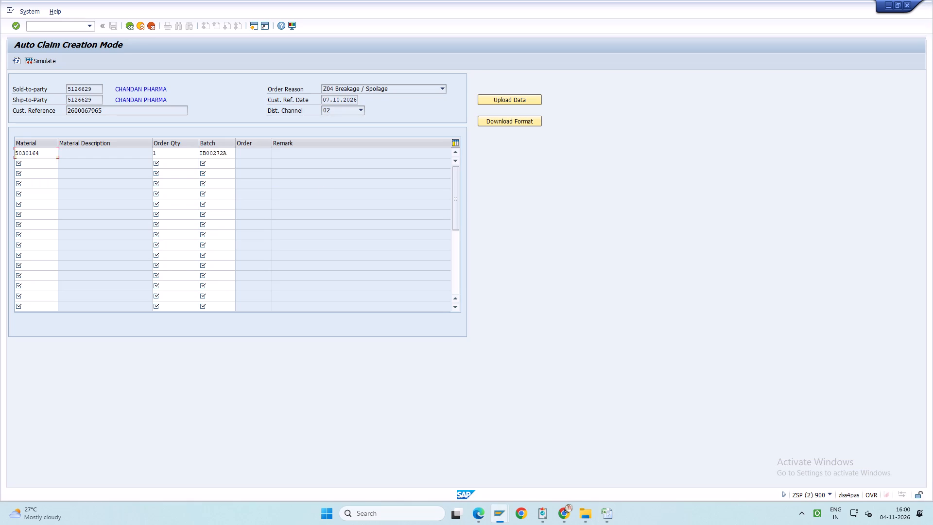
Simulate the claim for material 5030164 and generate its claim order.
left_click(43, 58)
left_click(42, 58)
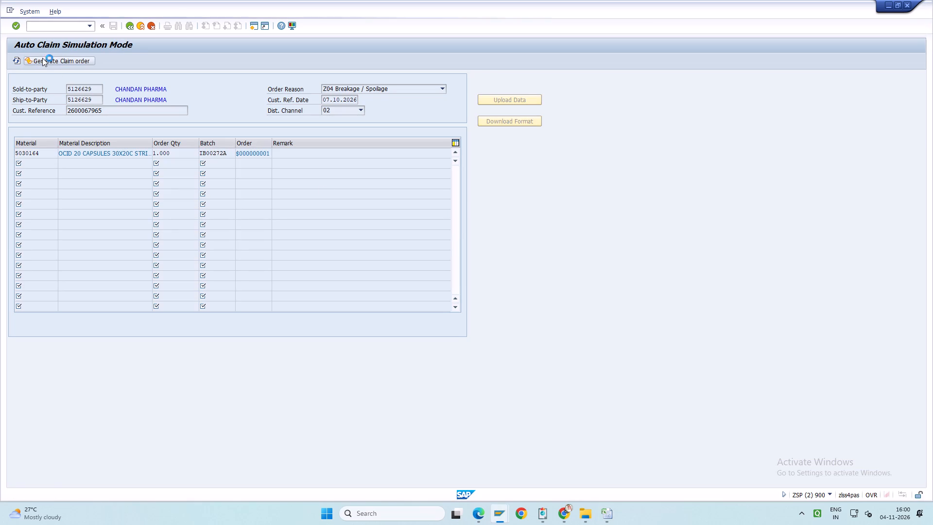
Open the newly generated claim order for material 5030164 in Change Sales Documents (VA02).
left_click(88, 26)
left_click(88, 40)
key("Return")
key("Return")
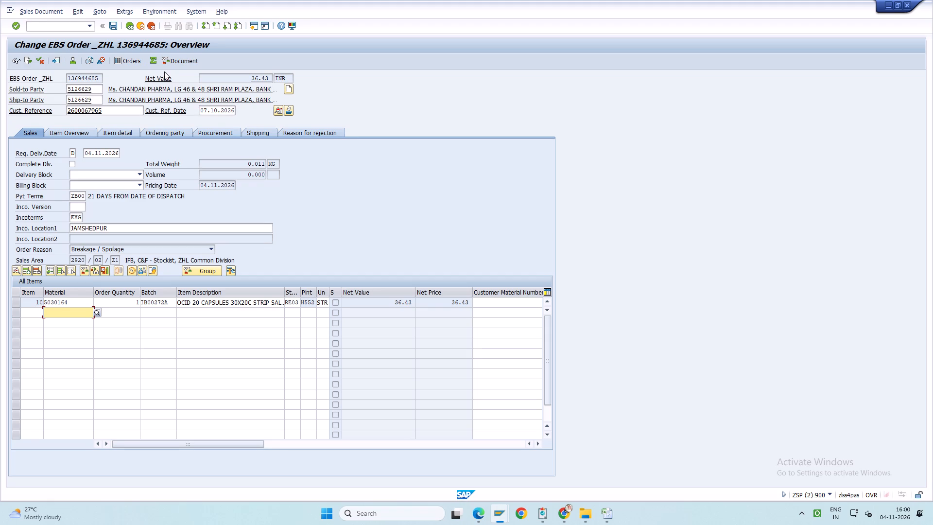
Leave the sales order and open a blank Auto Claim NRV entry from SAP Easy Access.
left_click(87, 27)
left_click(87, 39)
key("Return")
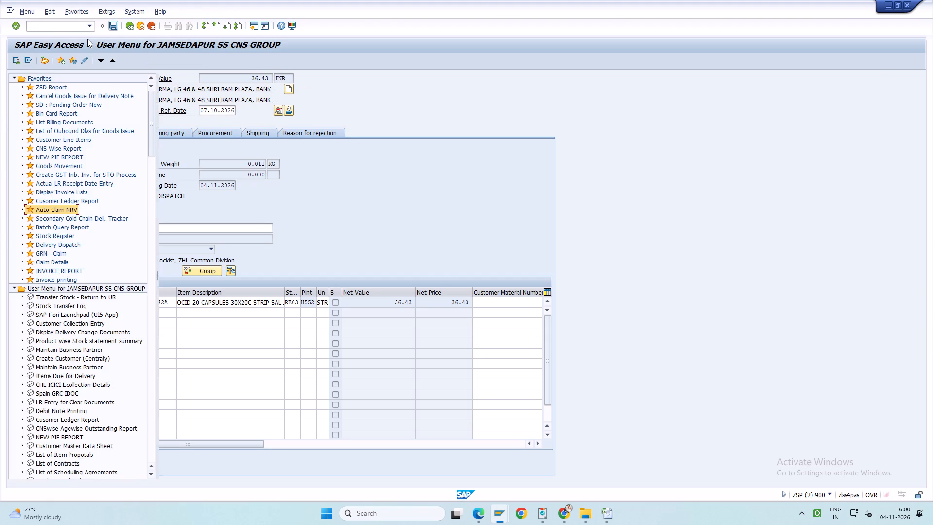
key("Return")
Check the Material column in AUTO_CLAIM_FORMAT and save the workbook, keeping its tab-delimited text format.
left_click(603, 511)
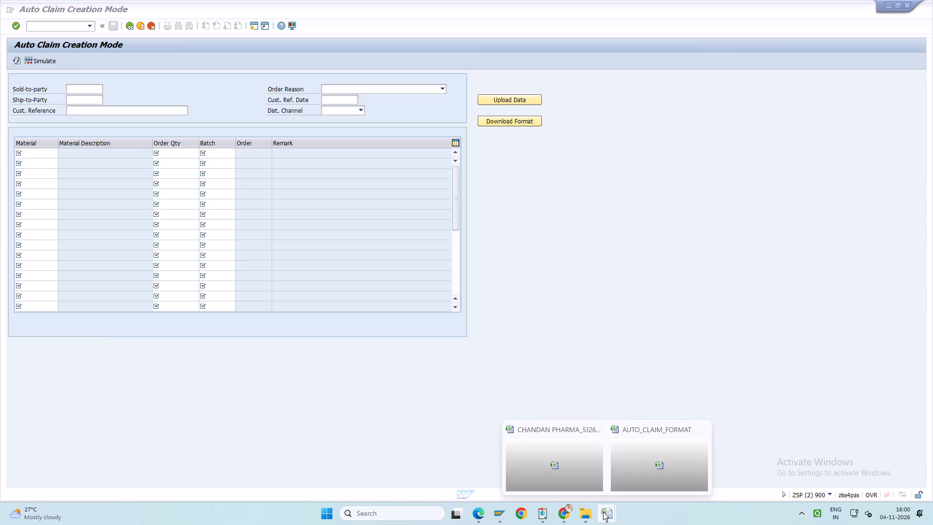
left_click(654, 460)
key("ctrl+s")
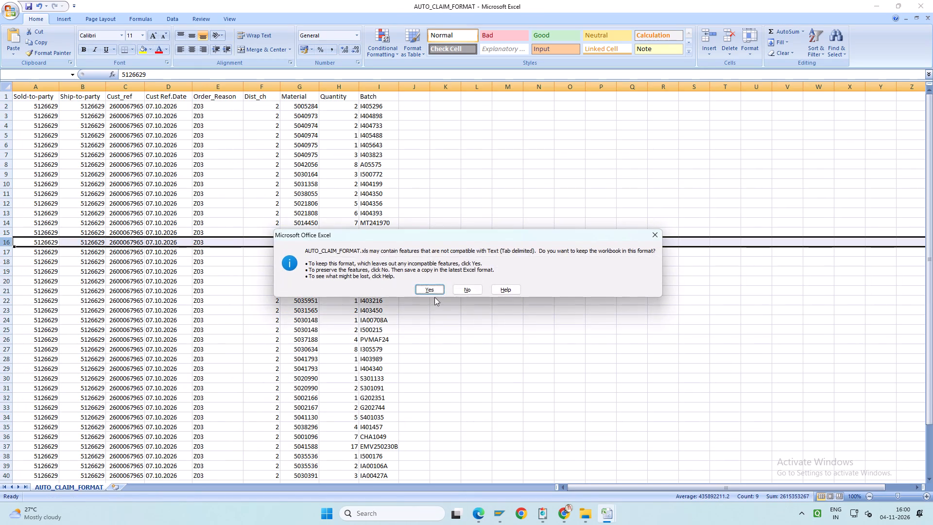
left_click(438, 288)
left_click(310, 105)
key("ctrl+shift+Down")
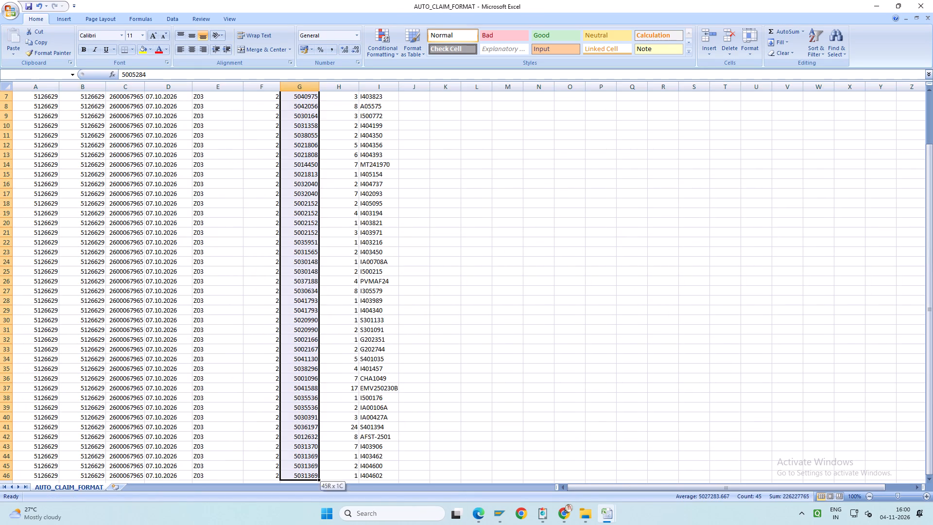
scroll(322, 229, "down", 3)
scroll(322, 229, "up", 3)
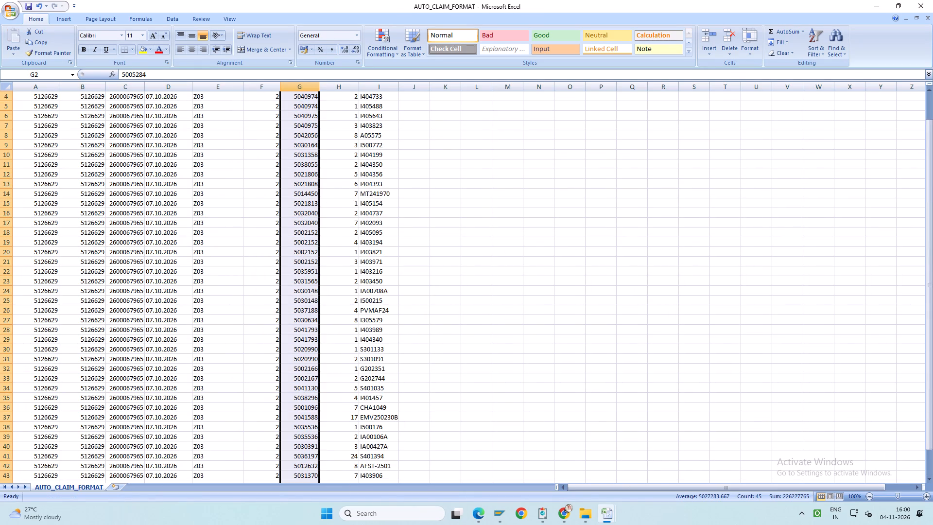
scroll(322, 229, "up", 5)
key("ctrl+s")
left_click(438, 291)
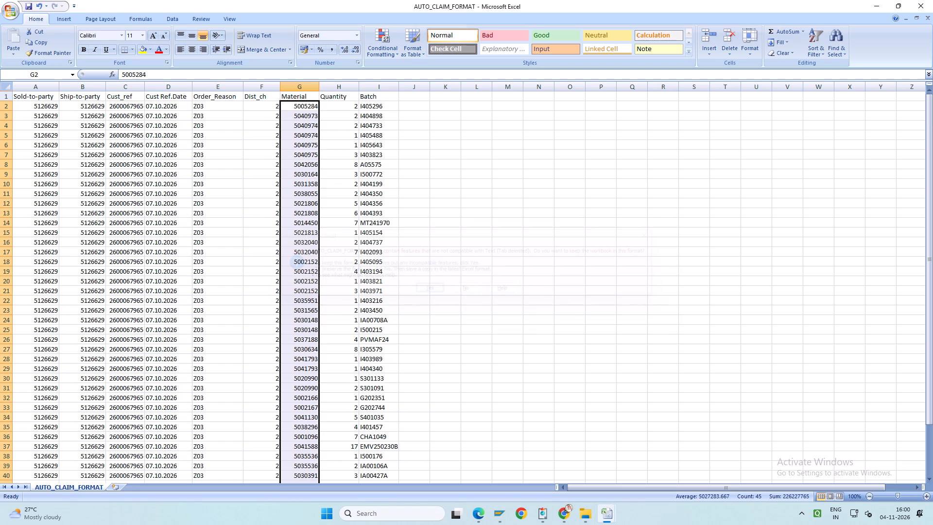
Upload the AUTO_CLAIM_FORMAT file from the Desktop into the blank SAP auto claim.
left_click(499, 516)
left_click(524, 446)
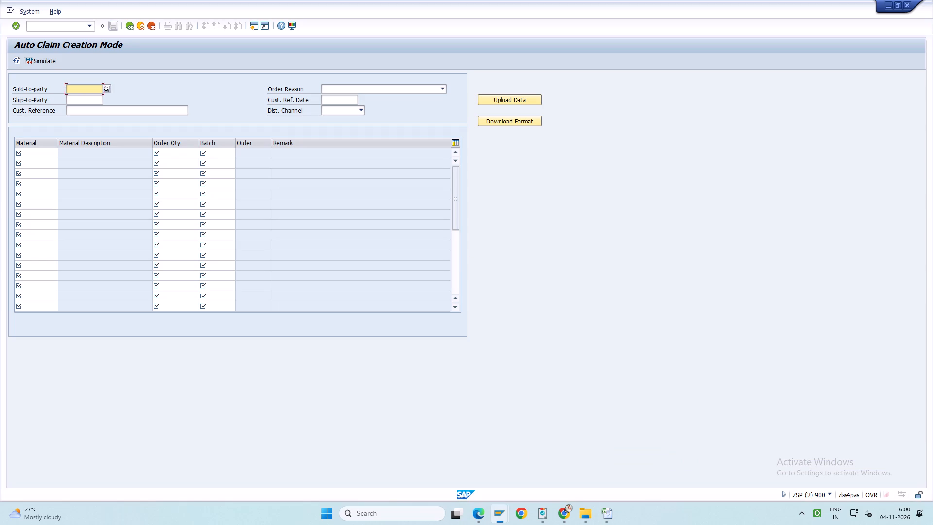
left_click(516, 101)
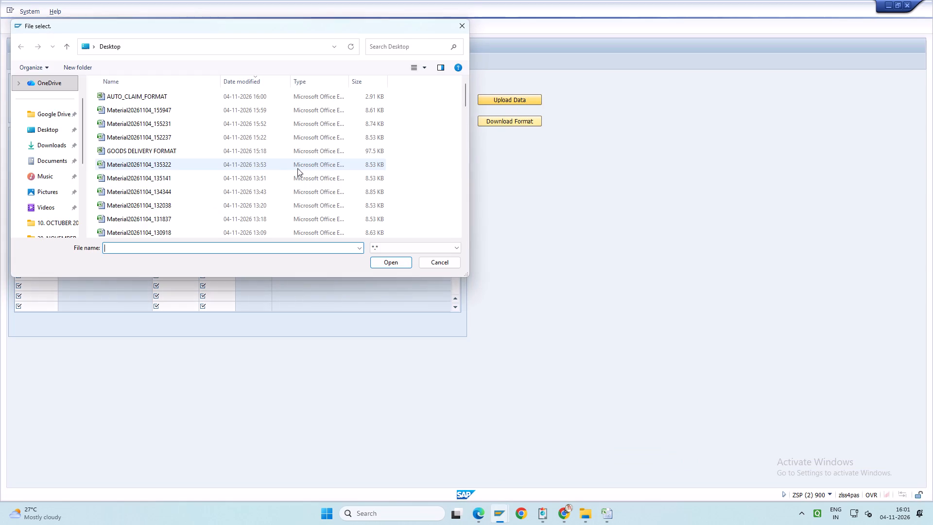
double_click(144, 95)
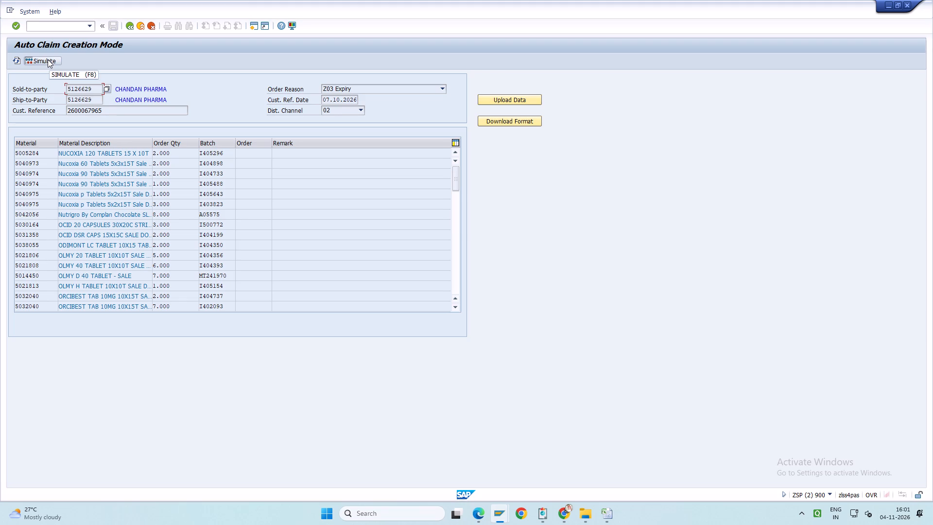
left_click(52, 62)
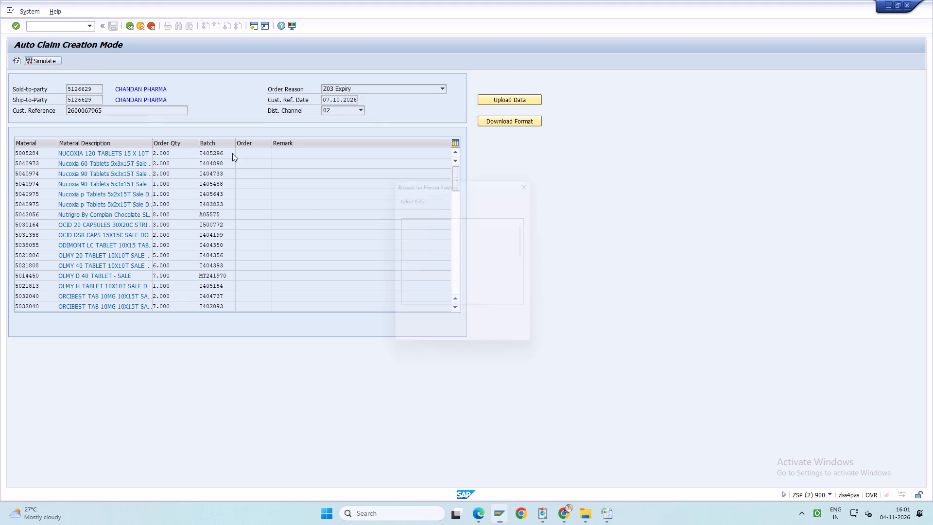
left_click(412, 217)
left_click(473, 340)
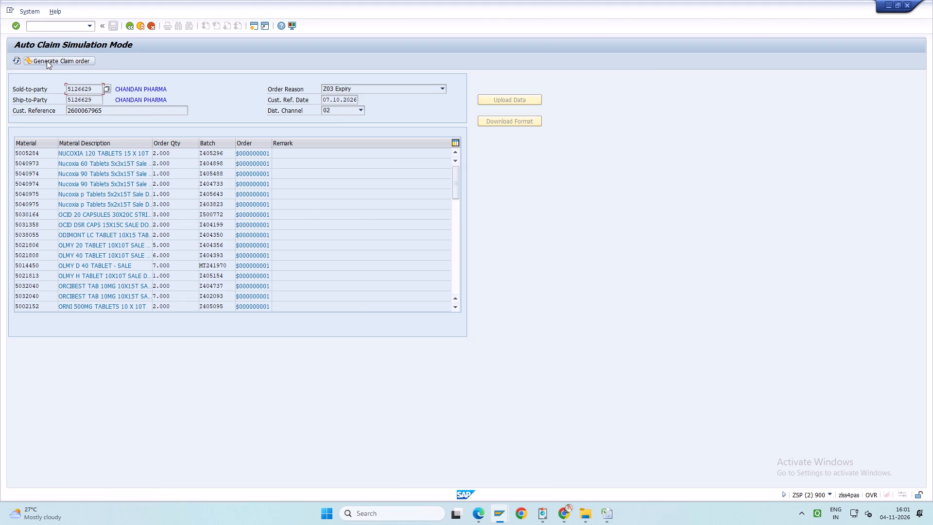
left_click(47, 61)
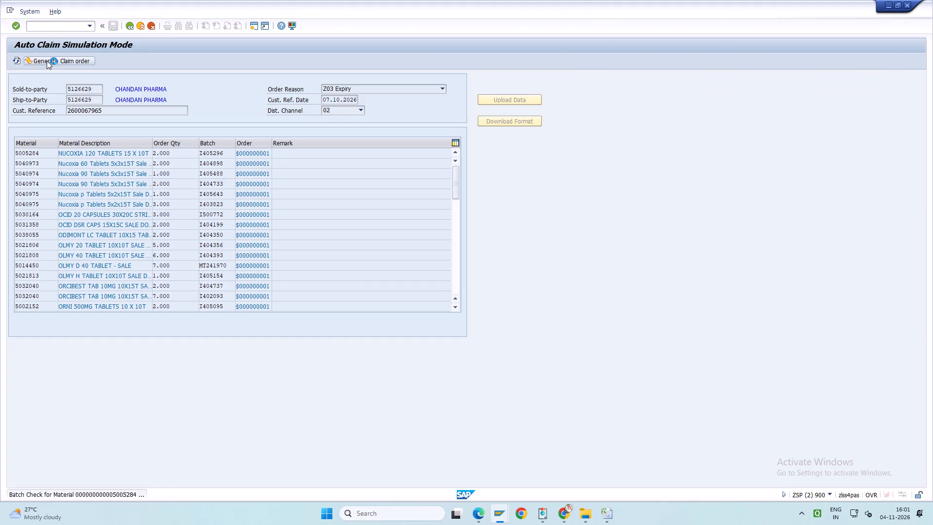
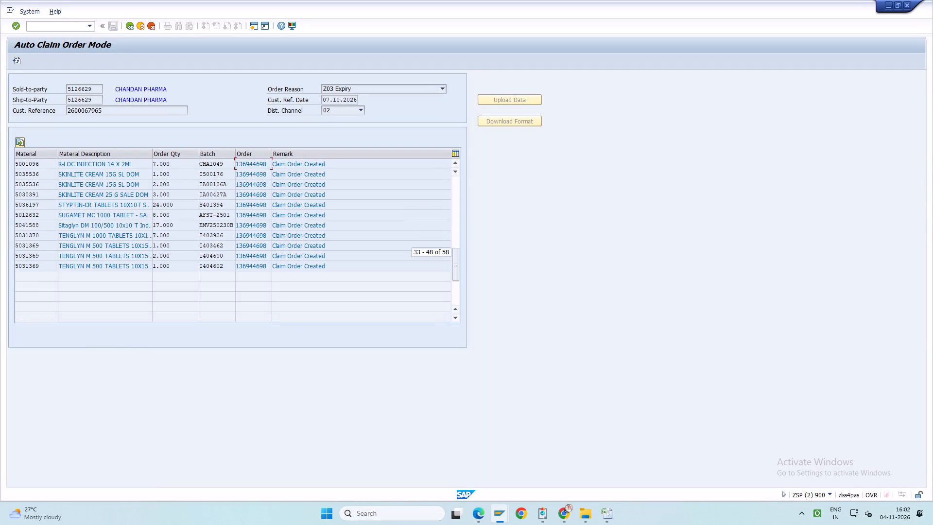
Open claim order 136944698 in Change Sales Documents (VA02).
left_click(88, 31)
left_click(86, 44)
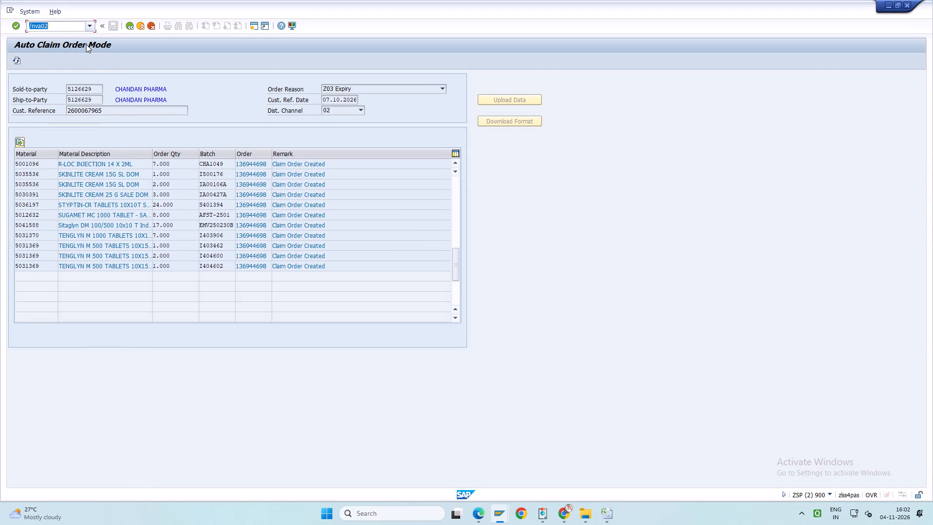
key("Return")
left_click_drag(130, 97, 73, 101)
key("ctrl+v")
key("Return")
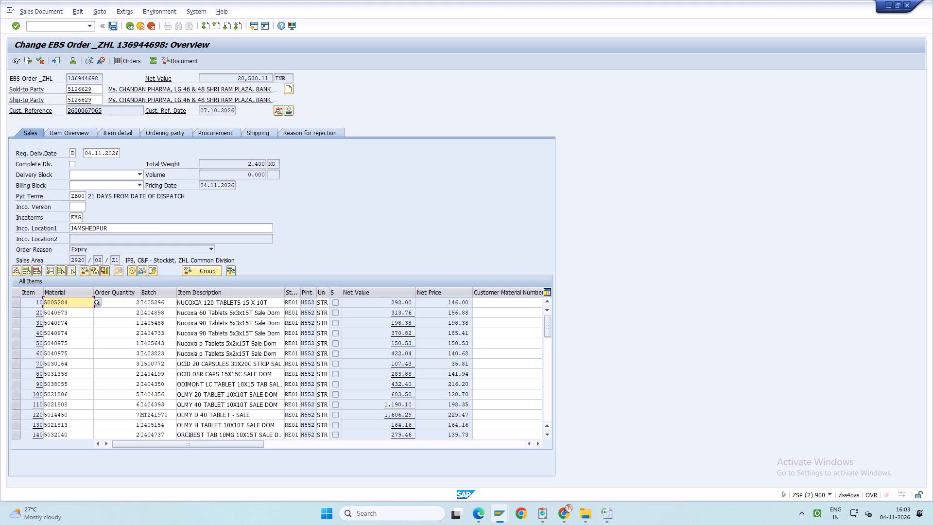
Go through the order's items and their net values, and copy material number 5020990 from item 250.
key("Page_Down")
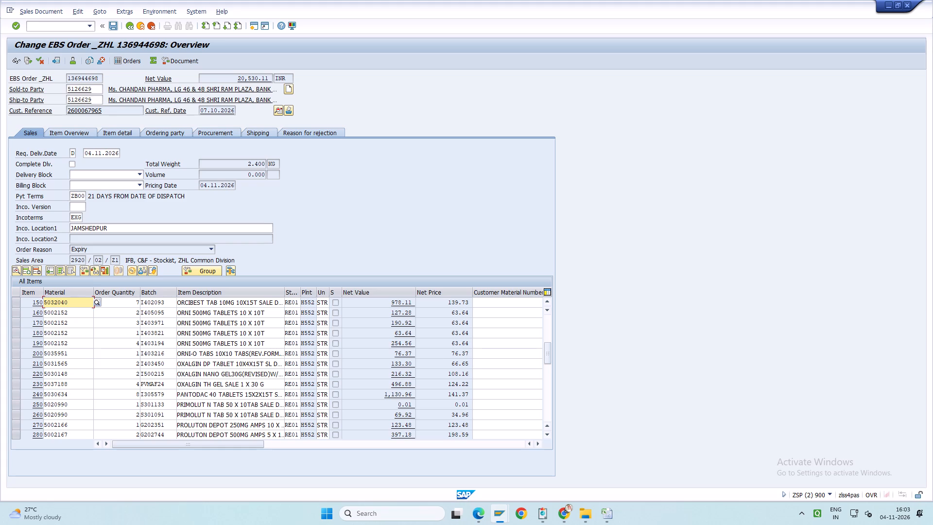
key("Page_Down")
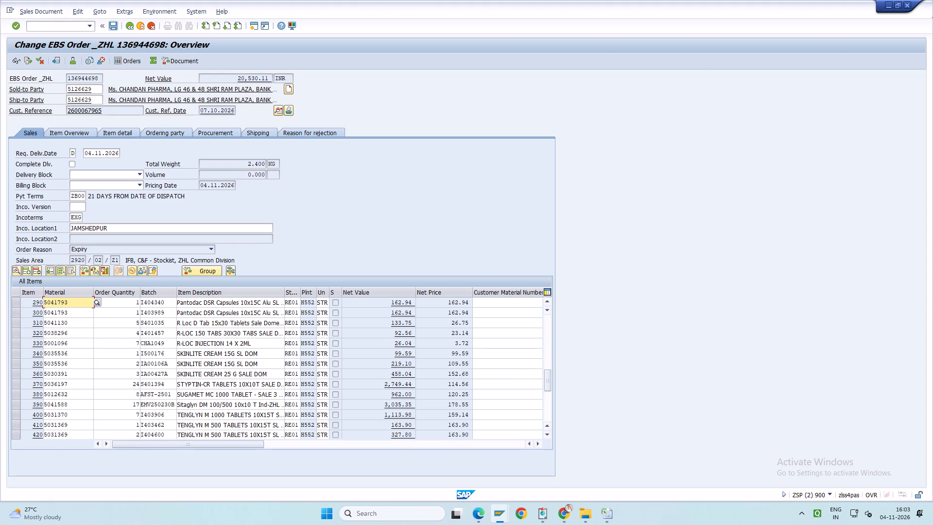
key("Page_Down")
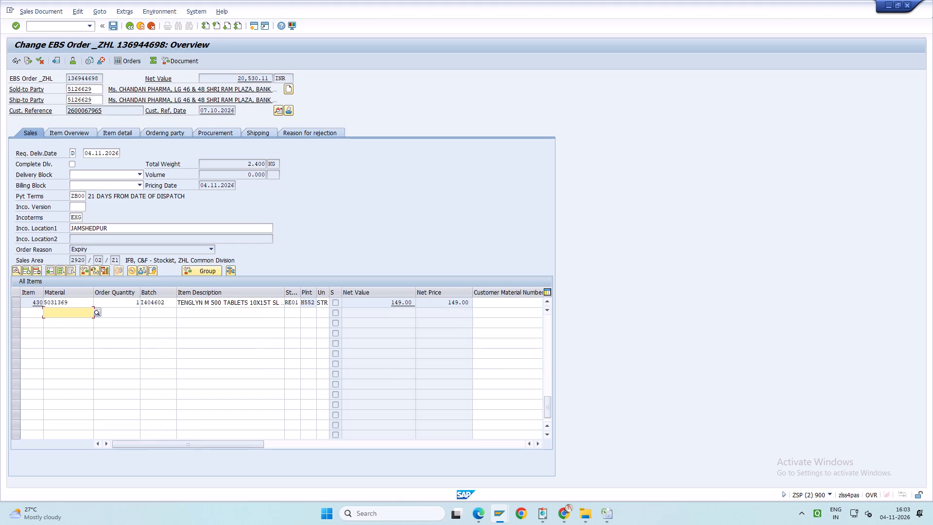
key("Page_Up")
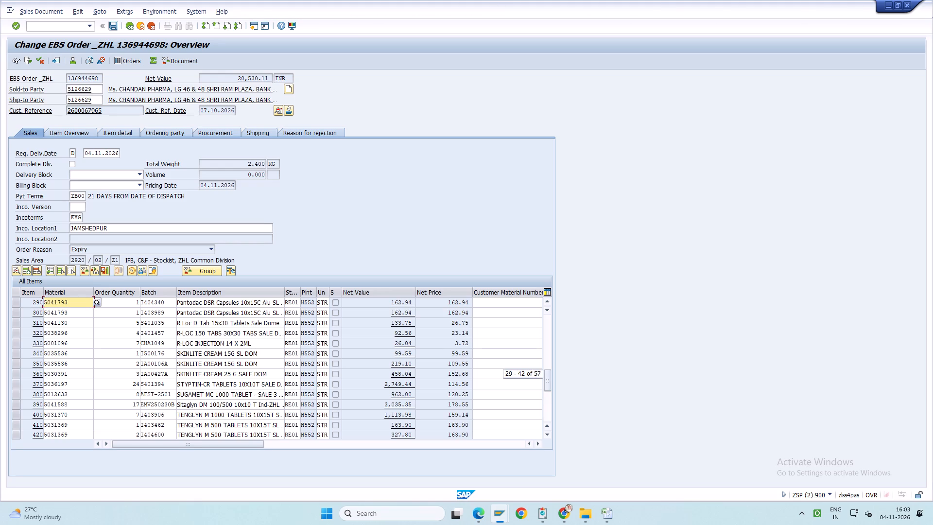
key("Page_Up")
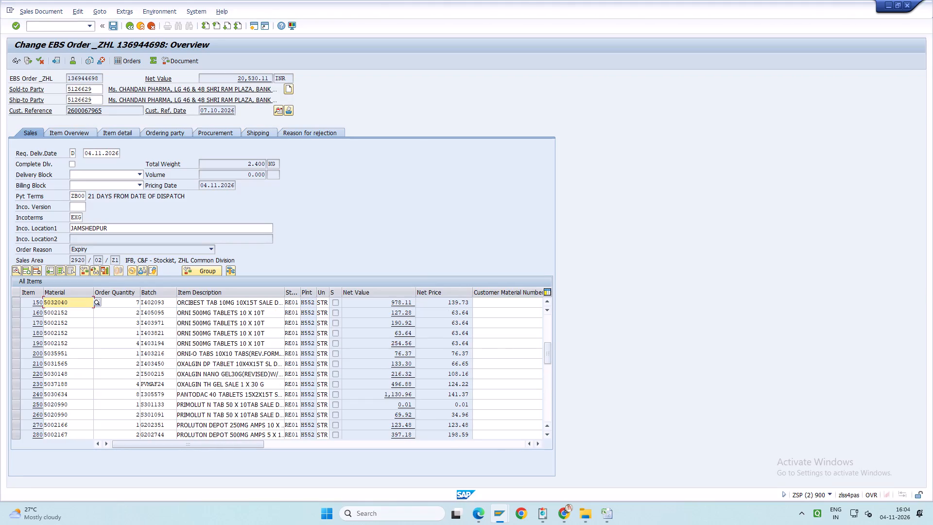
left_click_drag(75, 406, 32, 406)
key("ctrl+c")
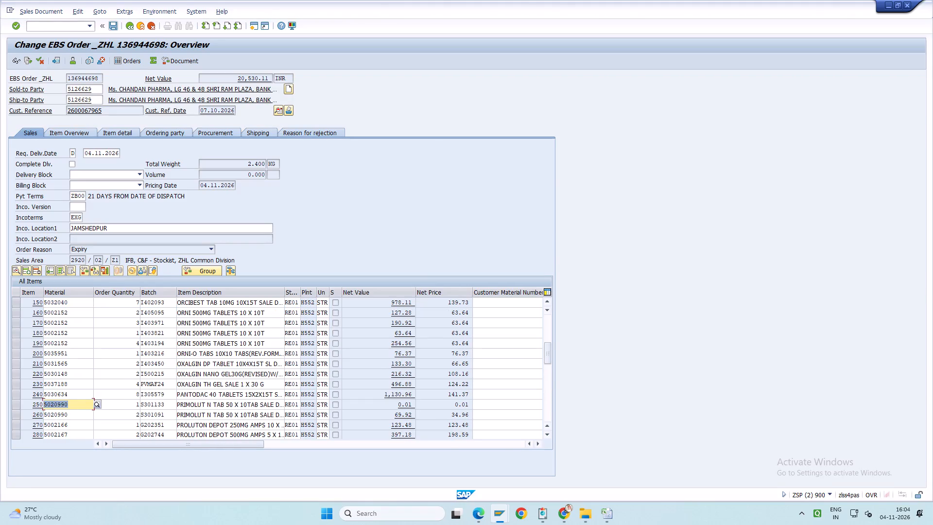
Switch to the Create Billing Document session and leave it for a blank Auto Claim NRV entry.
key("alt+Tab")
key("alt+Tab")
left_click(89, 23)
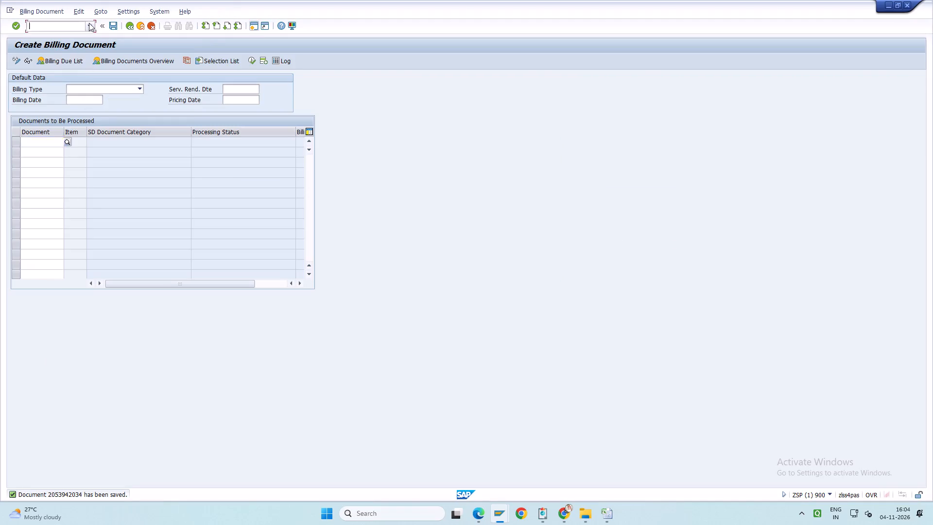
left_click(86, 39)
key("Return")
key("Return")
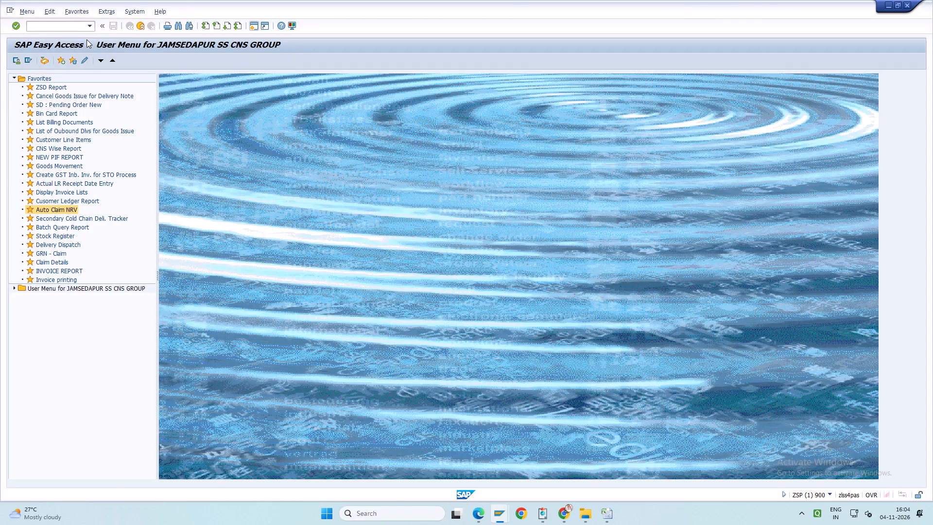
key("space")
key("Down")
key("Return")
key("Tab")
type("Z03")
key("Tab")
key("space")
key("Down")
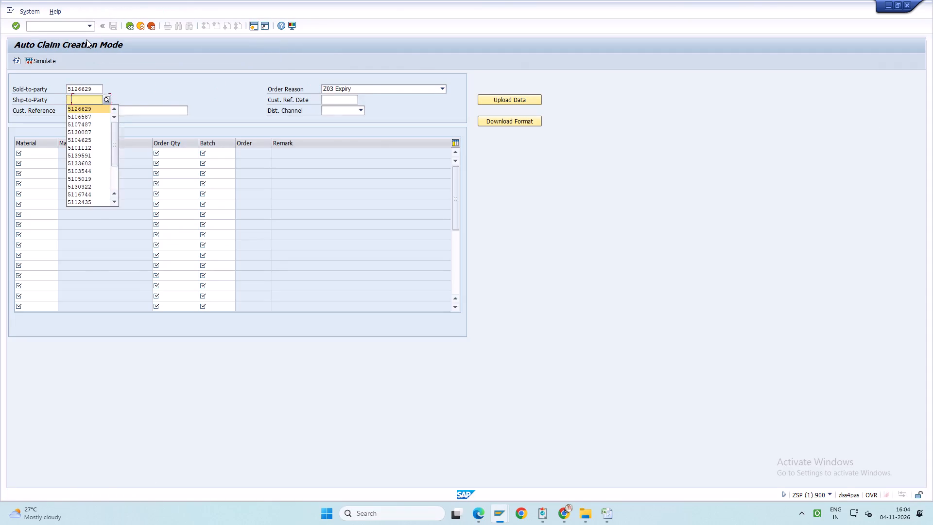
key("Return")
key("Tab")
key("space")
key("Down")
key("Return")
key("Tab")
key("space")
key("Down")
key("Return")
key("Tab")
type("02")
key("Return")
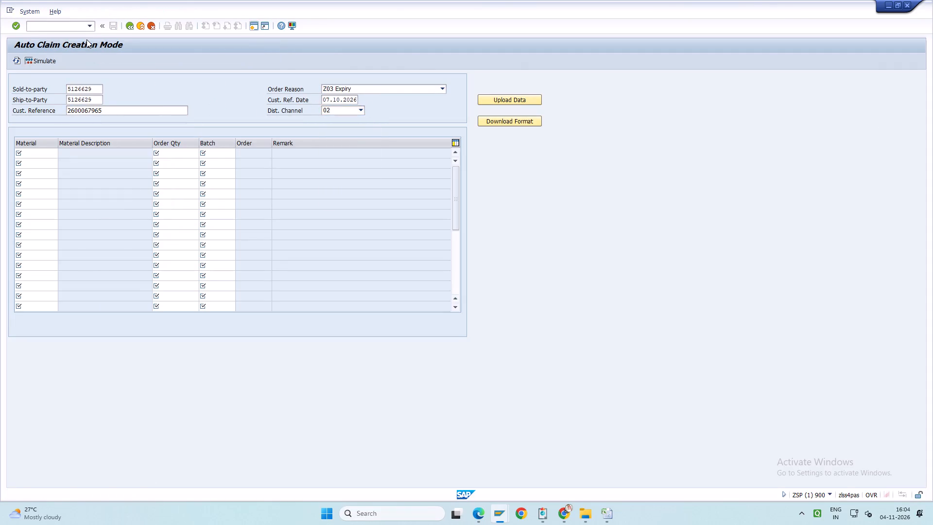
Enter material 5020990 in the claim's first row with the quantity 1 and batch S301133 copied from order item 250.
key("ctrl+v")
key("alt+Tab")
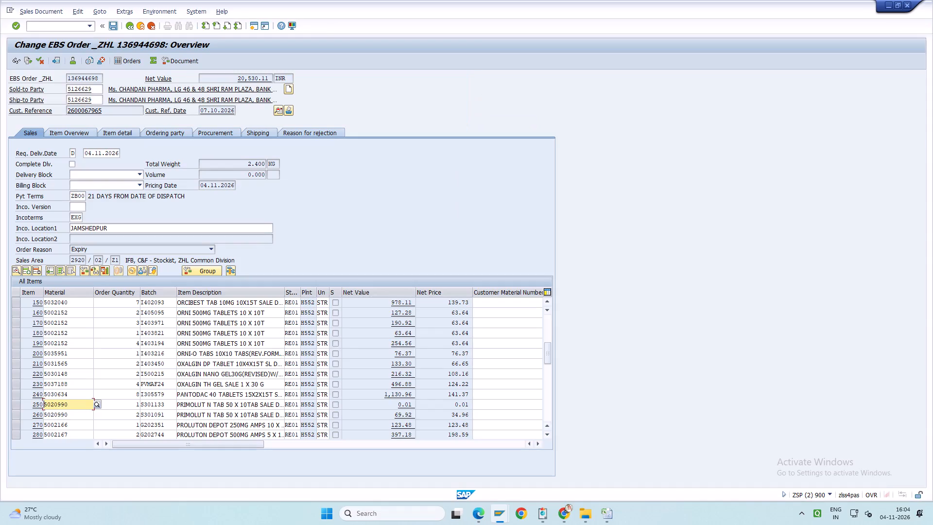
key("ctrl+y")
left_click_drag(131, 402, 155, 406)
key("ctrl+c")
key("alt+Tab")
left_click(180, 156)
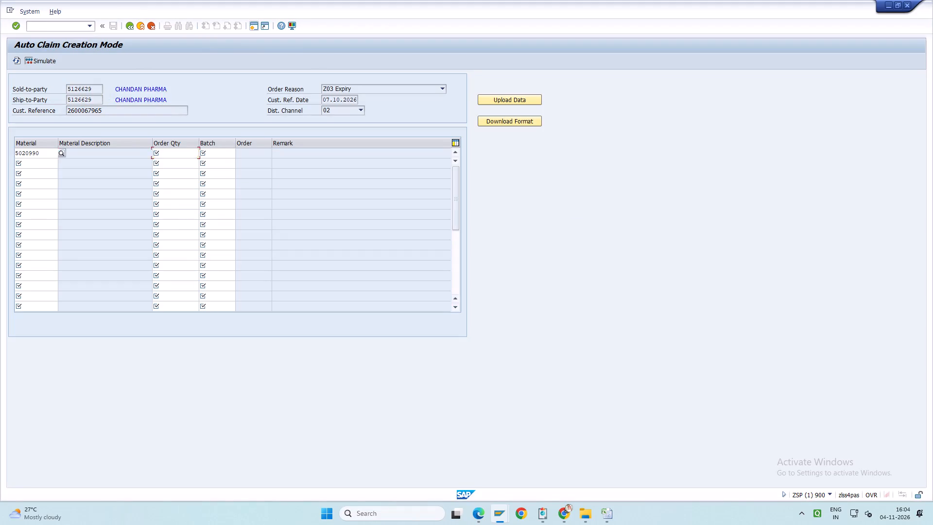
key("ctrl+v")
key("Return")
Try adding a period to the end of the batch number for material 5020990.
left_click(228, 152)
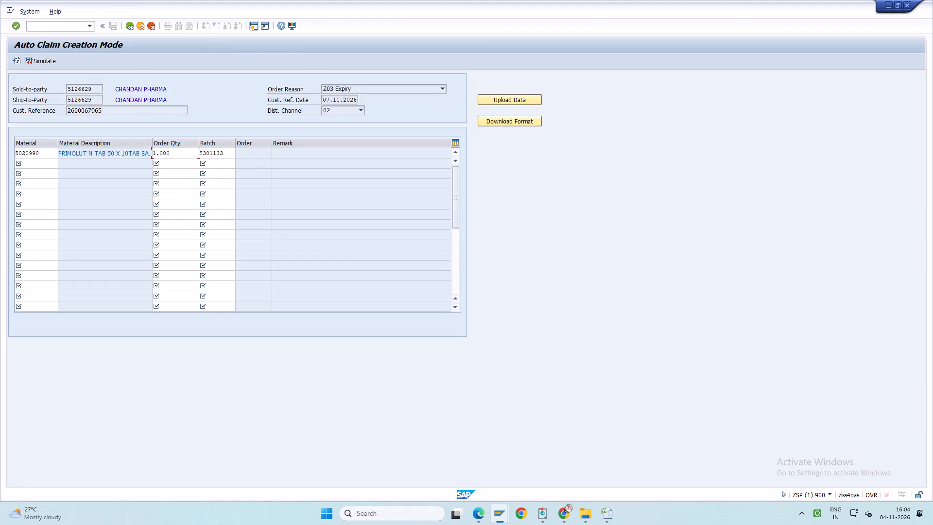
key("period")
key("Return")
Replace the batch for material 5020990 with S301091, copied from item 260 of order 136944698.
left_click_drag(228, 152, 176, 154)
key("BackSpace")
key("alt+Tab")
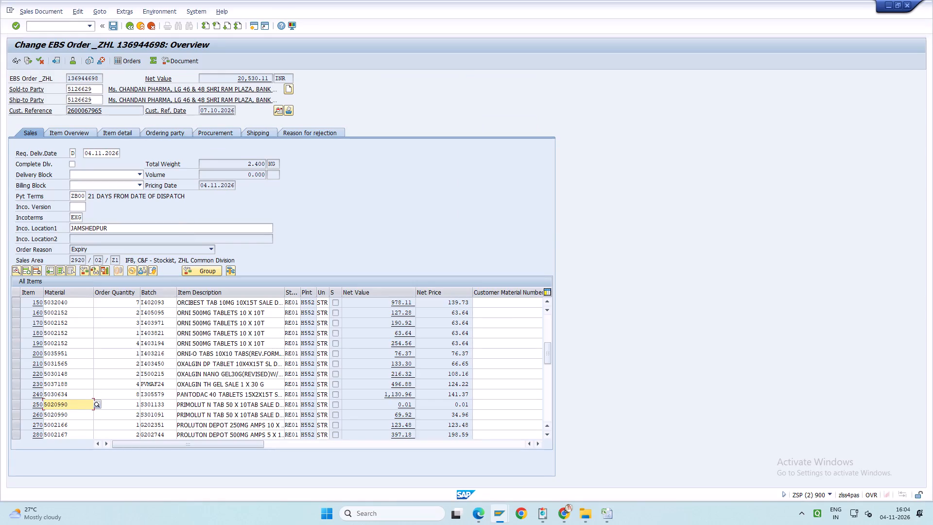
left_click_drag(166, 414, 128, 417)
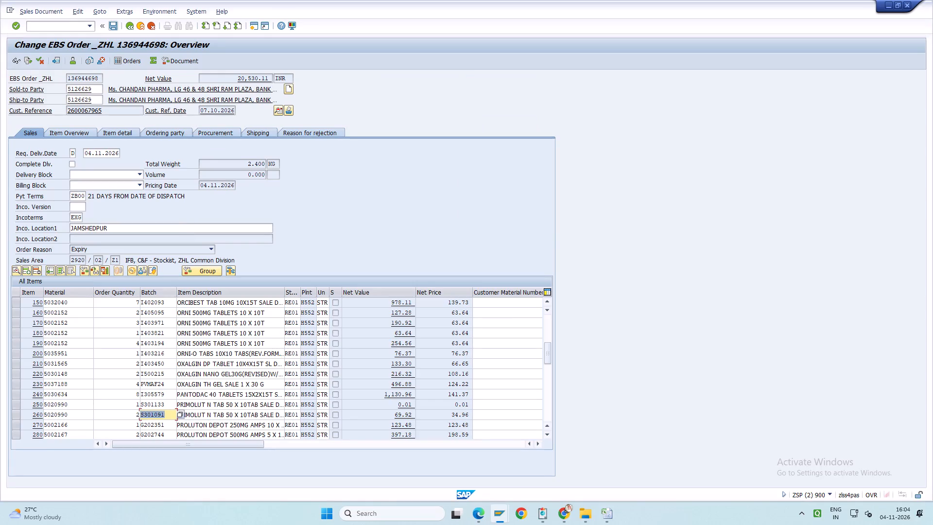
key("ctrl+c")
key("alt+Tab")
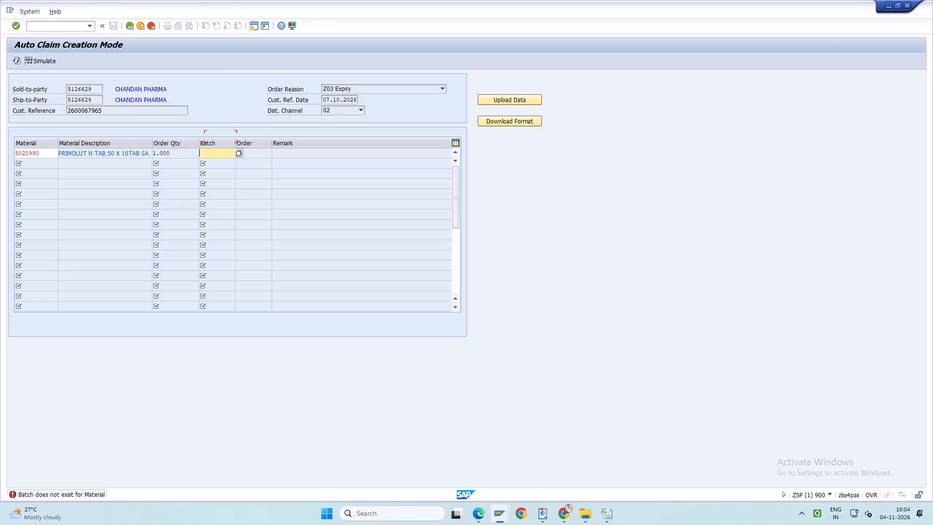
key("ctrl+v")
key("Return")
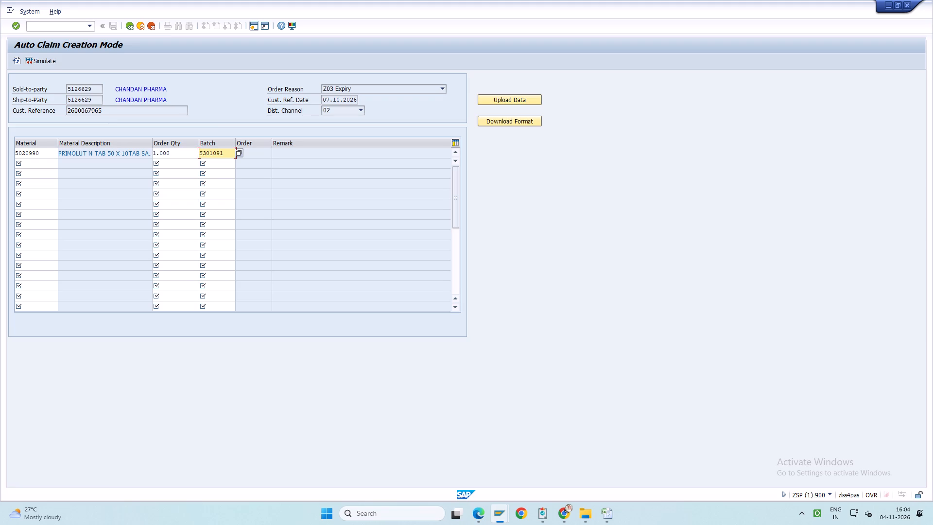
Simulate the claim with the Desktop as the save folder, and generate the claim order.
left_click(48, 64)
left_click(419, 219)
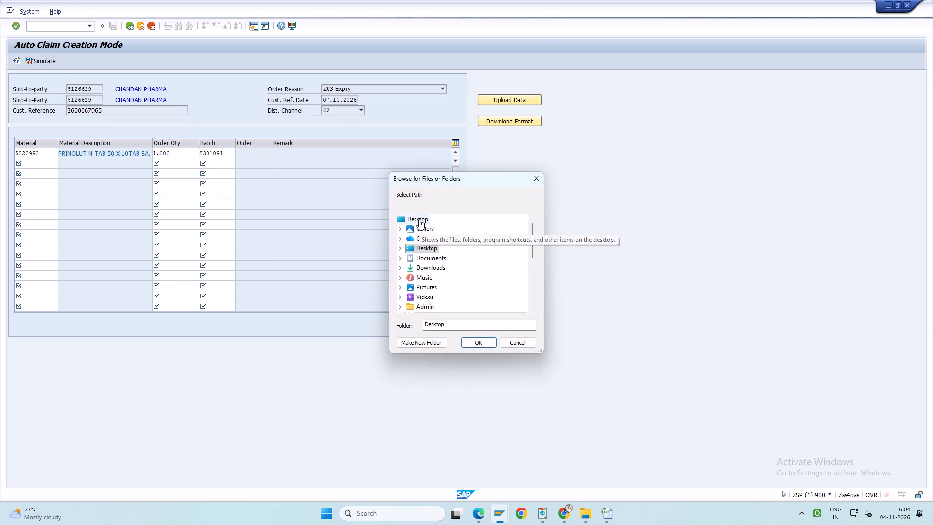
left_click(477, 342)
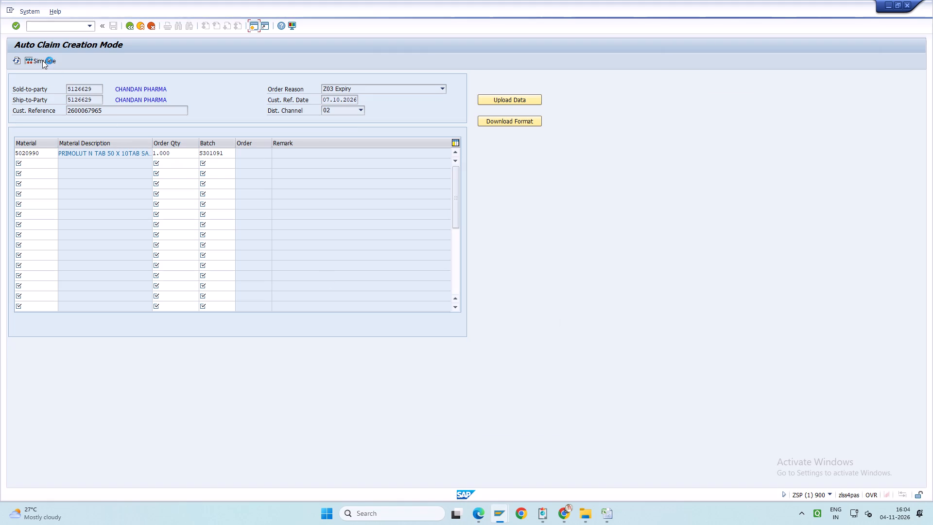
left_click(42, 60)
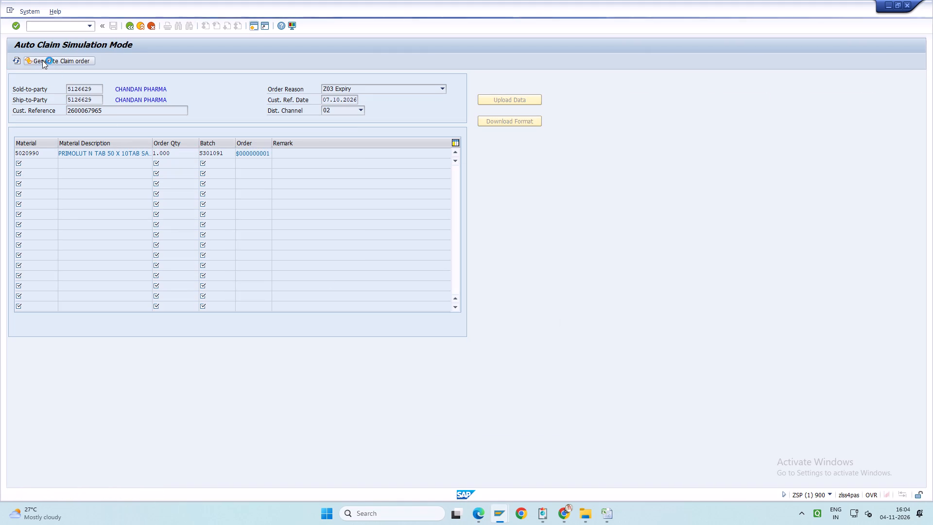
Open the newly generated claim order for material 5020990 in Change Sales Documents (VA02).
left_click(89, 25)
left_click(89, 42)
key("Return")
key("Return")
key("Return")
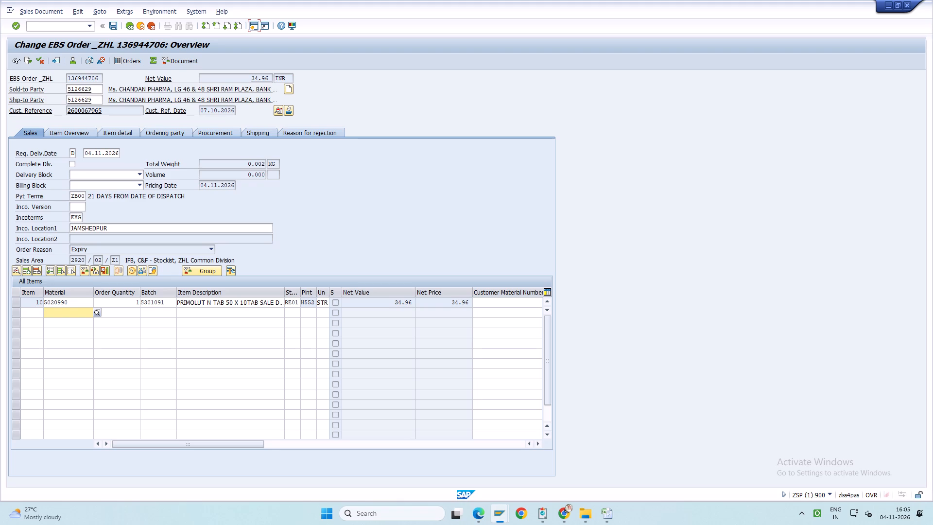
Leave the sales order for material 5020990 and open a blank Auto Claim NRV entry.
left_click(90, 29)
left_click(87, 41)
key("Return")
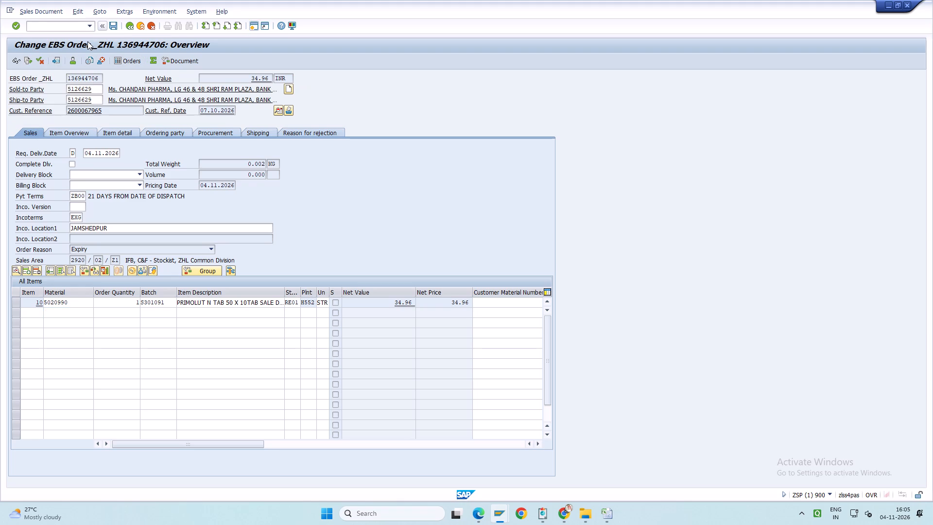
key("Return")
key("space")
key("Down")
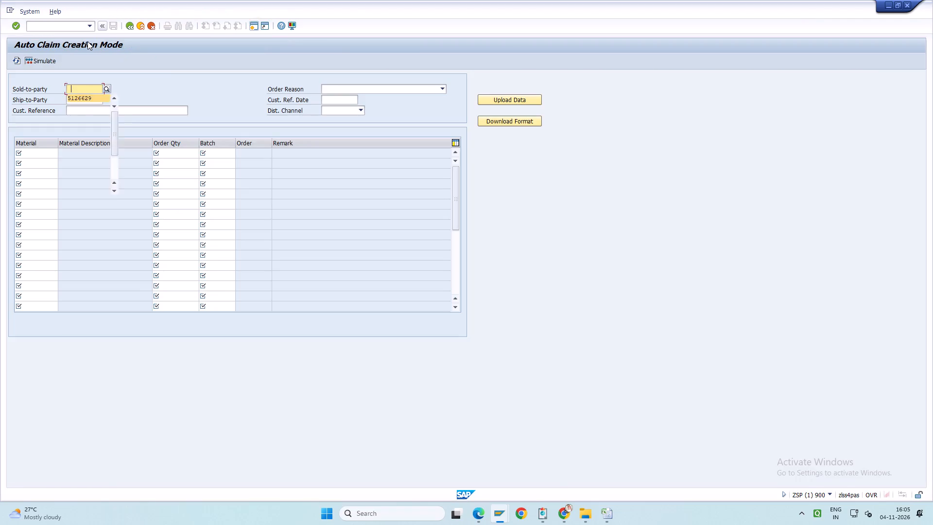
key("Return")
key("Tab")
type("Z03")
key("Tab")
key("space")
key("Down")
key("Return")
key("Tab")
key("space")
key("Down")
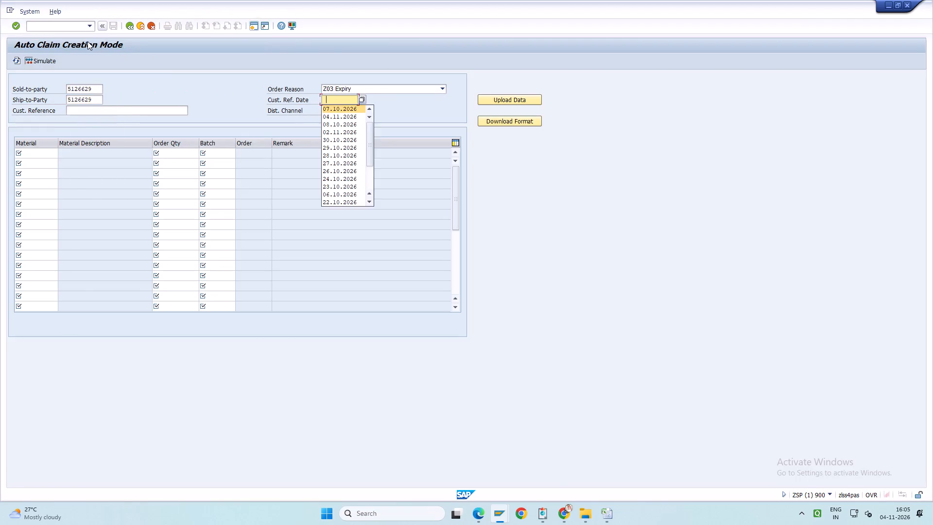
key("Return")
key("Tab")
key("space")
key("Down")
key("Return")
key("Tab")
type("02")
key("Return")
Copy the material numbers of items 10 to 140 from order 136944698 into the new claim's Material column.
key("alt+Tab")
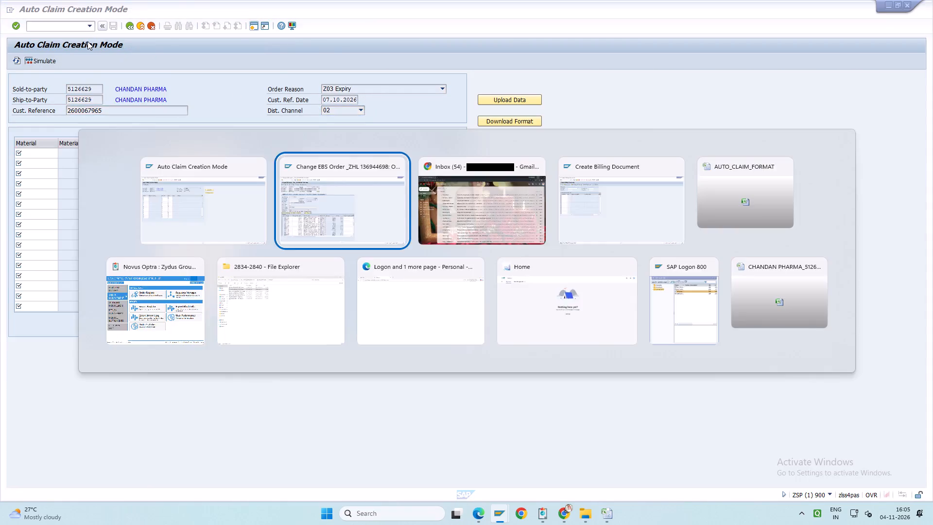
left_click_drag(548, 357, 553, 292)
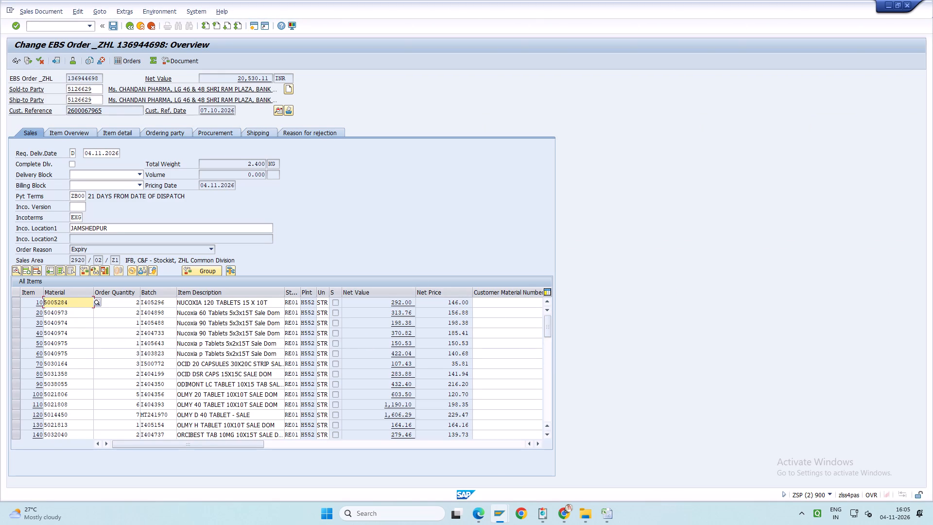
key("ctrl+y")
left_click_drag(70, 301, 83, 431)
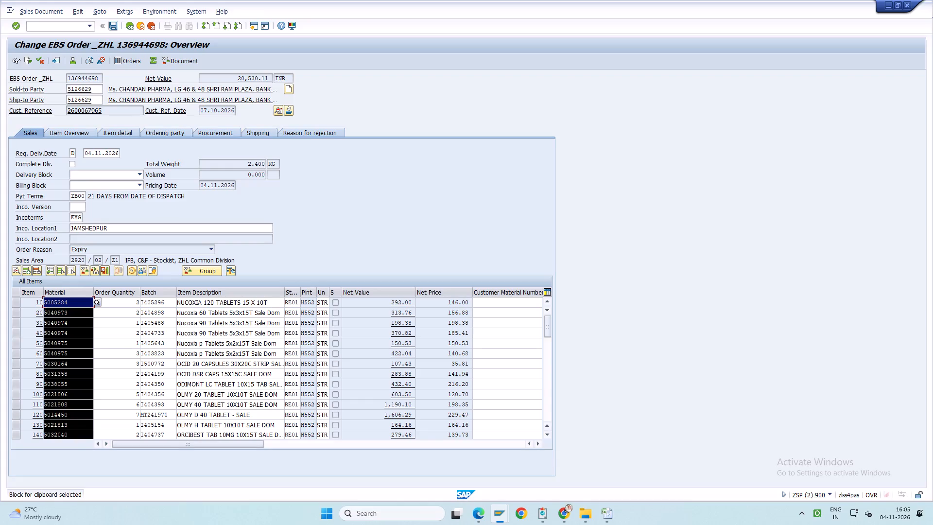
key("ctrl+c")
key("alt+Tab")
key("ctrl+v")
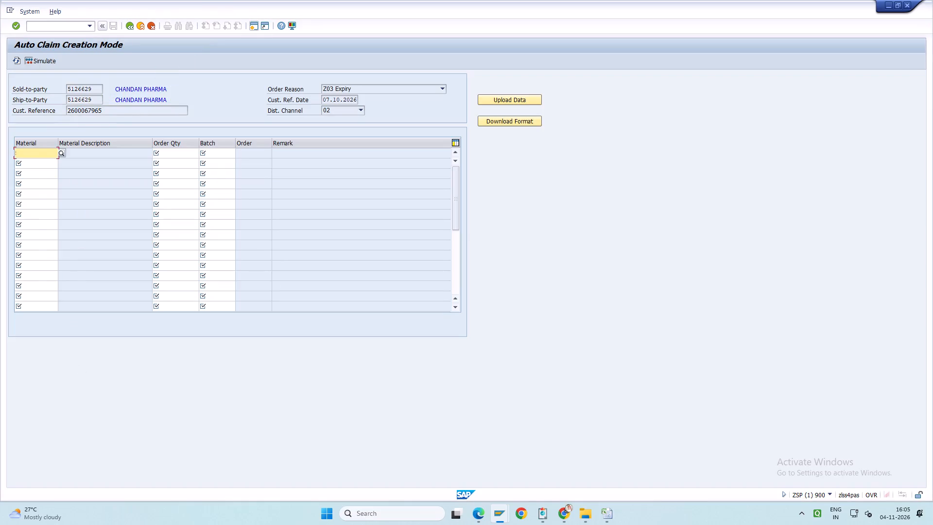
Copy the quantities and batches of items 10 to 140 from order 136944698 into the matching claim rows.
key("alt+Tab")
key("ctrl+y")
left_click_drag(124, 299, 153, 432)
key("ctrl+c")
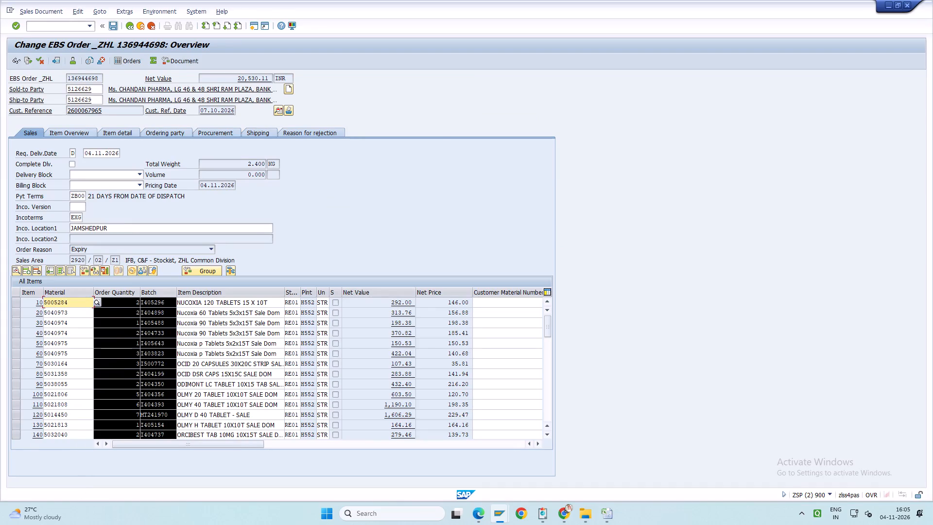
key("alt+Tab")
left_click(172, 154)
key("ctrl+v")
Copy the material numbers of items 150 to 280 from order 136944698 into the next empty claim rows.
key("Page_Down")
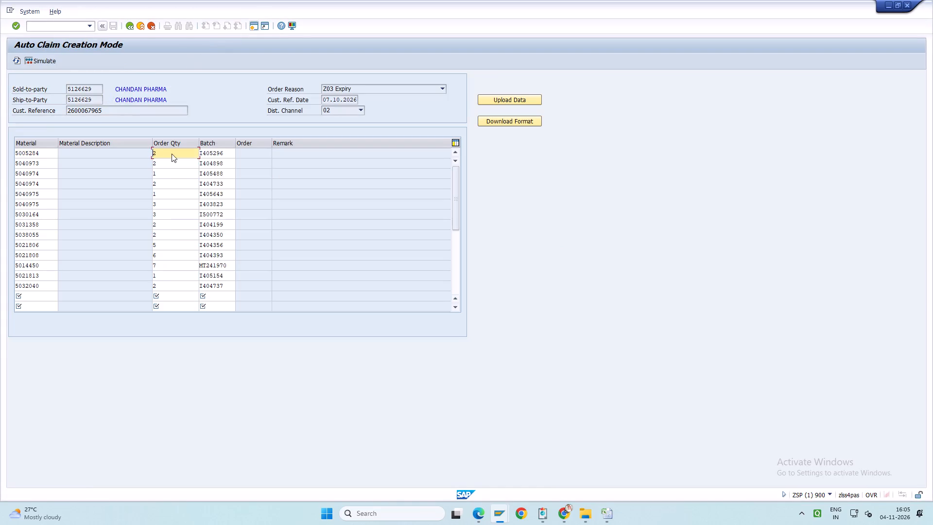
left_click(454, 152)
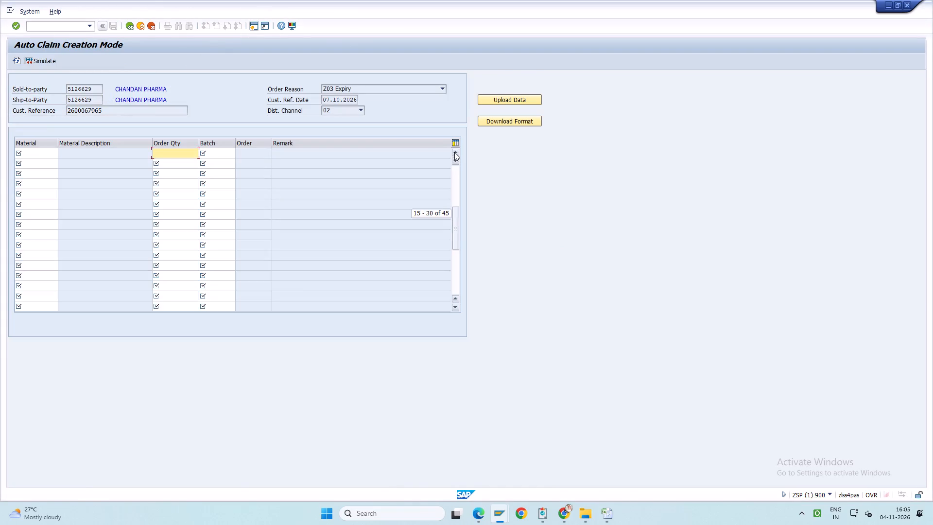
key("alt+Tab")
key("Page_Down")
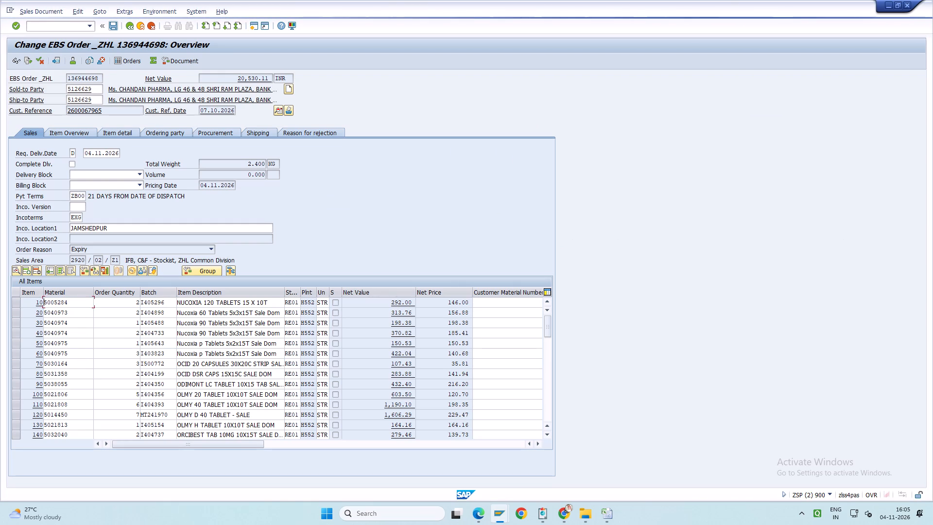
key("ctrl+y")
left_click_drag(75, 302, 91, 410)
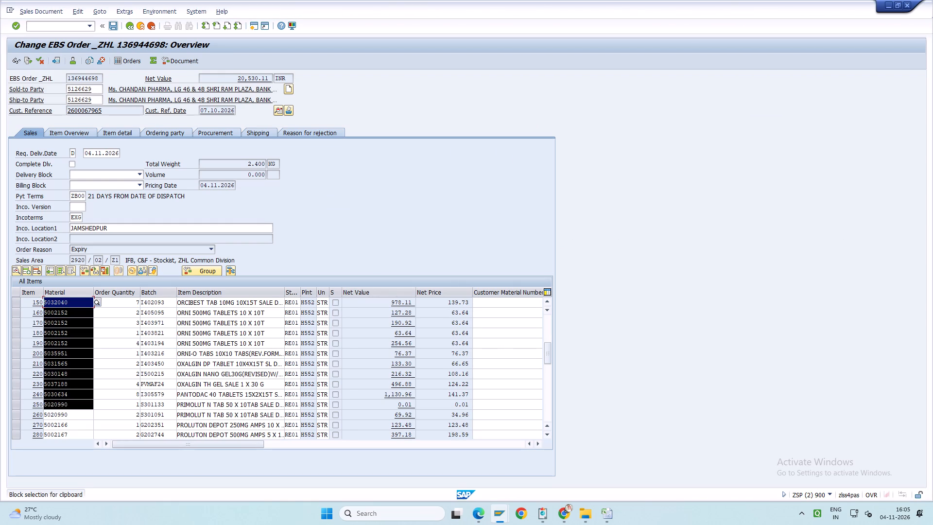
left_click_drag(91, 410, 94, 434)
key("ctrl+c")
key("alt+Tab")
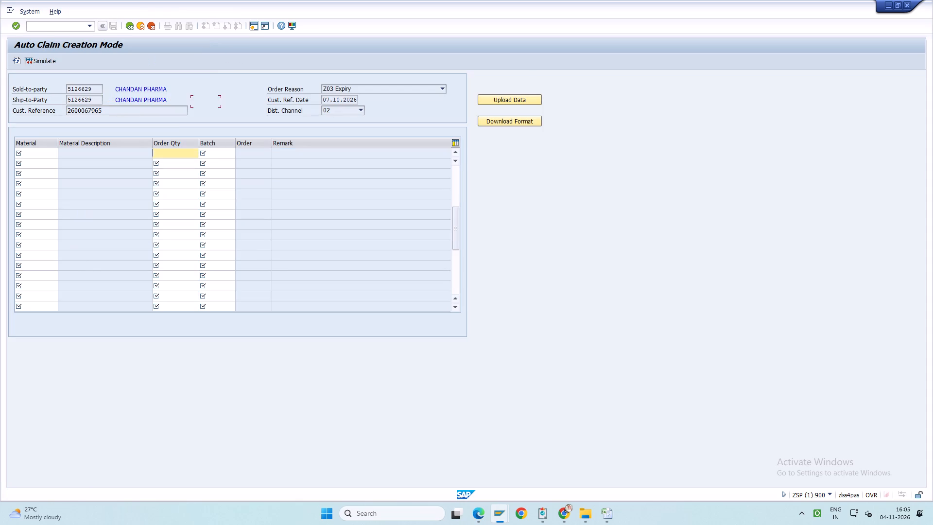
left_click(33, 154)
key("ctrl+v")
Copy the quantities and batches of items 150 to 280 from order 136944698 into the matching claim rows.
key("alt+Tab")
key("ctrl+y")
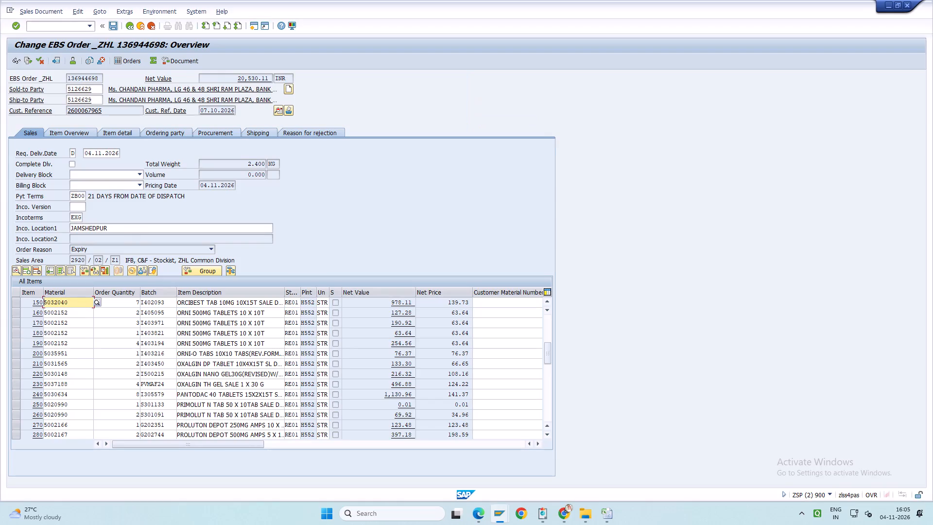
left_click_drag(130, 302, 160, 436)
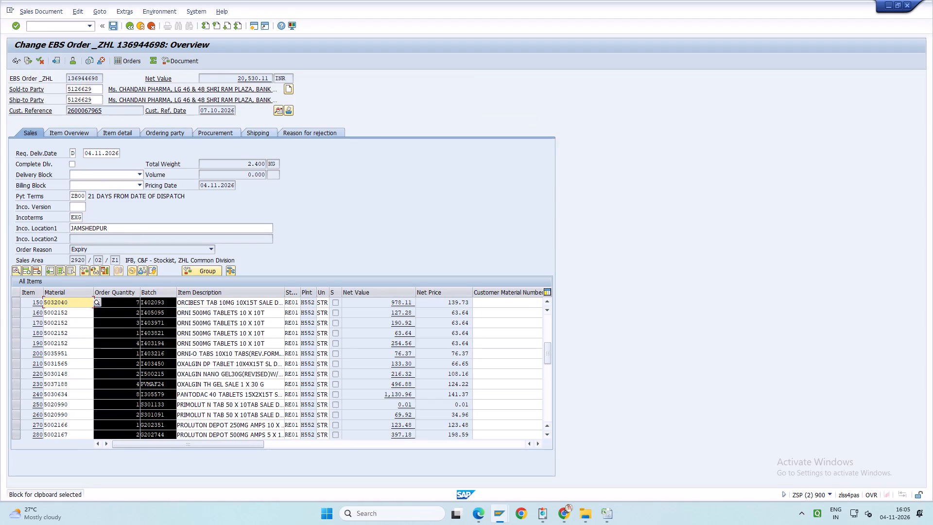
key("ctrl+c")
key("alt+Tab")
left_click(176, 153)
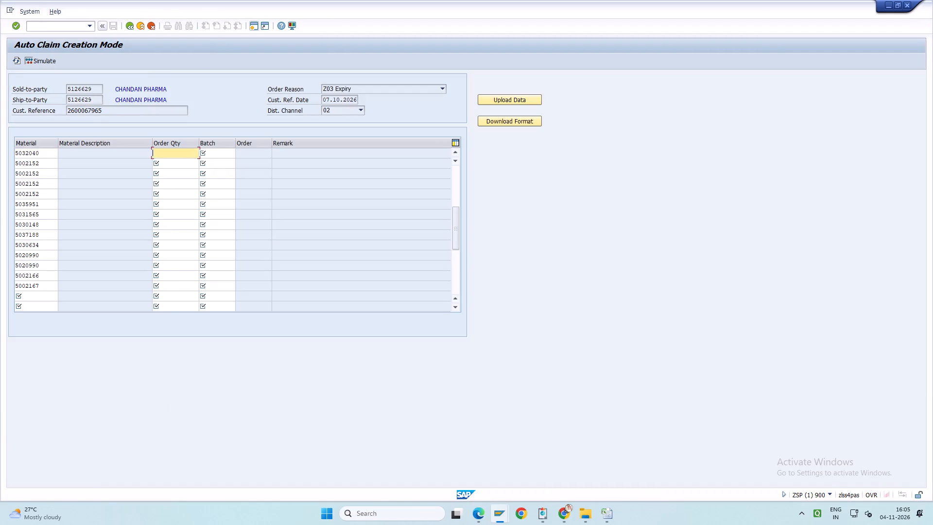
key("ctrl+v")
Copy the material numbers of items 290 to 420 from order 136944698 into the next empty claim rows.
key("Page_Down")
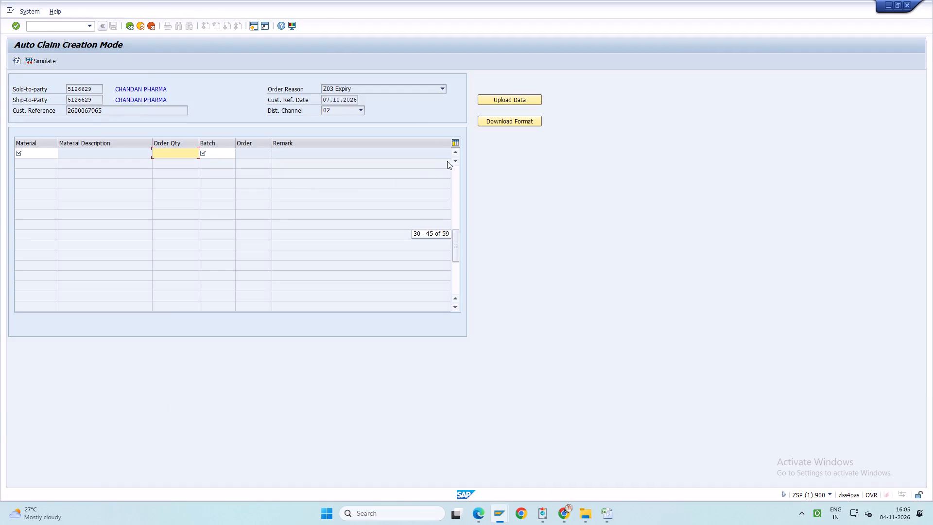
left_click(455, 153)
key("alt+Tab")
key("Page_Down")
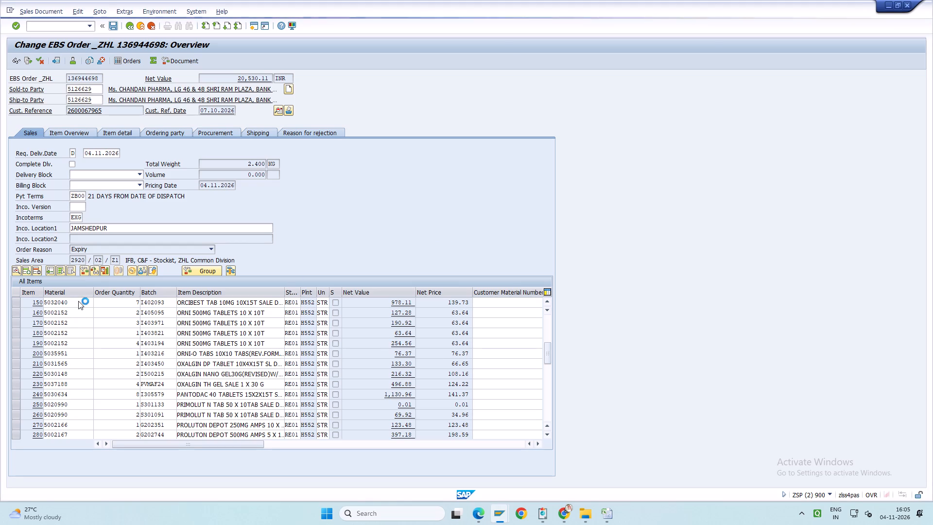
key("ctrl+y")
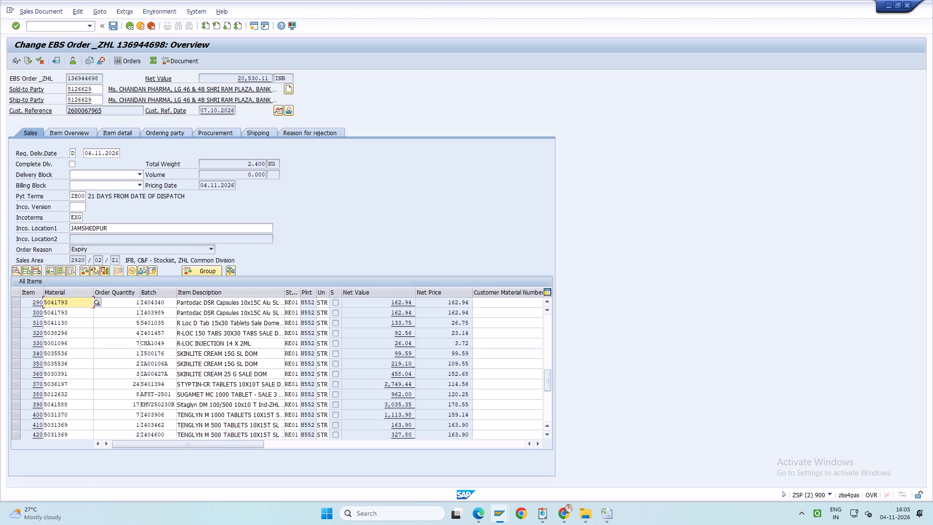
left_click_drag(71, 301, 90, 434)
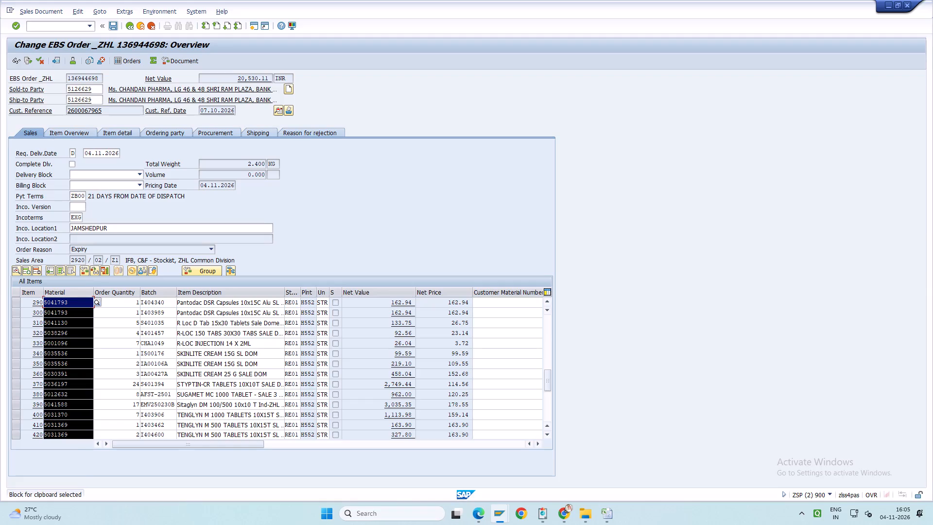
key("ctrl+c")
key("alt+Tab")
left_click(40, 154)
key("ctrl+v")
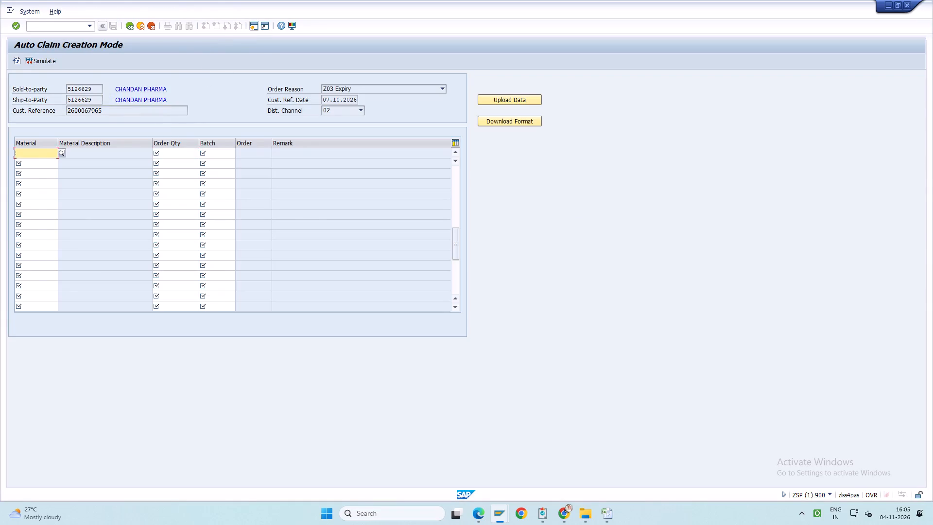
key("alt+Tab")
key("ctrl+y")
left_click_drag(123, 300, 144, 326)
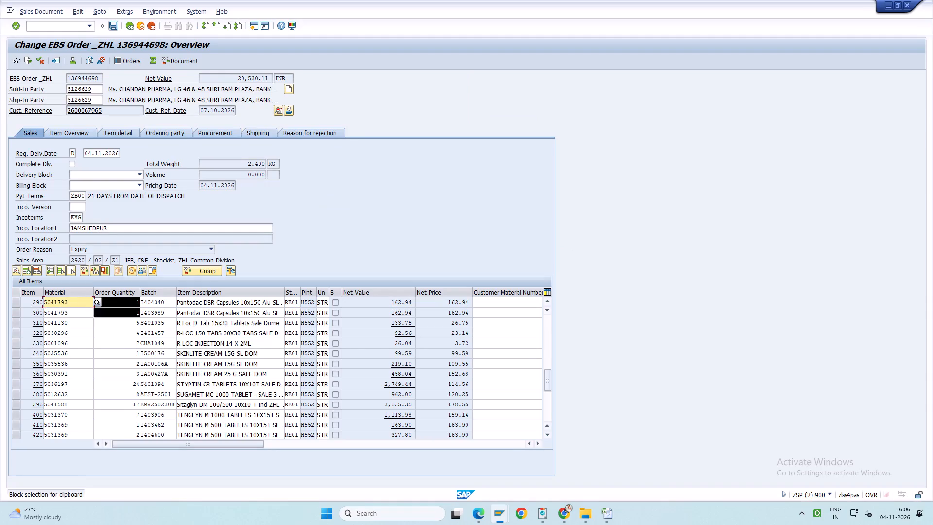
left_click_drag(144, 326, 160, 432)
key("ctrl+c")
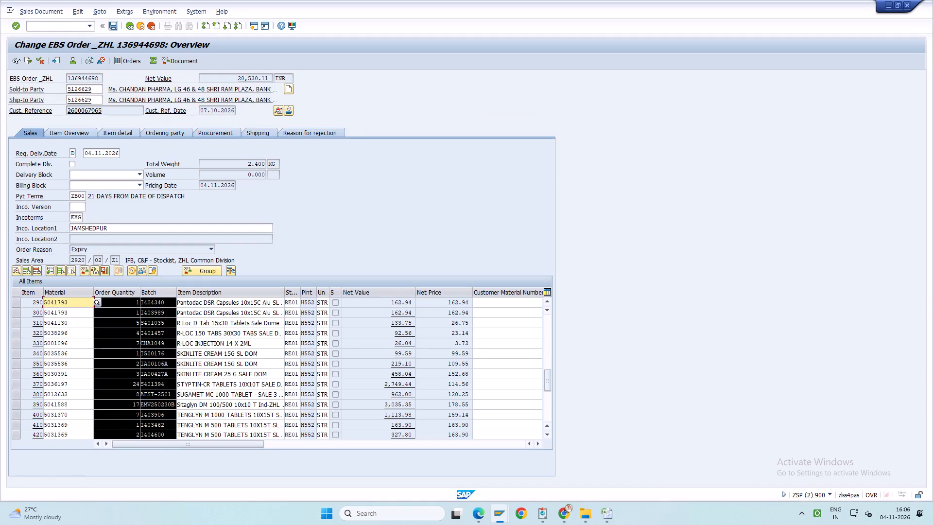
key("alt+Tab")
left_click(177, 151)
key("ctrl+v")
Copy material number 5031369 of item 430, the order's last item, into the next empty claim row.
key("Page_Down")
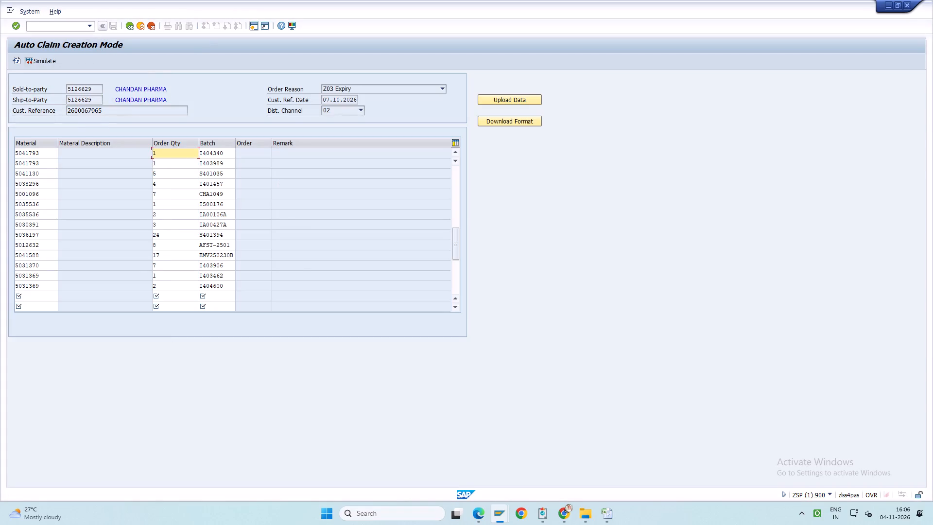
left_click(455, 151)
key("alt+Tab")
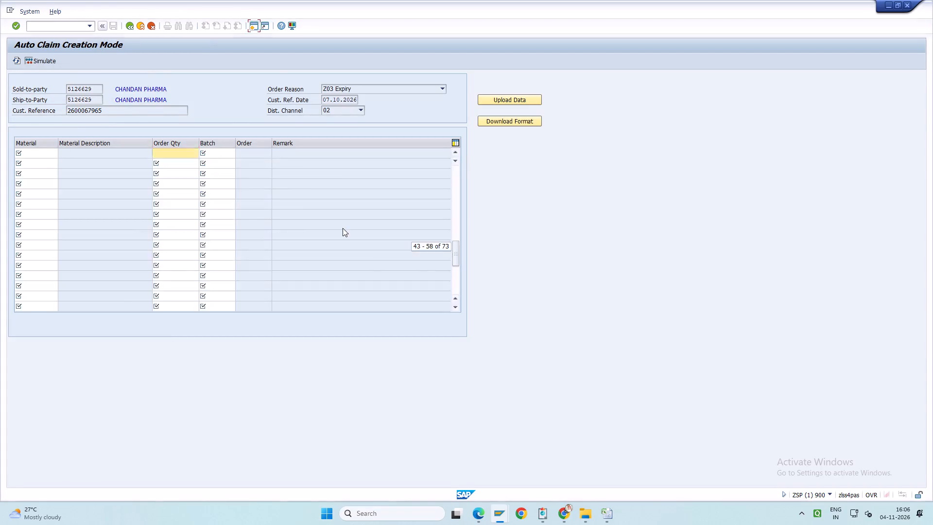
key("Page_Down")
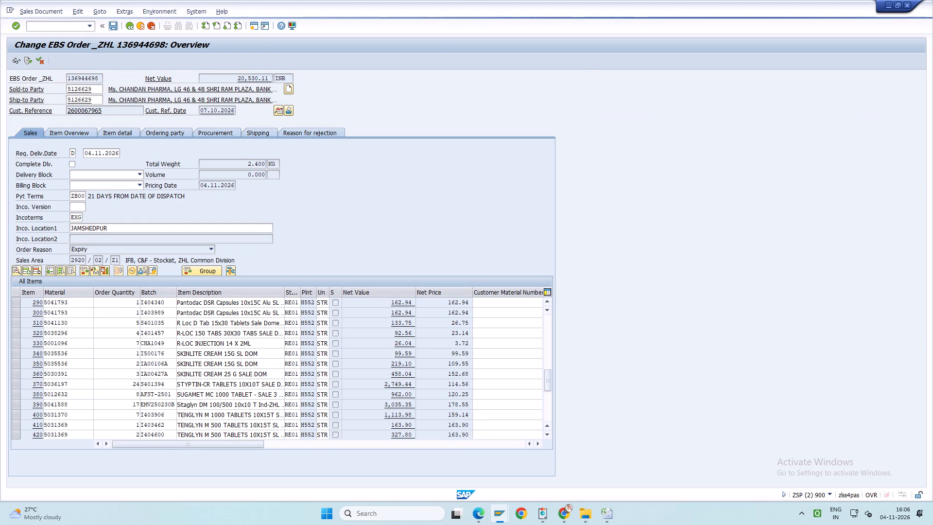
left_click_drag(77, 304, 34, 304)
key("ctrl+c")
key("alt+Tab")
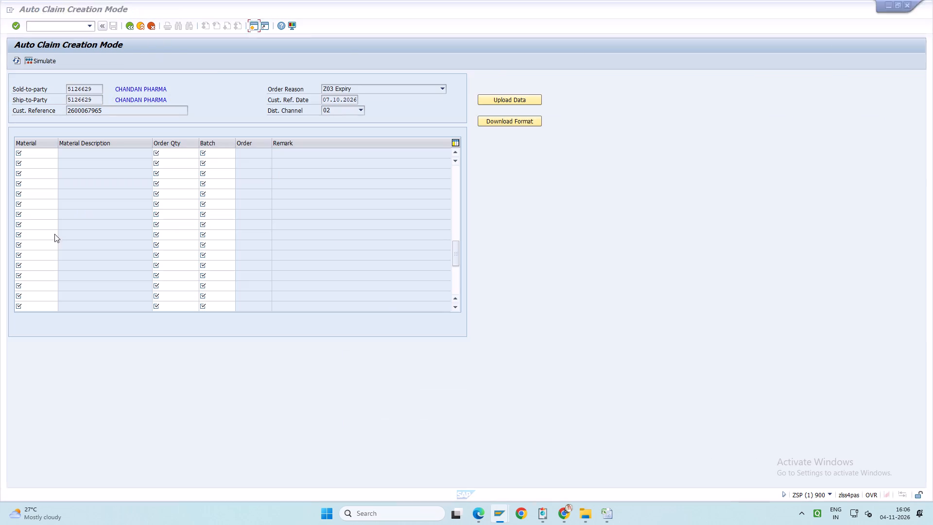
left_click(46, 150)
key("ctrl+v")
Copy item 430's quantity 1 and batch I404602 into its claim row and validate the entered items.
key("alt+Tab")
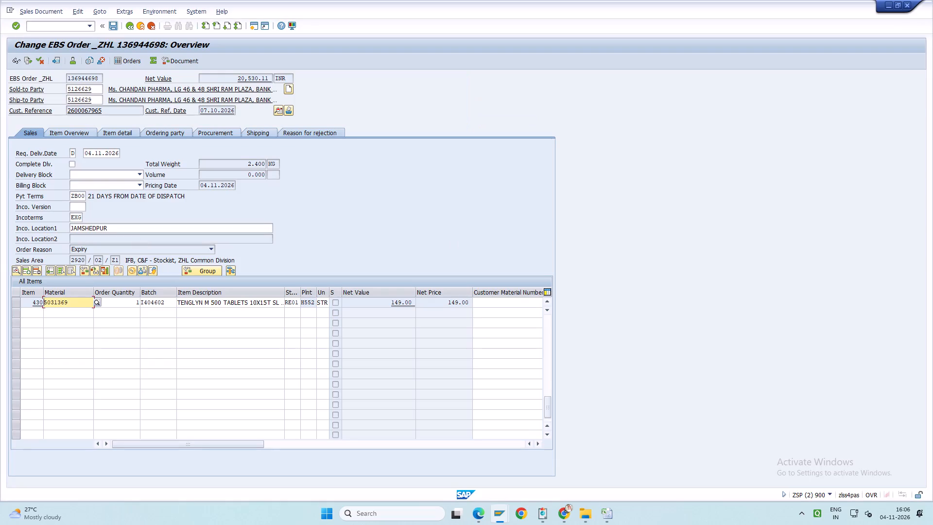
key("ctrl+y")
left_click_drag(129, 300, 151, 303)
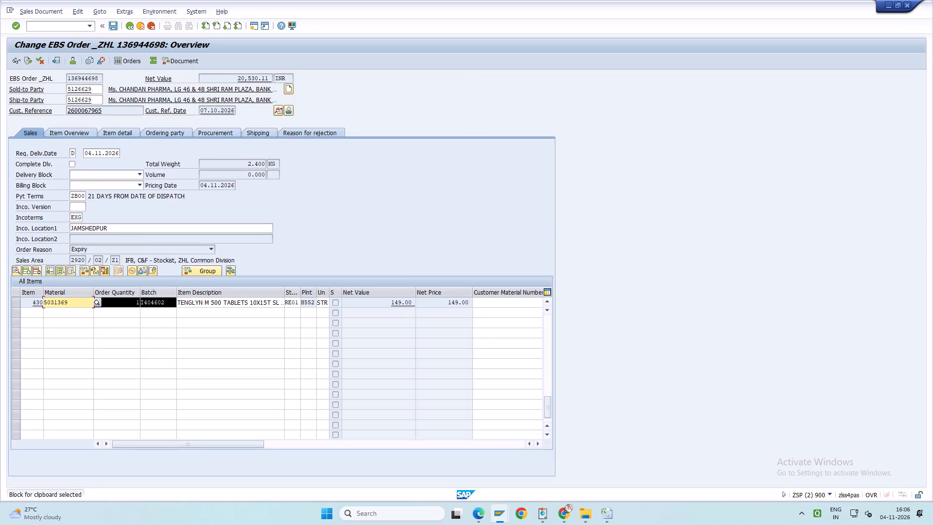
key("ctrl+c")
key("alt+Tab")
left_click(185, 154)
key("ctrl+v")
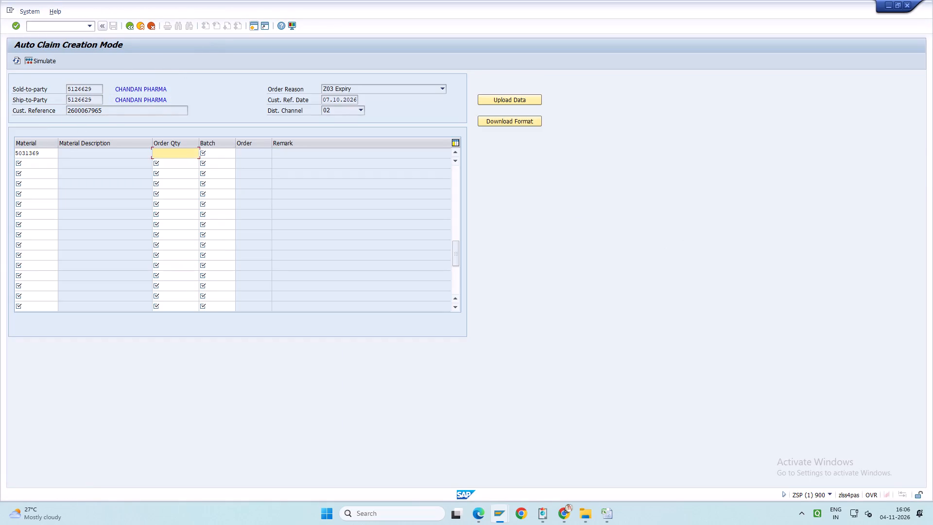
key("Return")
Clear the material, quantity and batch of the claim row for material 5020990 with batch S301133.
key("Page_Up")
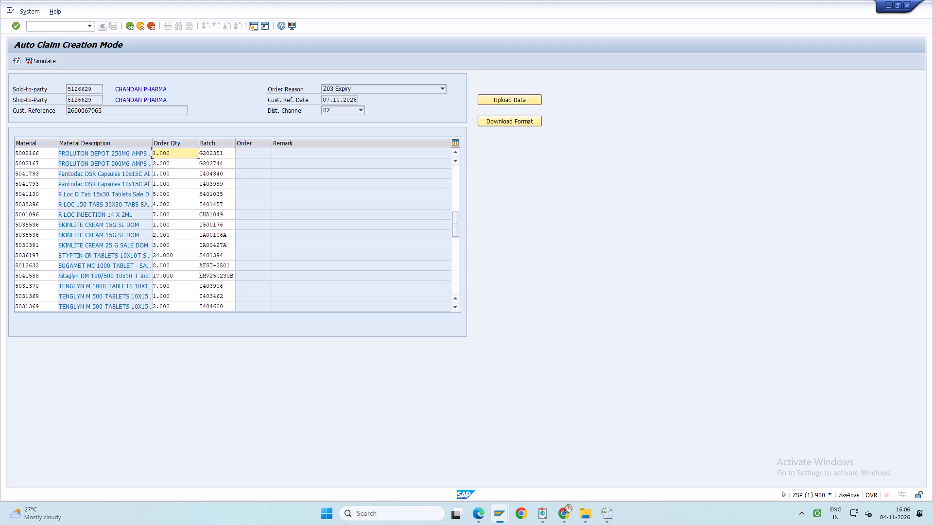
key("Page_Up")
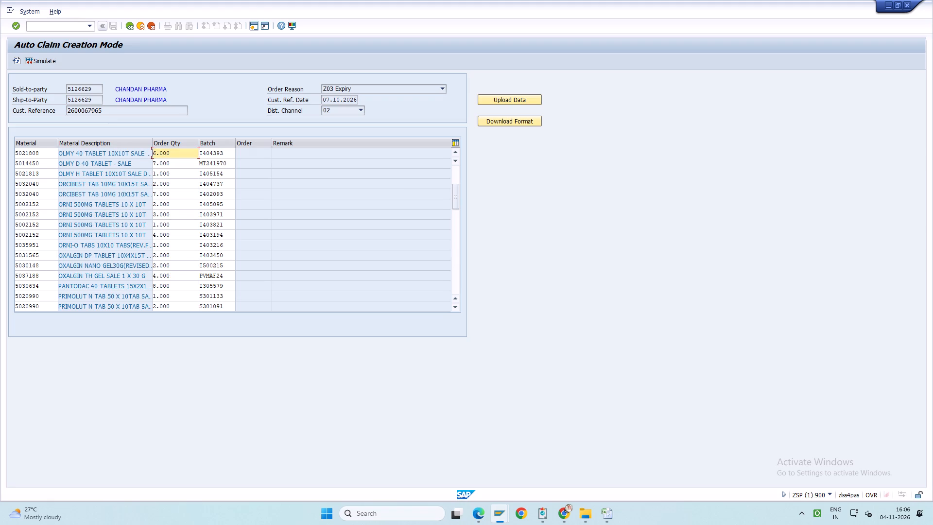
left_click(225, 295)
left_click(40, 295)
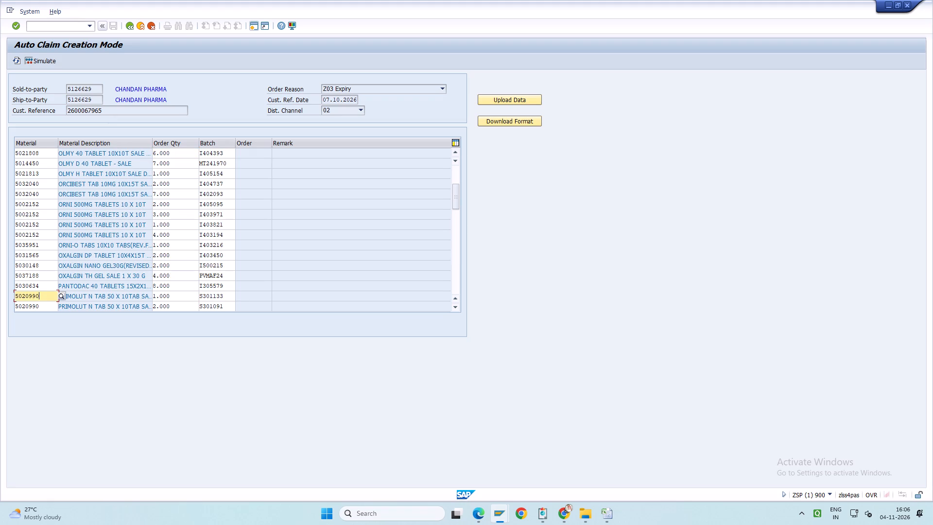
key("ctrl+y")
left_click_drag(36, 293, 195, 295)
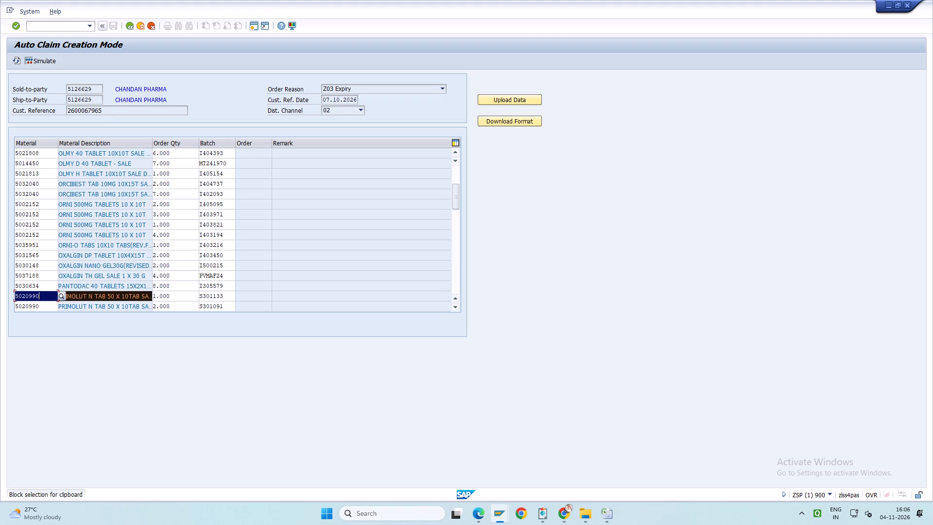
left_click_drag(195, 295, 211, 297)
key("Delete")
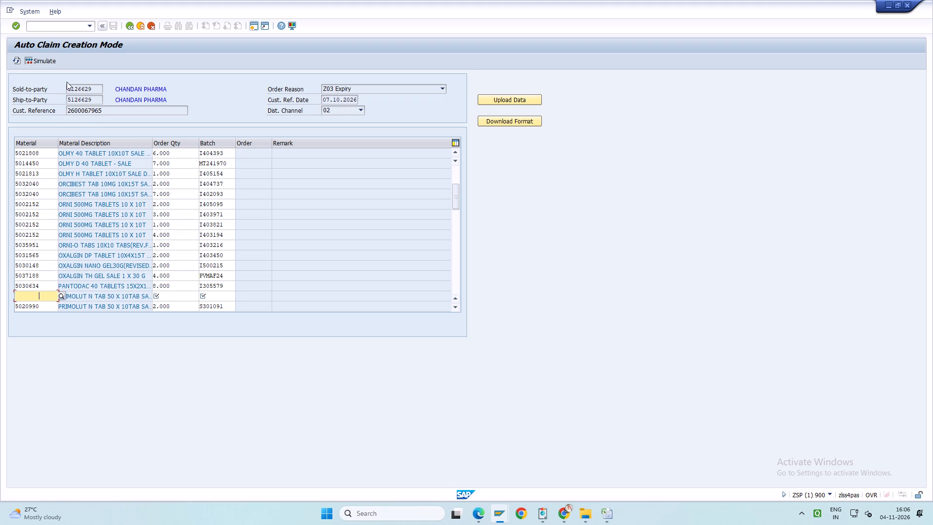
left_click(47, 56)
left_click(405, 218)
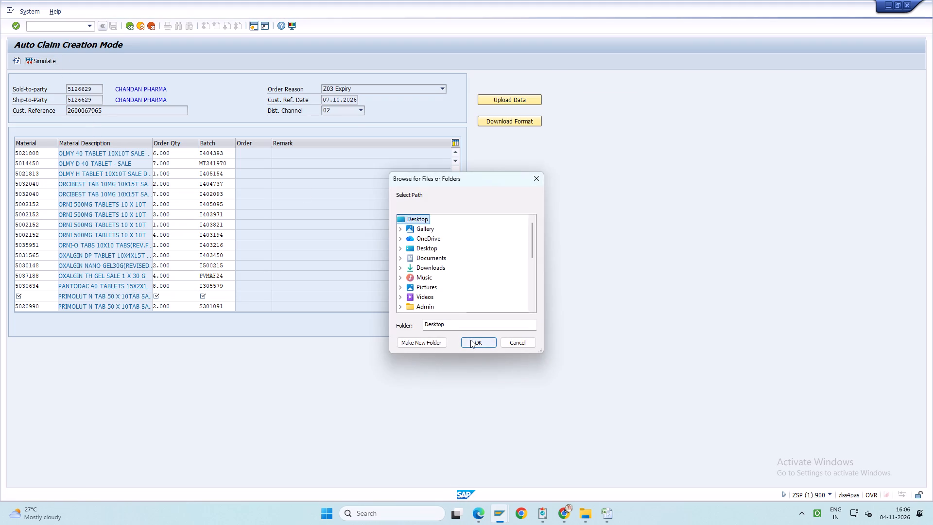
left_click(470, 340)
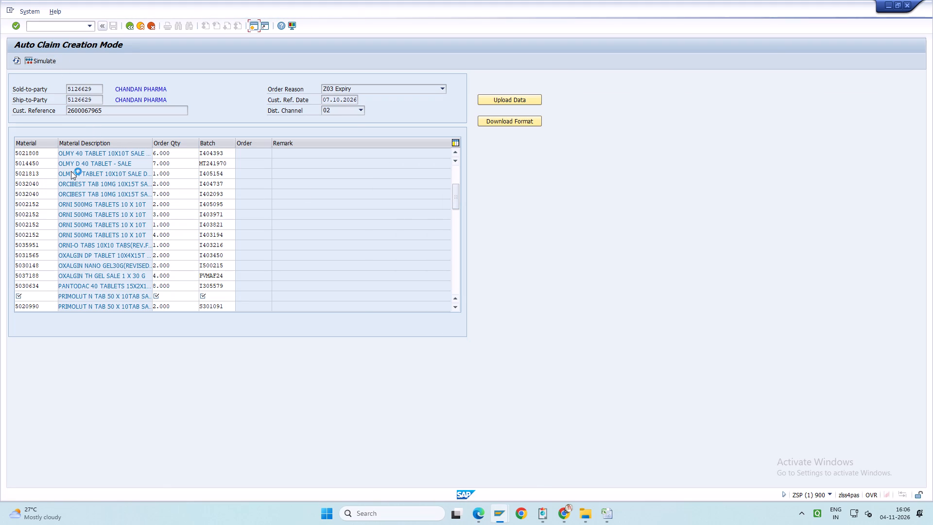
left_click(50, 57)
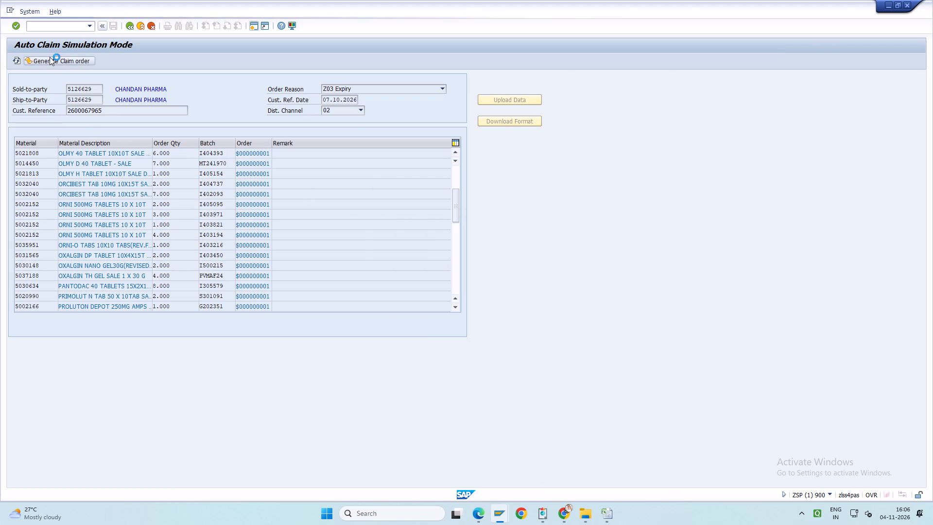
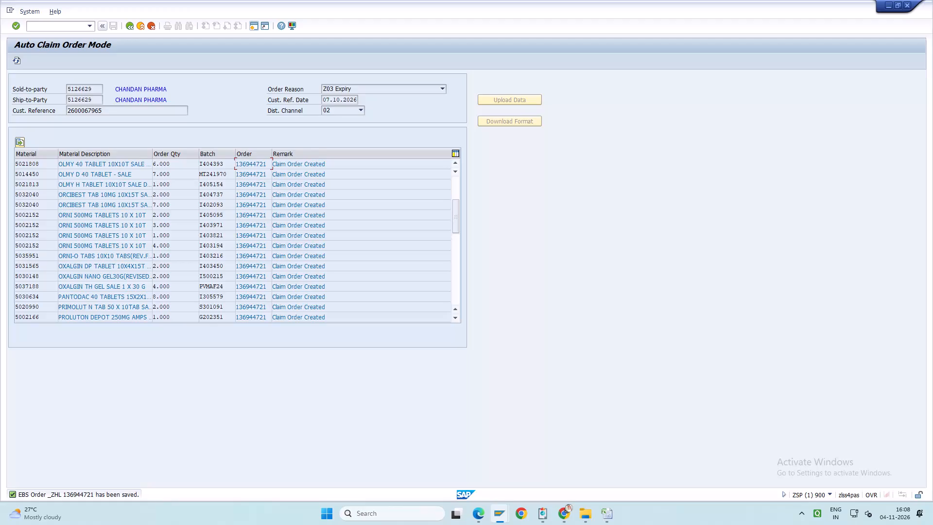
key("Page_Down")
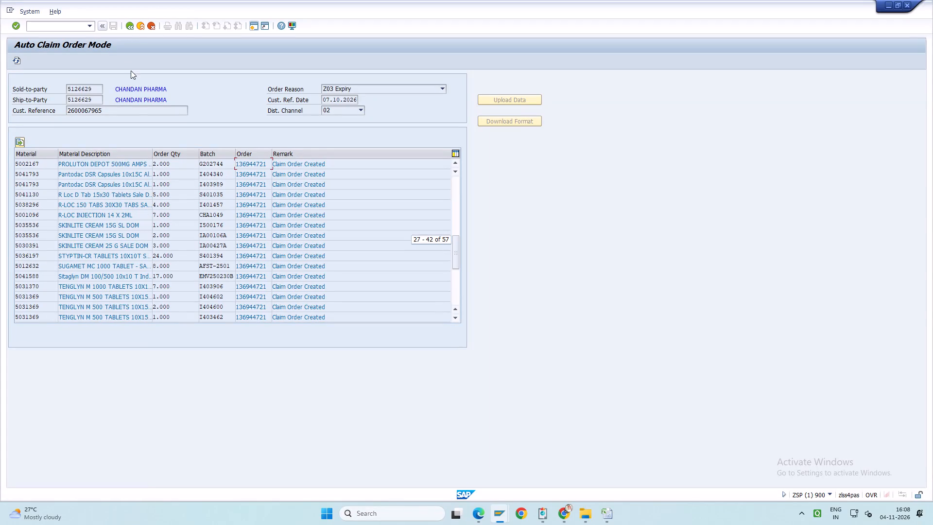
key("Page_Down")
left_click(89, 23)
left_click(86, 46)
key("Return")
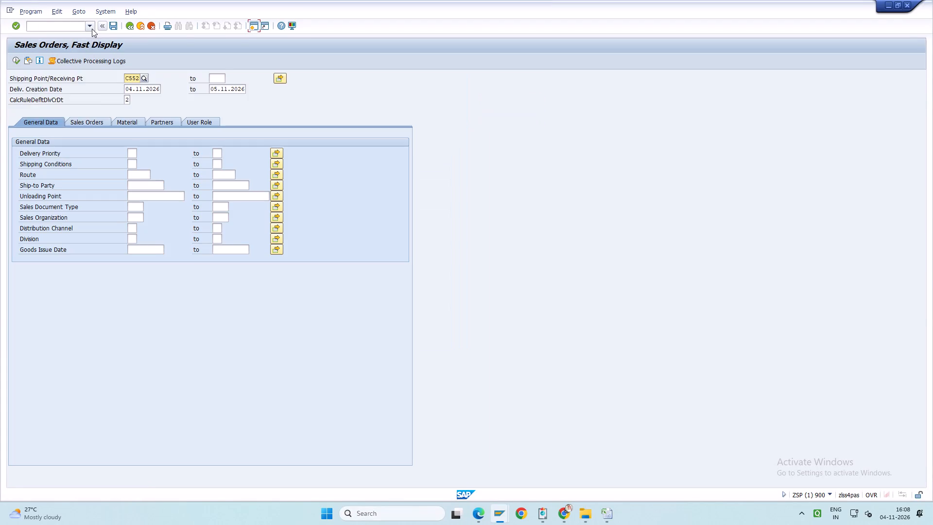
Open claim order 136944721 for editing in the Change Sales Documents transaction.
left_click(92, 29)
left_click(87, 47)
key("Return")
left_click_drag(130, 102, 61, 102)
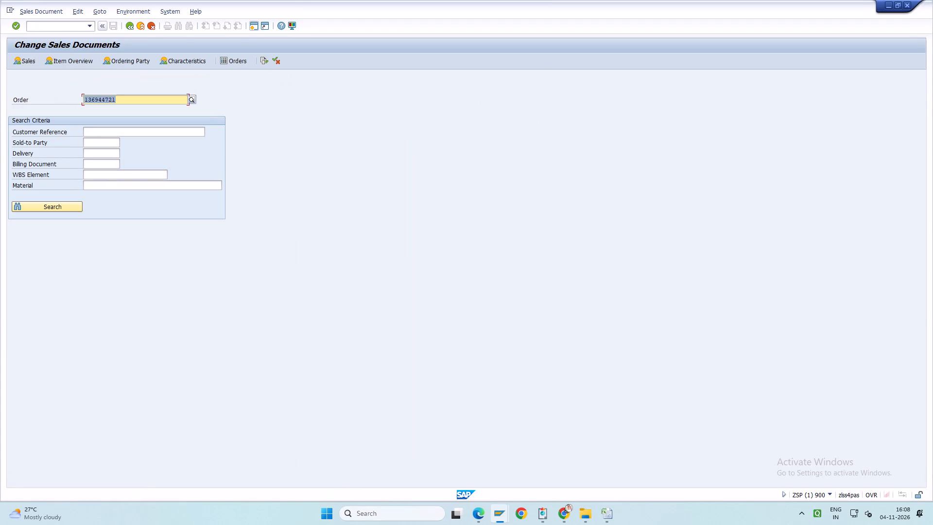
left_click_drag(61, 102, 60, 102)
key("ctrl+v")
key("Return")
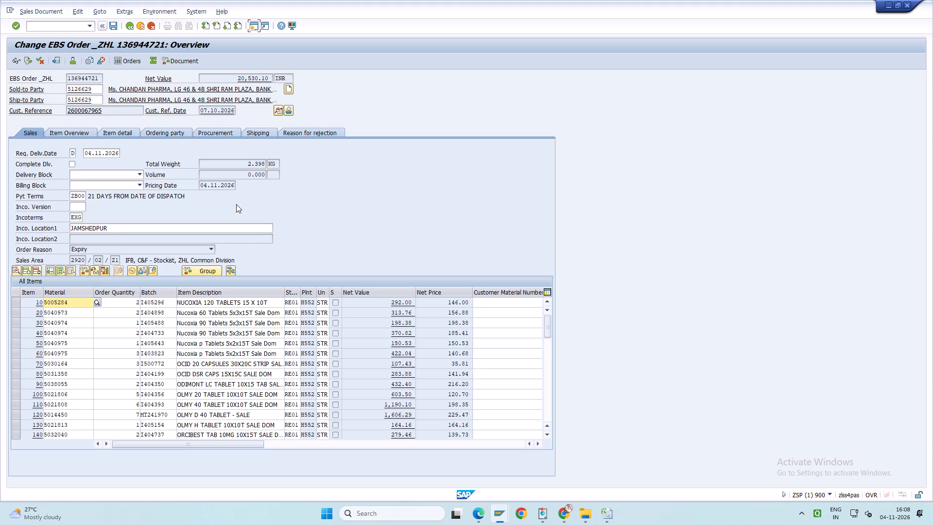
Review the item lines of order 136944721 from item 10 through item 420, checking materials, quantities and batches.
key("Page_Down")
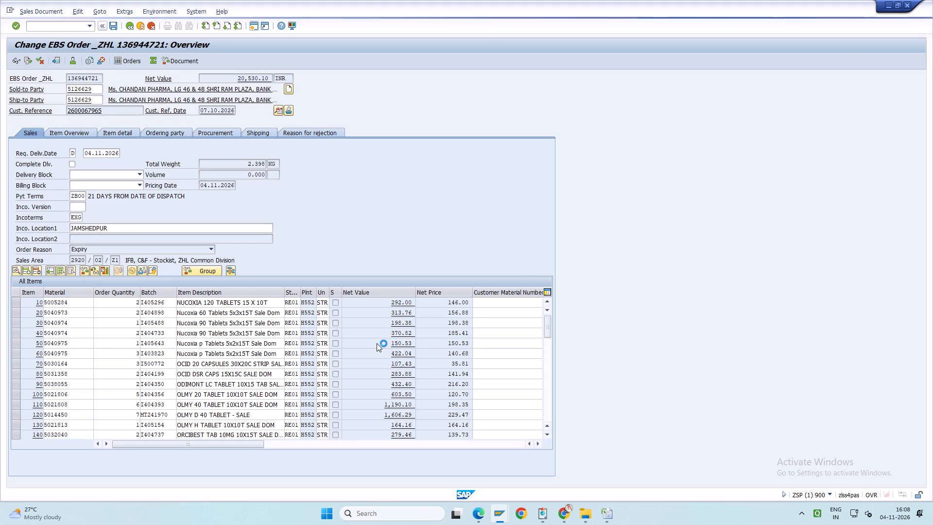
key("Page_Down")
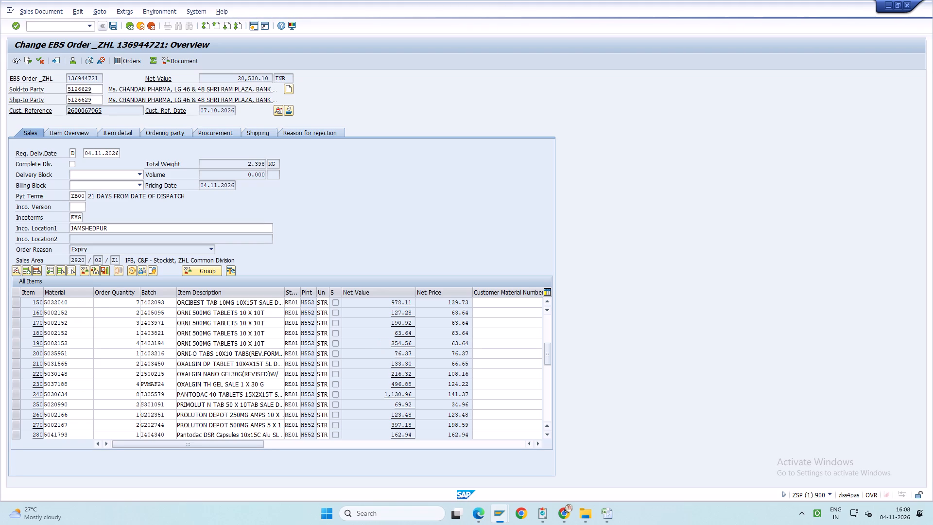
key("Page_Down")
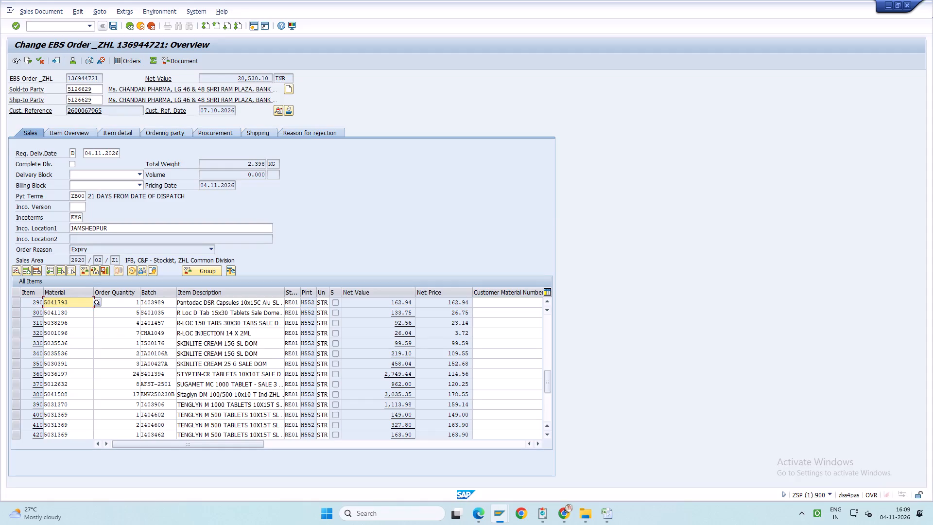
key("alt+Tab")
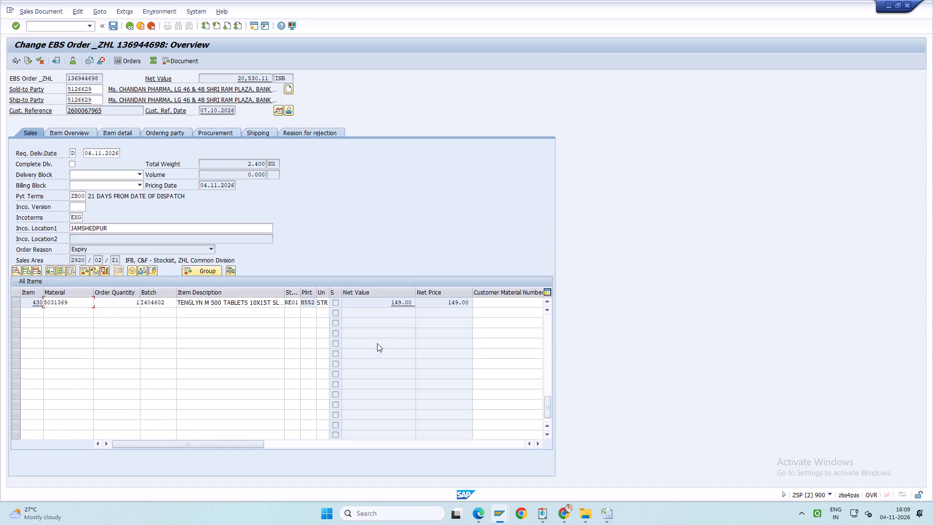
left_click(37, 8)
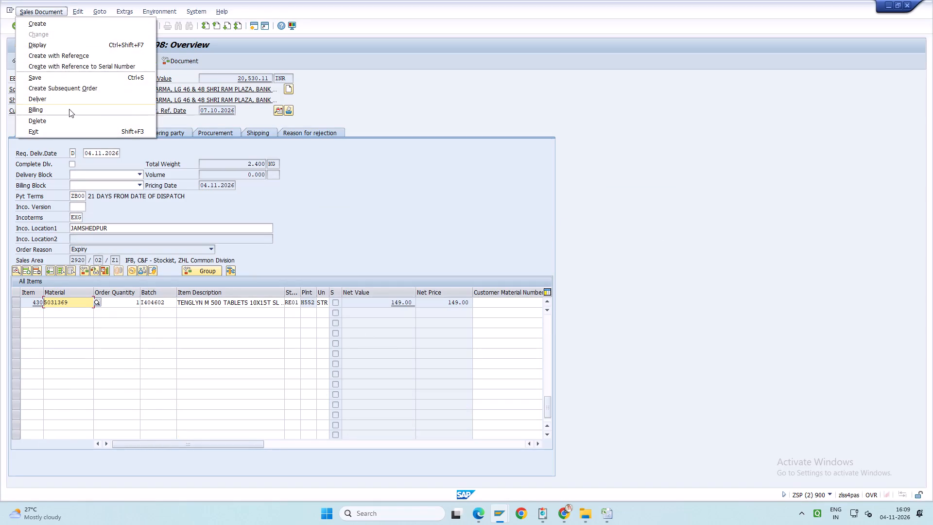
left_click(74, 117)
left_click(135, 179)
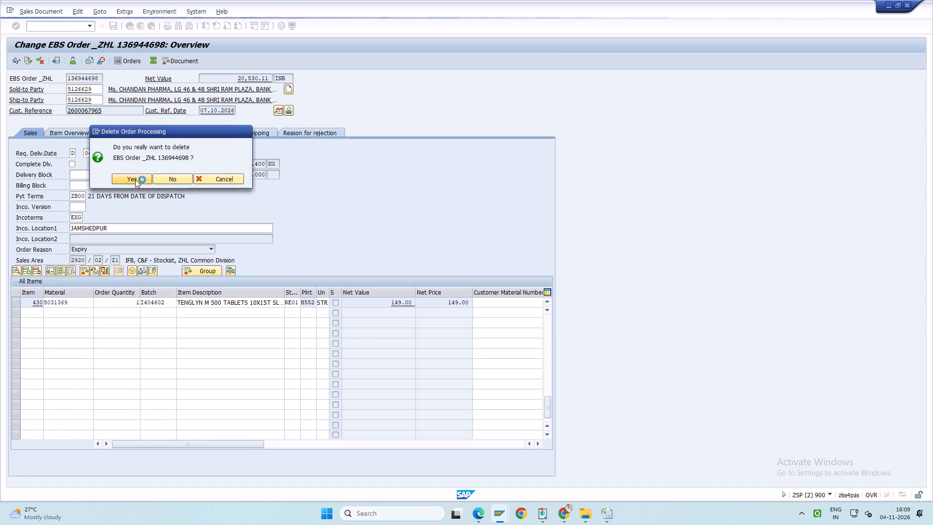
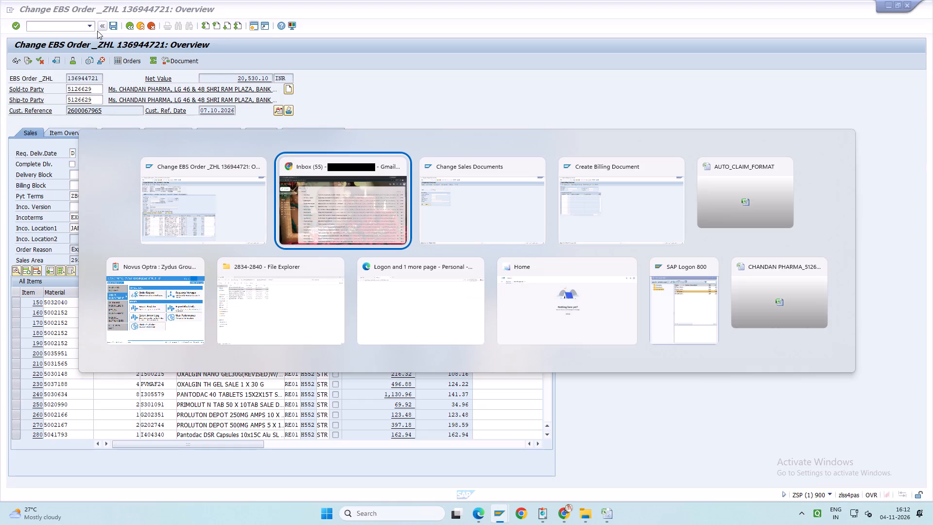
key("alt+Left")
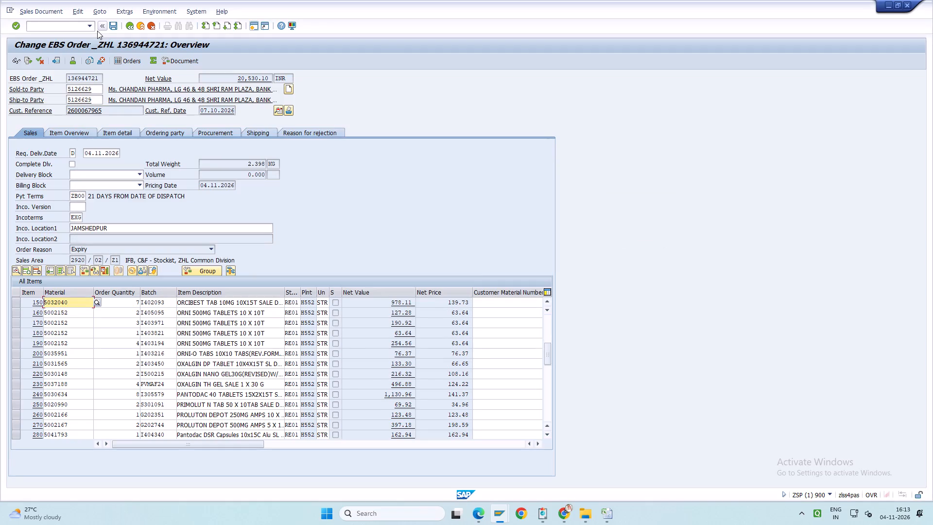
left_click(89, 26)
left_click(86, 51)
key("Return")
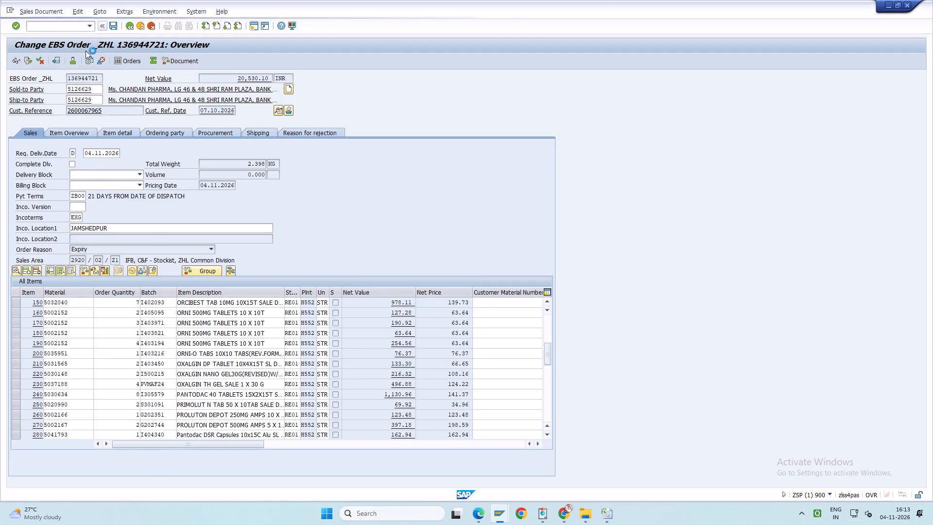
key("Return")
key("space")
key("Down")
key("Return")
key("Tab")
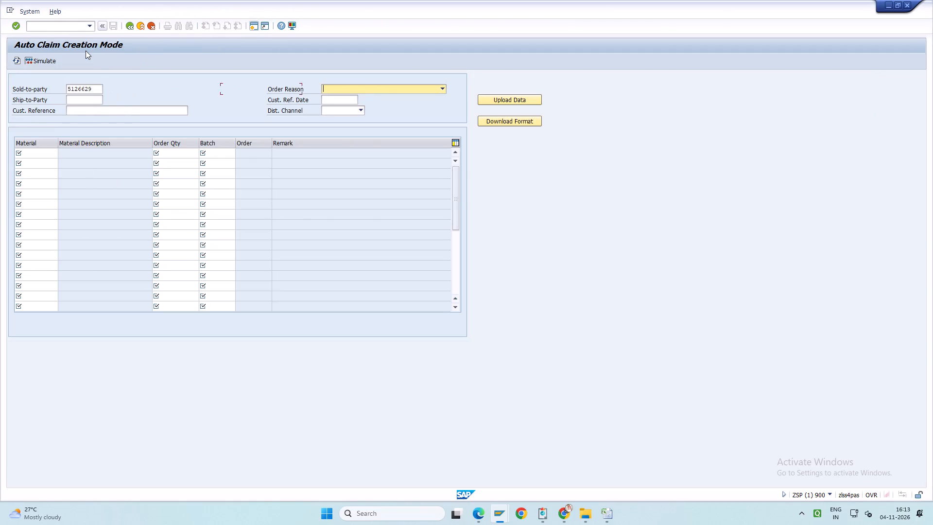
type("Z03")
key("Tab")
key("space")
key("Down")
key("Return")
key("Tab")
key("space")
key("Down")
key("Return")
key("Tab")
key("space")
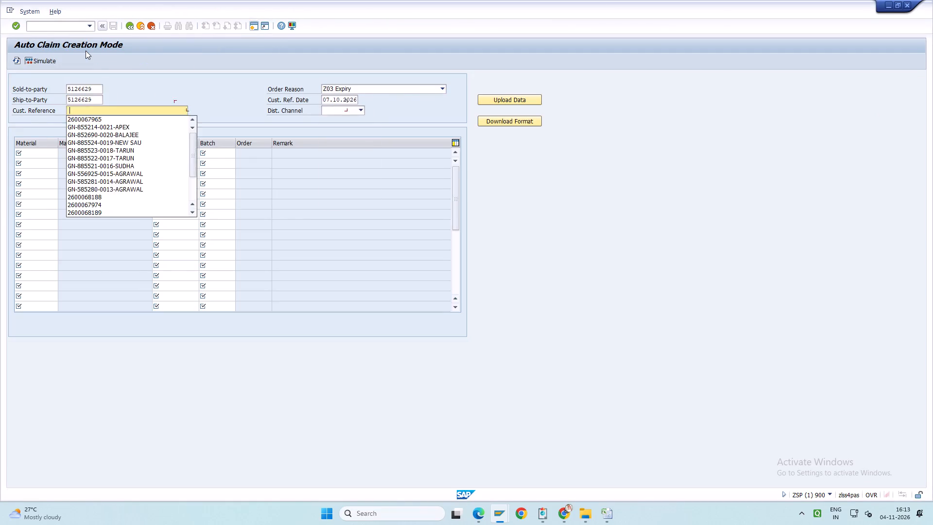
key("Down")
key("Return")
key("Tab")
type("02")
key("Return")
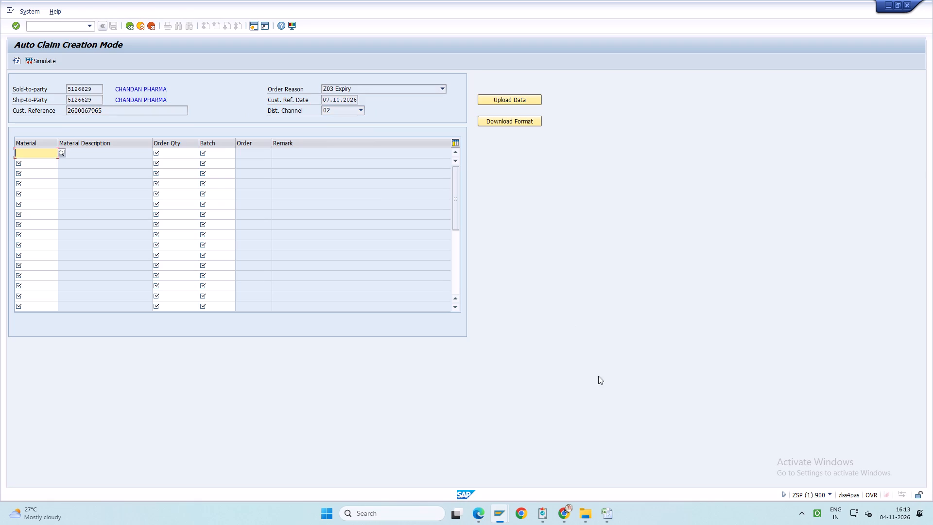
Copy the Oxalgin Nano Gel line (5030148, quantity 1, batch IA00708A) from the Excel claim sheet into the SAP claim's first row.
left_click(607, 517)
left_click(564, 479)
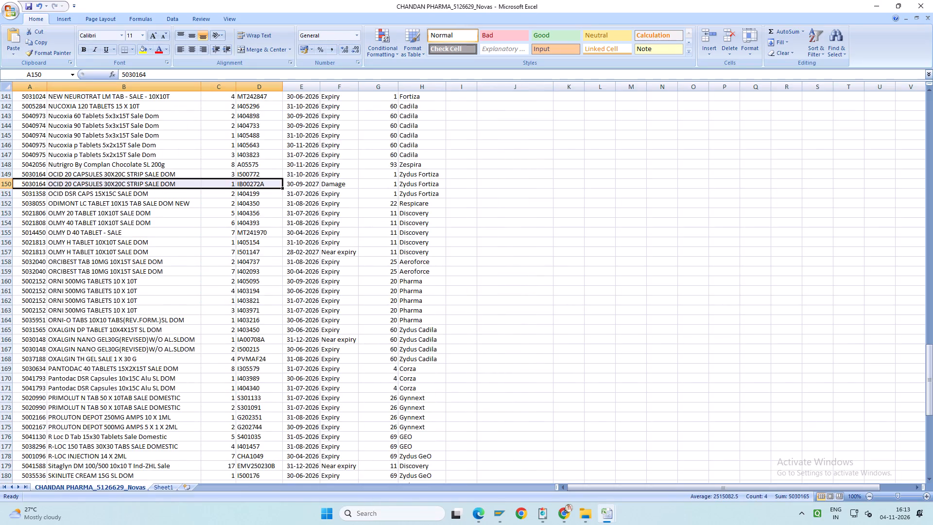
left_click_drag(35, 340, 246, 338)
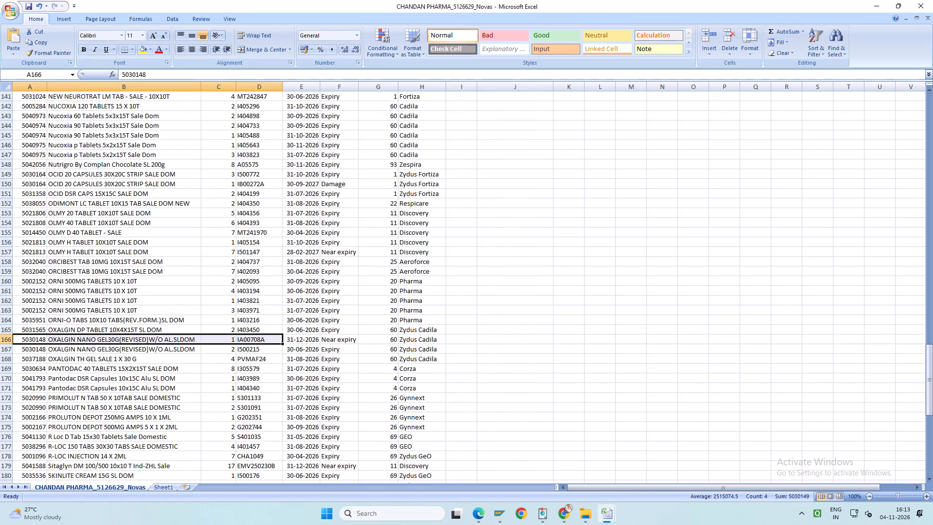
key("ctrl+c")
key("alt+Tab")
key("ctrl+v")
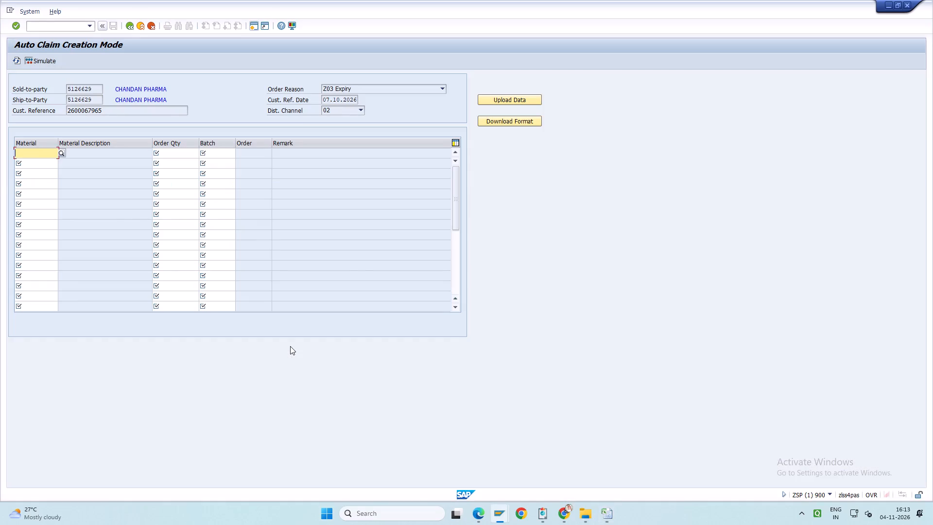
Copy the Nutrigro Chocolate line (5042056, quantity 8, batch A05575) from the Excel claim sheet into the SAP claim's second row.
key("alt+Tab")
key("alt+Down")
key("alt+Right")
key("alt+Right")
key("alt+Right")
key("alt+Right")
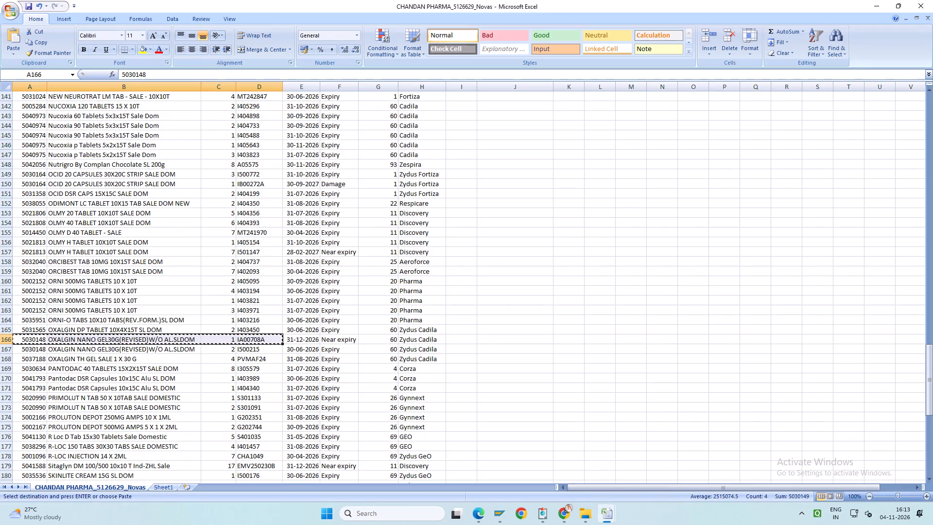
left_click_drag(29, 164, 236, 164)
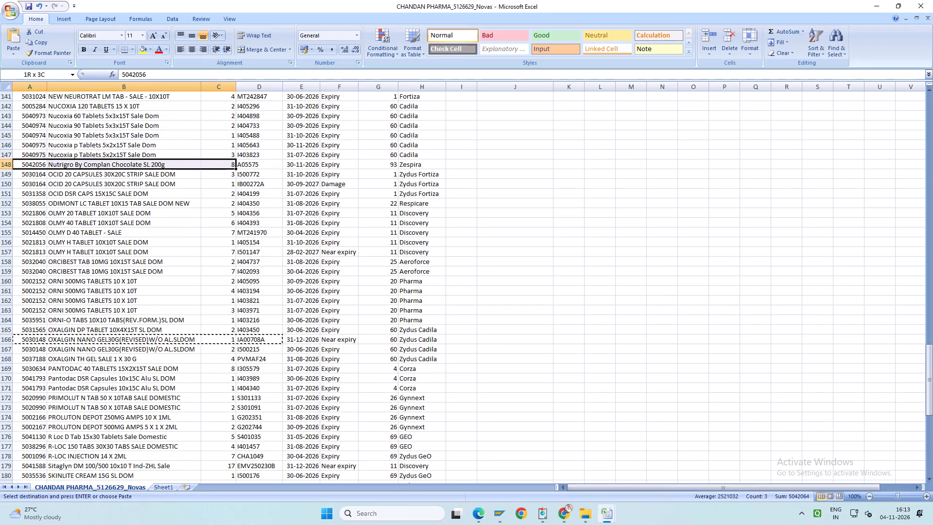
left_click_drag(236, 164, 237, 164)
key("ctrl+c")
key("alt+Tab")
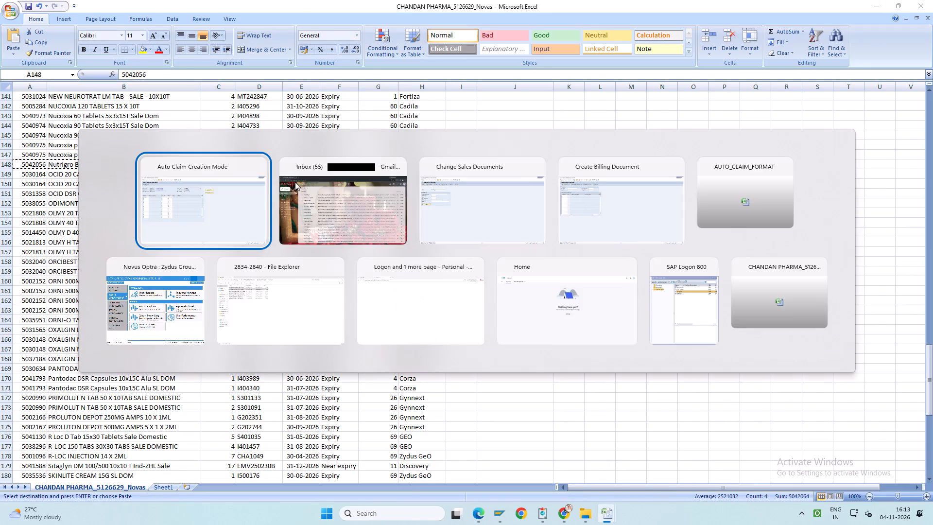
left_click(42, 164)
key("ctrl+v")
key("Return")
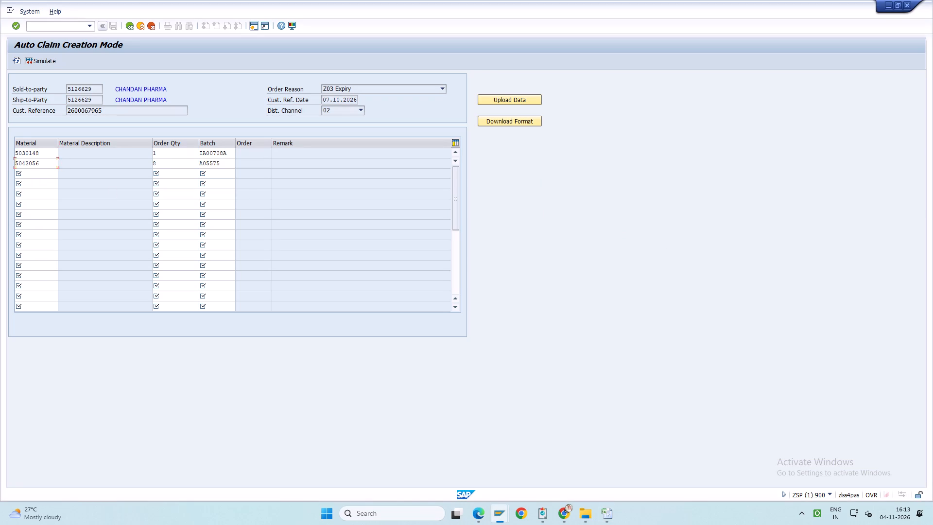
Simulate the two-line claim and create its claim order.
left_click(42, 64)
left_click(42, 64)
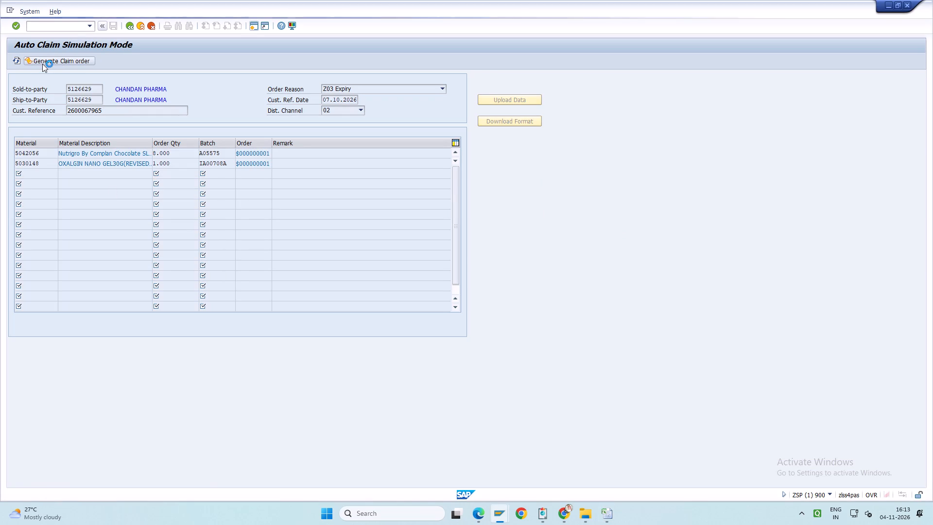
left_click(88, 26)
left_click(88, 41)
key("Return")
key("Return")
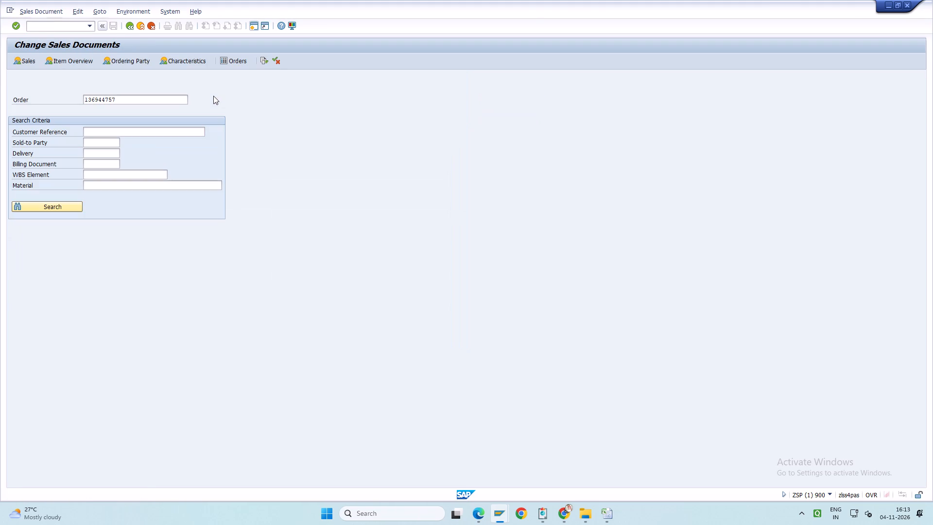
key("Return")
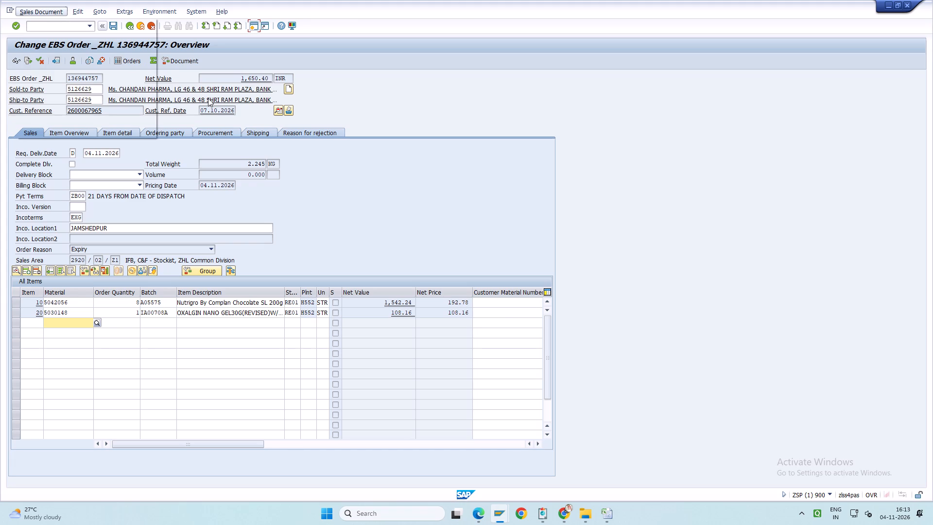
left_click(106, 100)
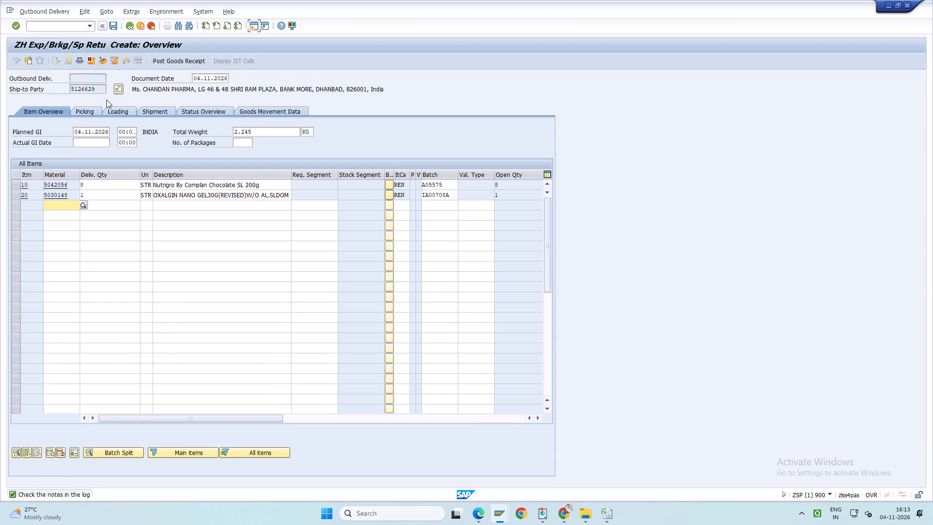
left_click(183, 60)
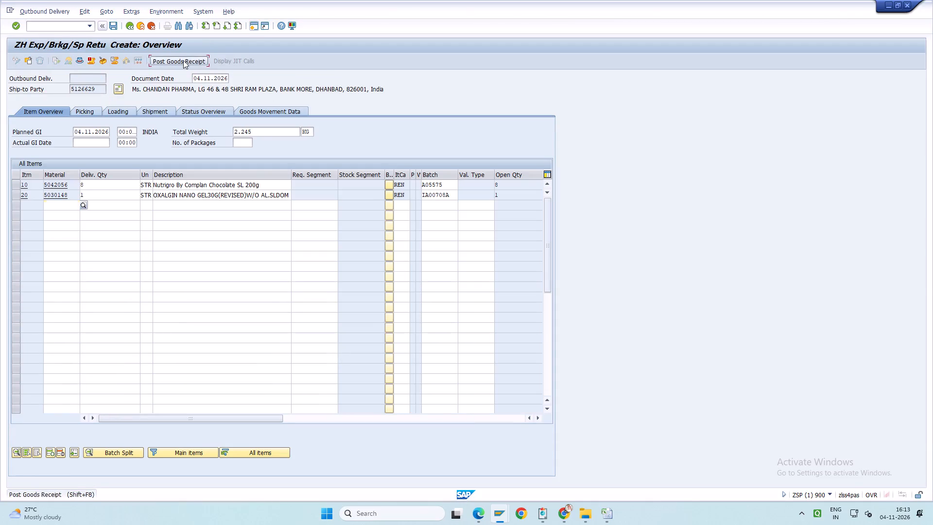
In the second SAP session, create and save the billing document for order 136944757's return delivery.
key("alt+Tab")
key("alt+Tab")
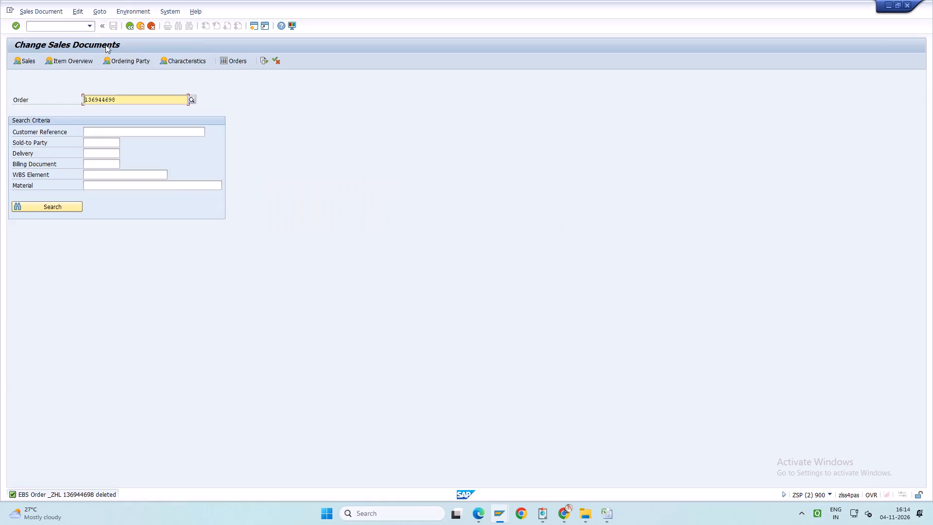
left_click(93, 28)
left_click(86, 55)
key("Return")
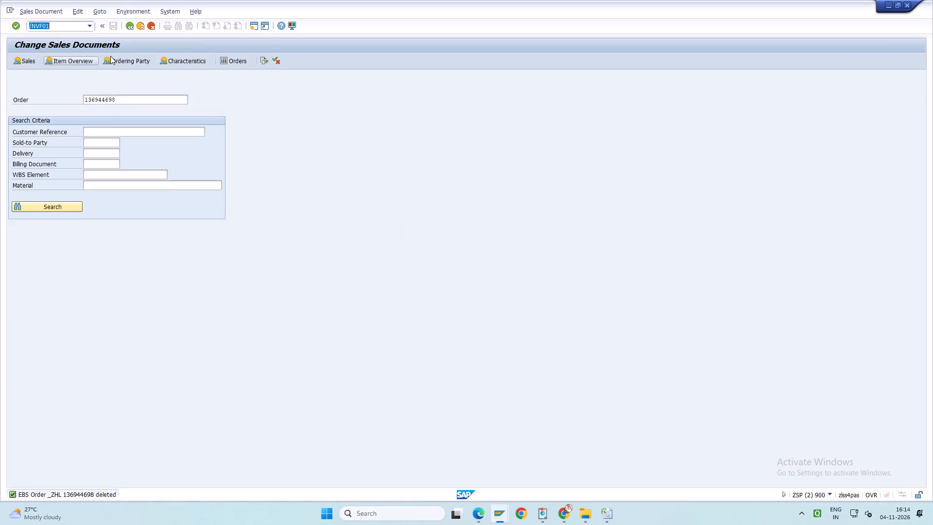
key("Return")
key("Return")
left_click(111, 24)
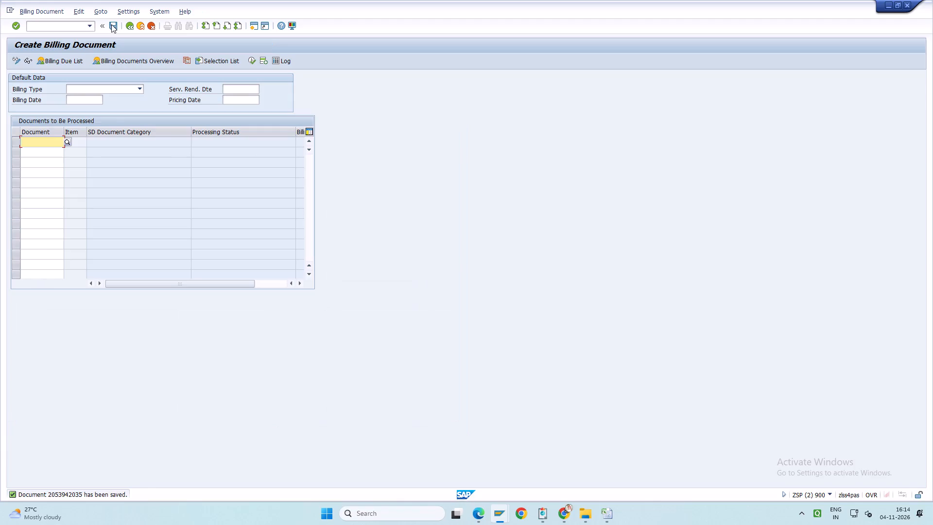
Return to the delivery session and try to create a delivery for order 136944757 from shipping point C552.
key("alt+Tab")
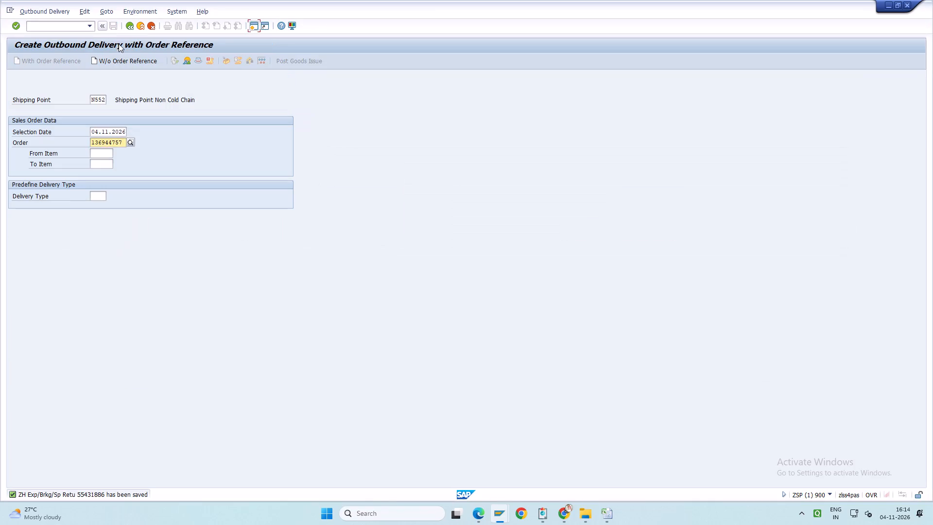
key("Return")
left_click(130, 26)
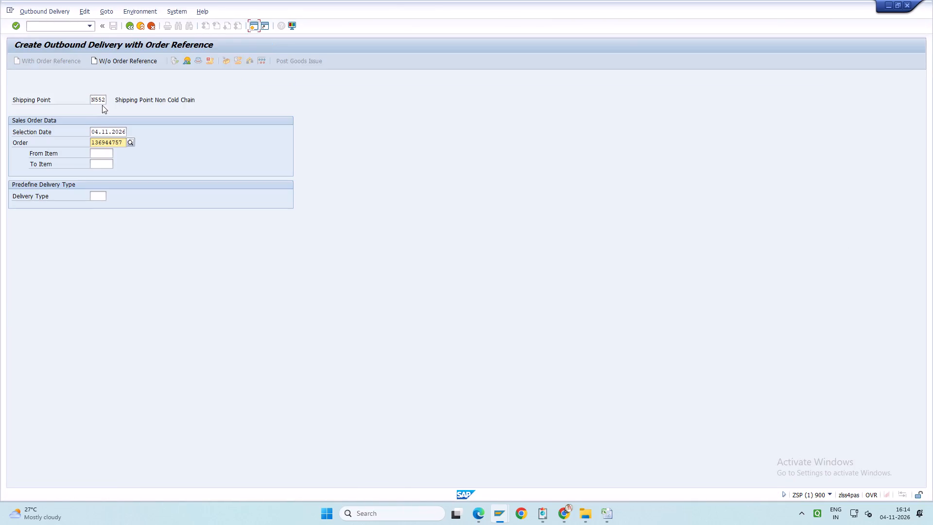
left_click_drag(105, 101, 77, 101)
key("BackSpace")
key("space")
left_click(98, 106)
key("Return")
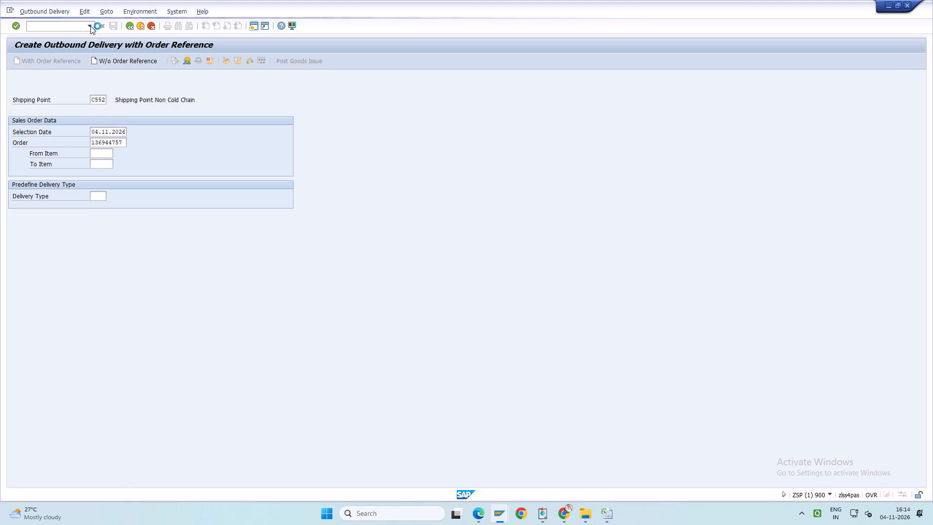
left_click(90, 26)
left_click(88, 37)
left_click(88, 25)
left_click(88, 37)
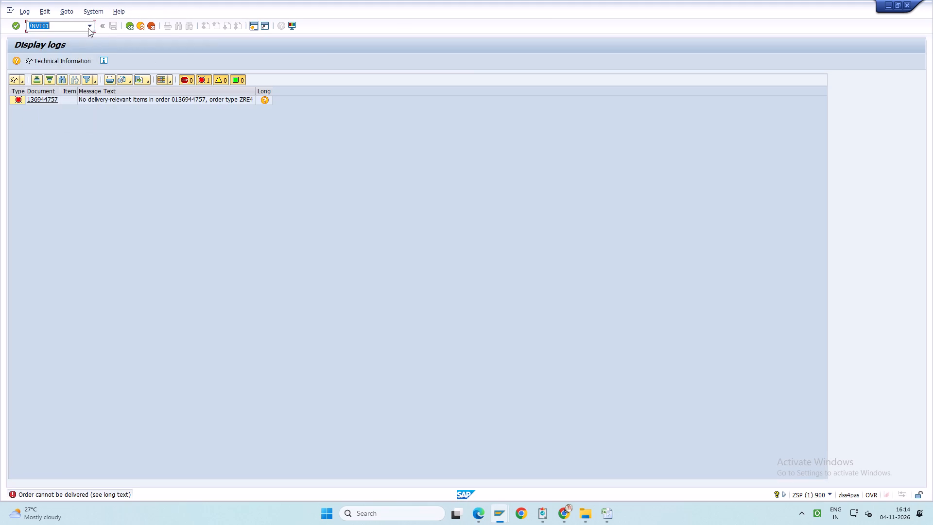
left_click(88, 28)
left_click(88, 39)
key("Return")
left_click(121, 99)
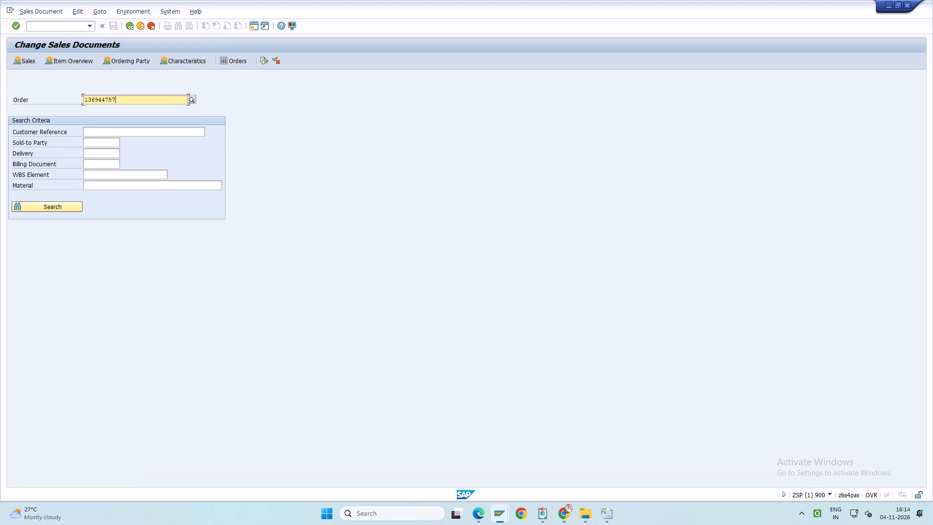
key("BackSpace")
key("BackSpace")
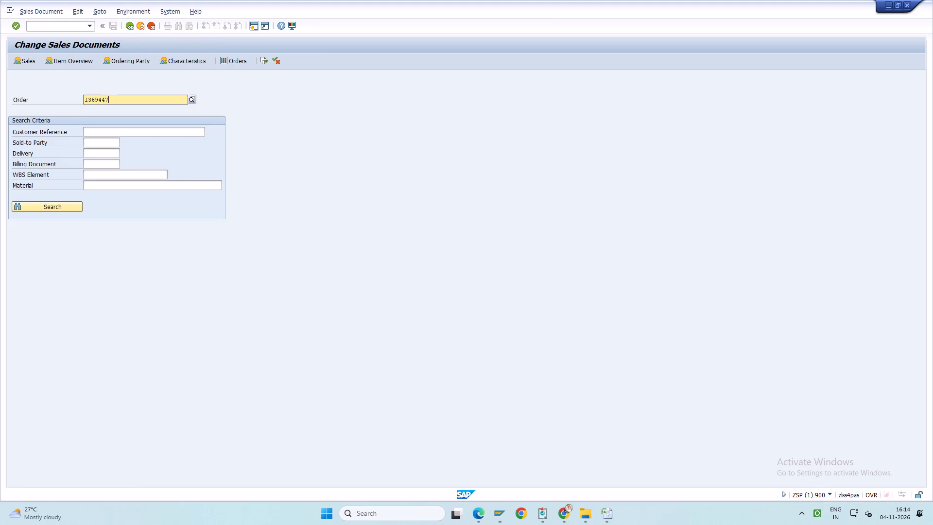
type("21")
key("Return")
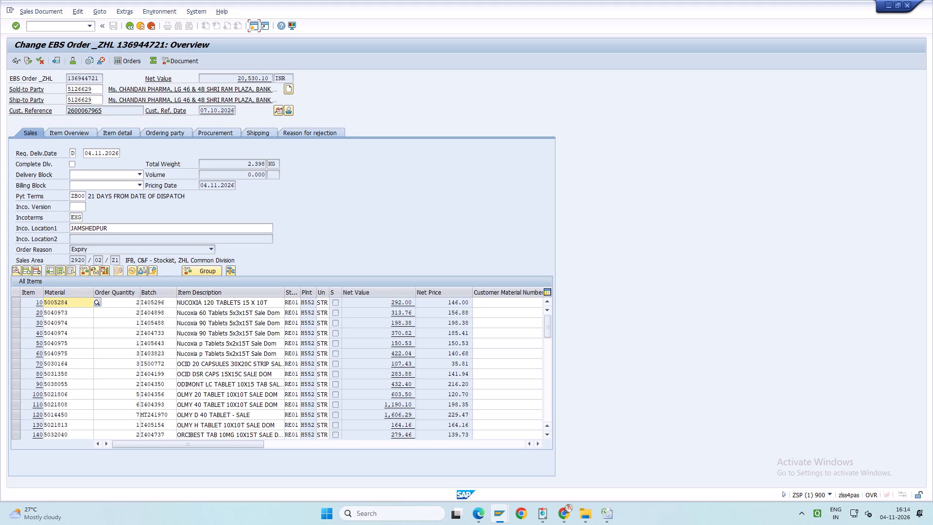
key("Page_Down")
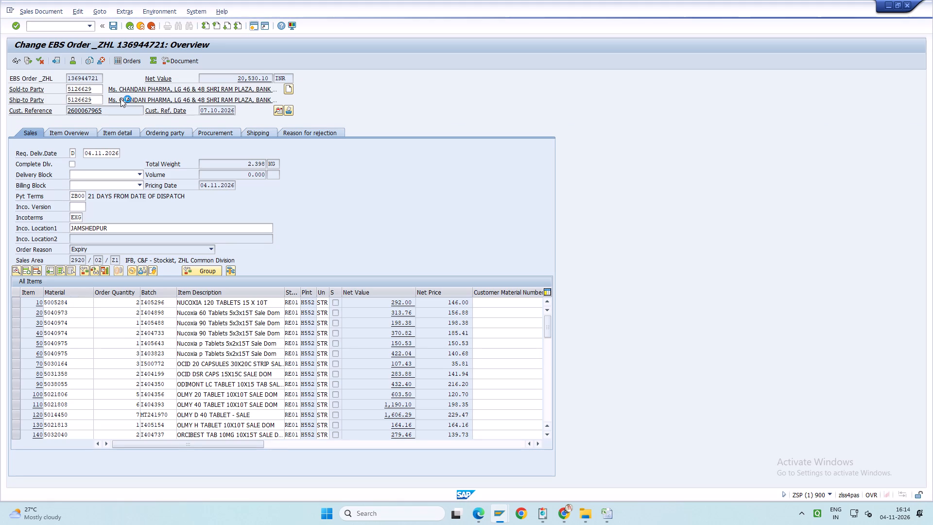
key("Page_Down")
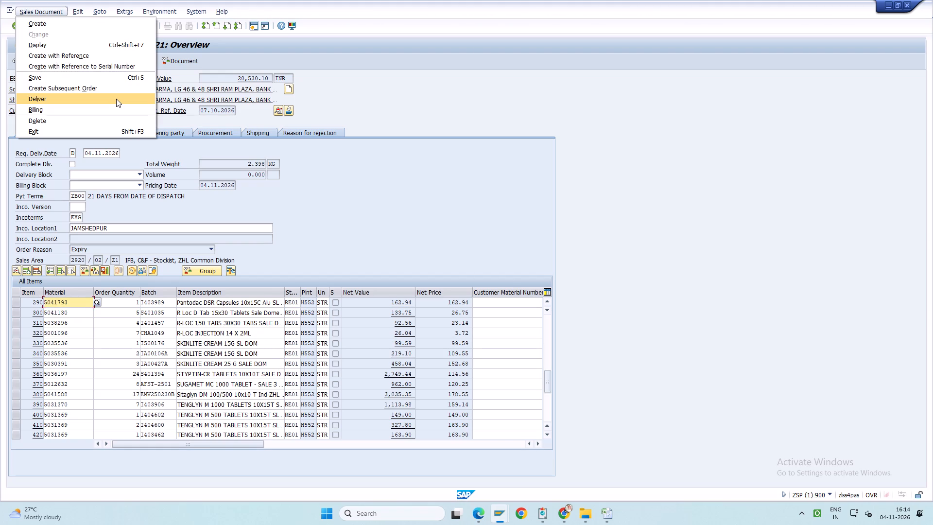
left_click(116, 99)
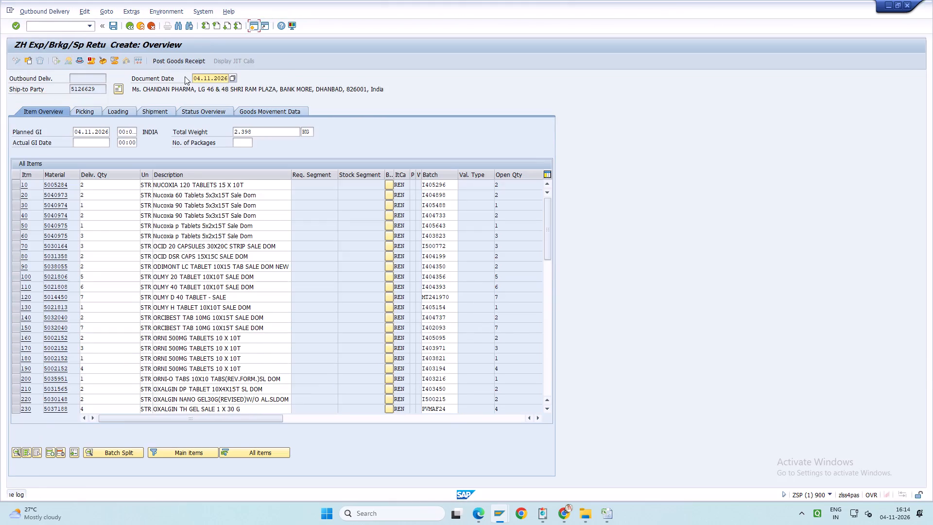
left_click(186, 62)
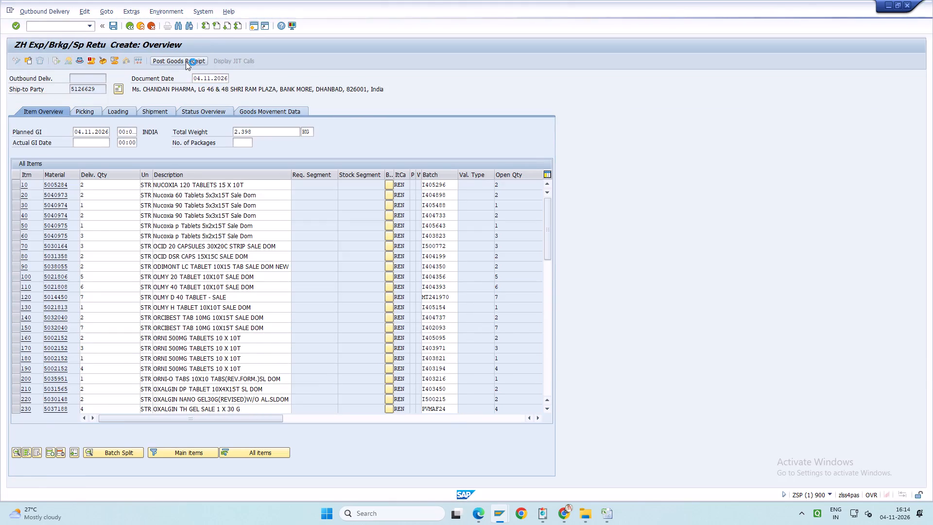
key("alt+Tab")
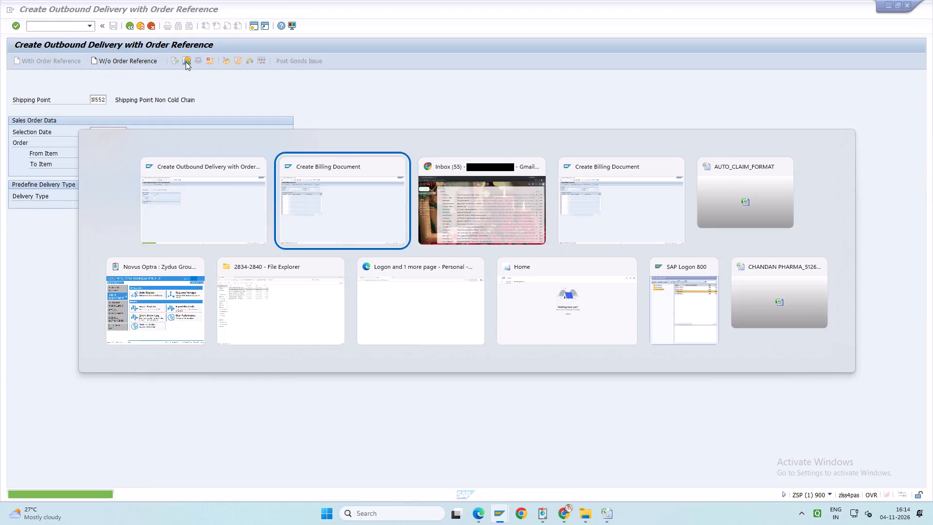
left_click(86, 28)
left_click(86, 41)
key("Return")
key("Return")
key("Return")
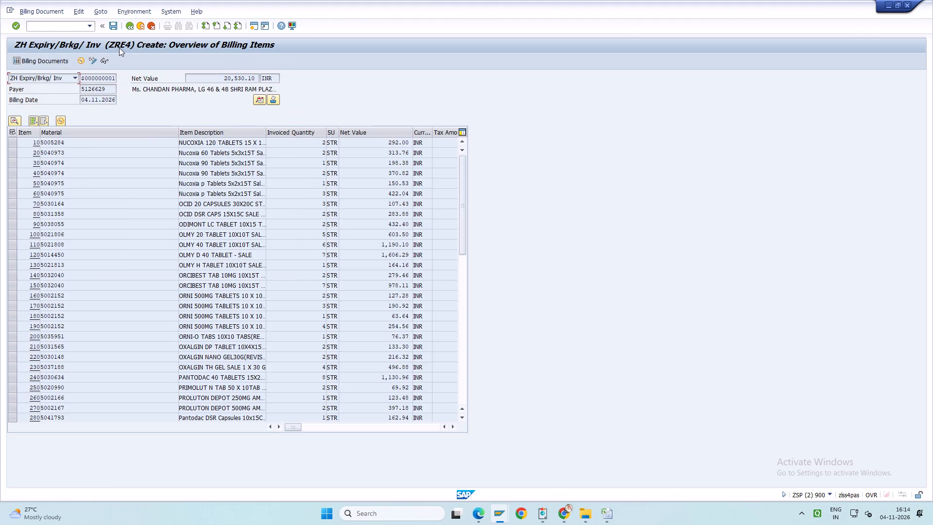
key("Page_Down")
key("Page_Down")
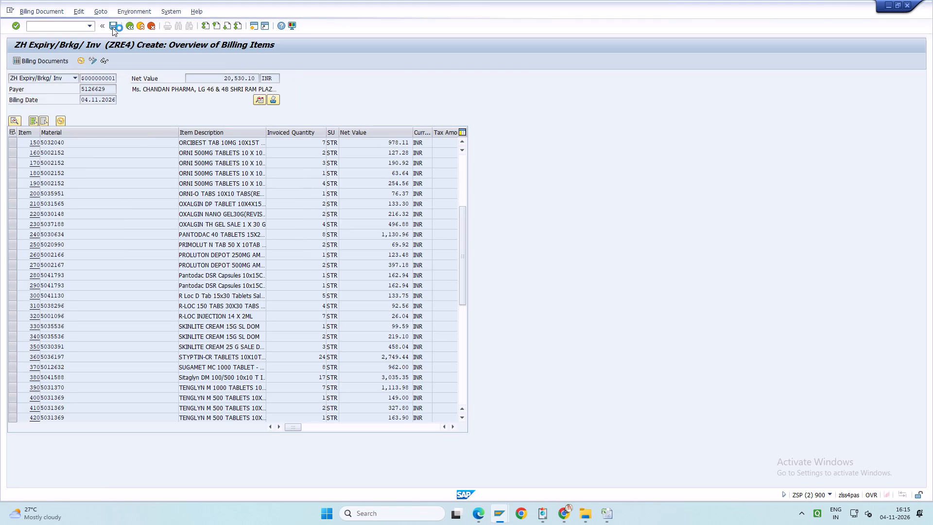
left_click(112, 28)
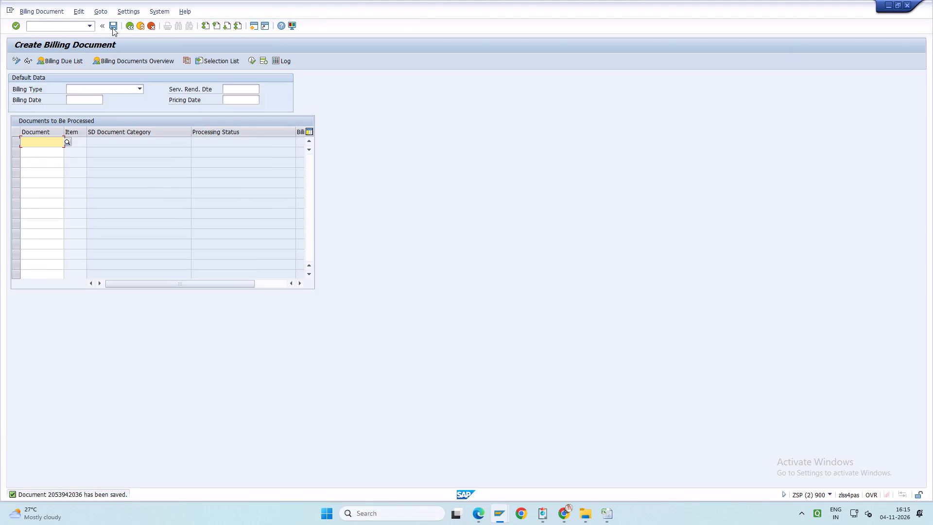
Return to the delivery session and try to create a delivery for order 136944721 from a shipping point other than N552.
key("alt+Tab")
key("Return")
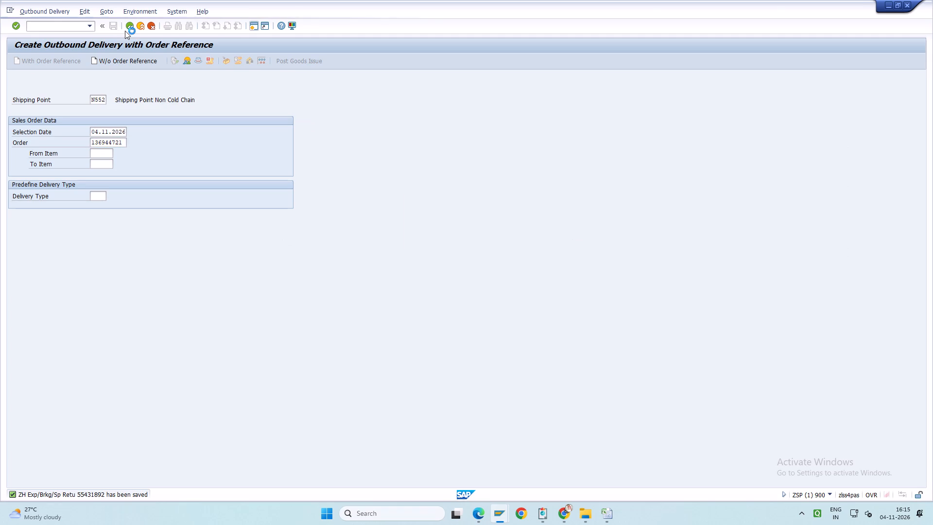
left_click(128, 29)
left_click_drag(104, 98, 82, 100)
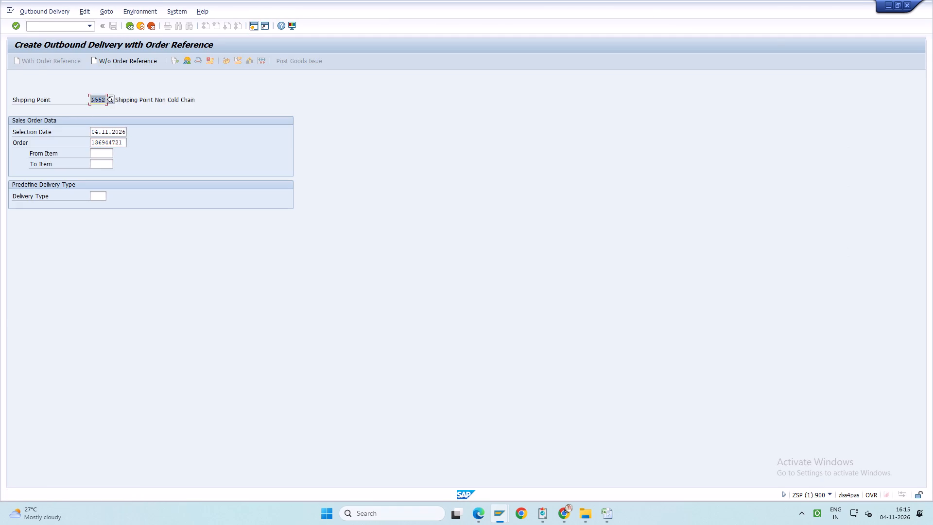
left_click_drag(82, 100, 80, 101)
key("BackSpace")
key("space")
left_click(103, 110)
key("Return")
left_click(90, 25)
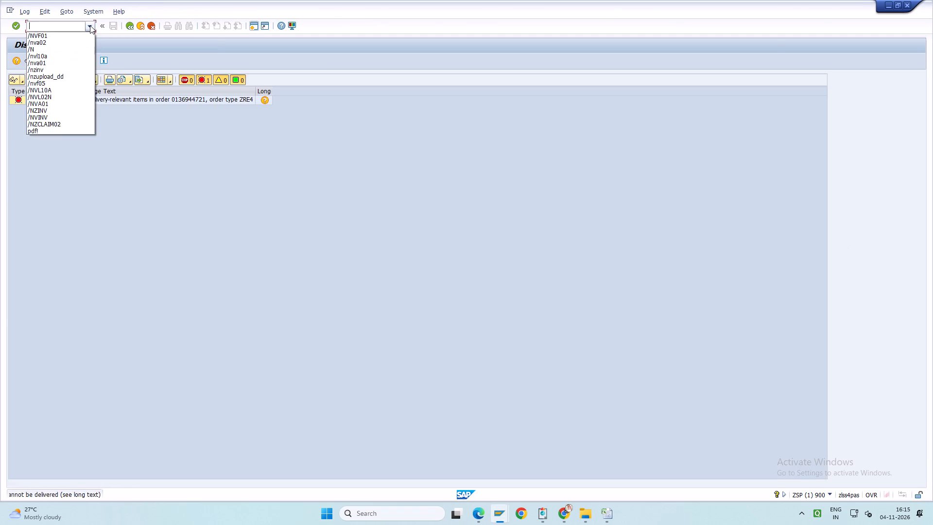
left_click(89, 39)
key("Return")
left_click(132, 98)
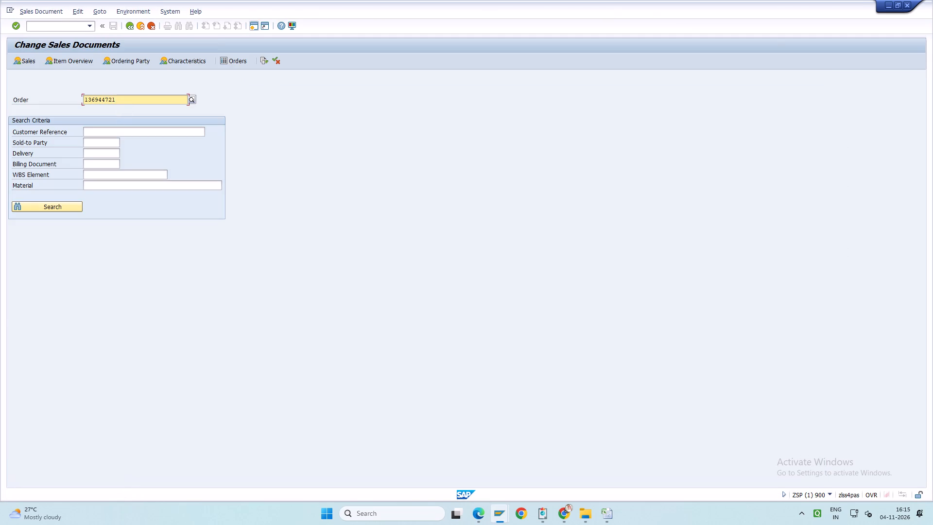
key("BackSpace")
key("BackSpace")
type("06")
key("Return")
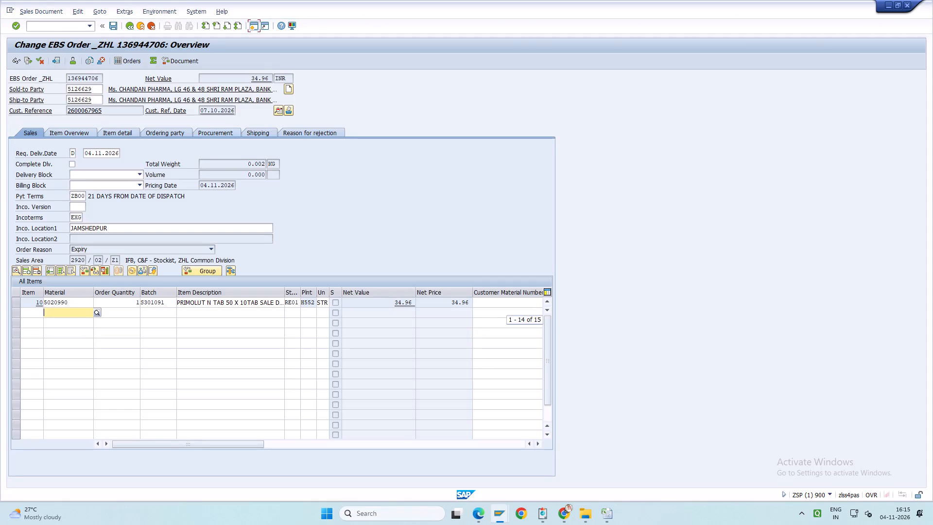
left_click(117, 101)
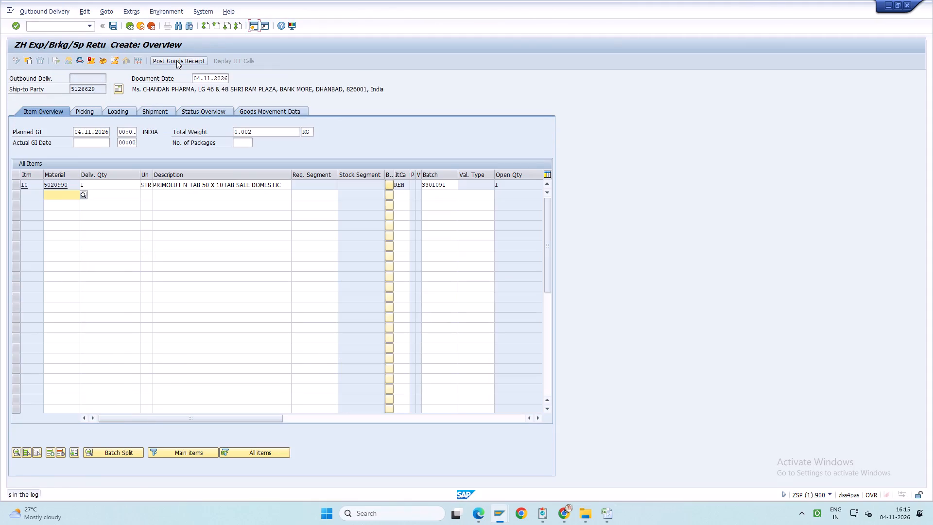
left_click(176, 60)
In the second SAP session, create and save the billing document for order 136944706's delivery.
key("alt+Tab")
left_click(90, 28)
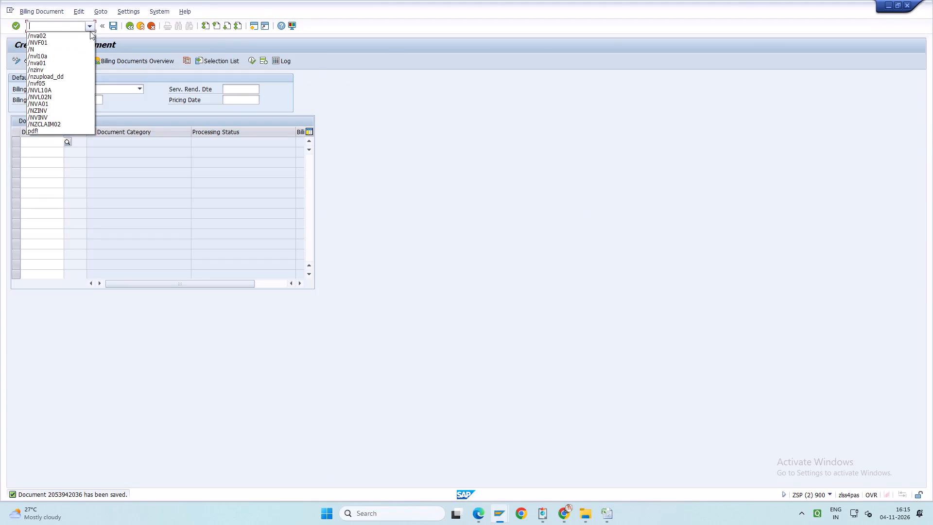
left_click(92, 40)
key("Return")
key("Return")
left_click(114, 27)
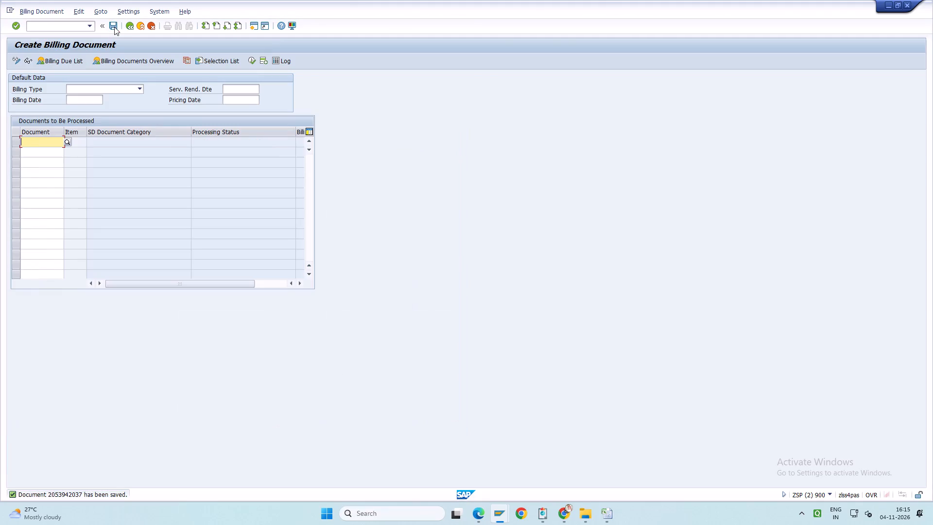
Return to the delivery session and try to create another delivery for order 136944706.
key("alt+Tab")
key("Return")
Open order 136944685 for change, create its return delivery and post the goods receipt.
double_click(91, 27)
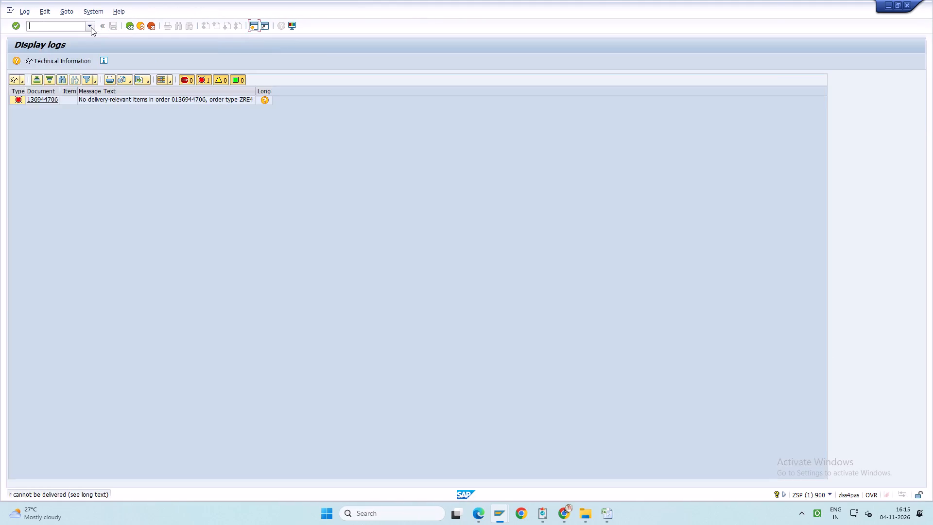
left_click(90, 41)
key("Return")
left_click(123, 98)
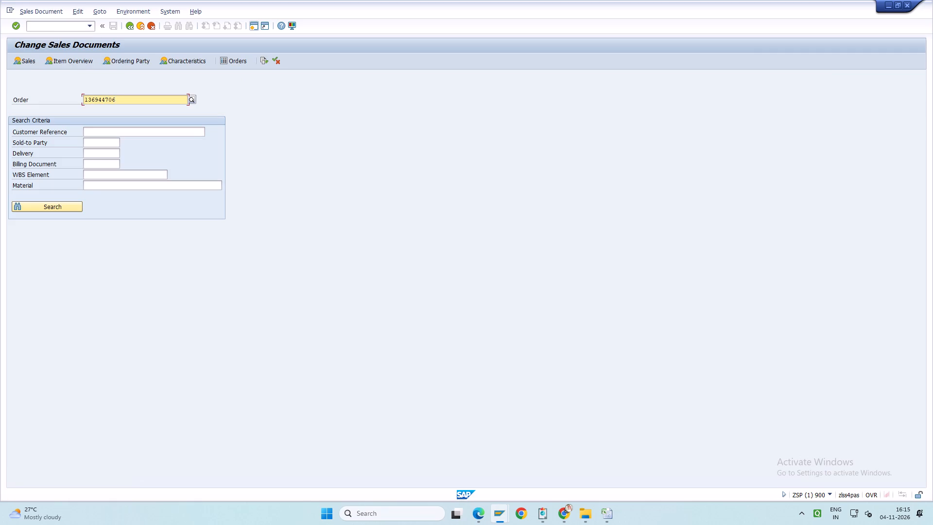
key("BackSpace")
key("BackSpace")
key("BackSpace")
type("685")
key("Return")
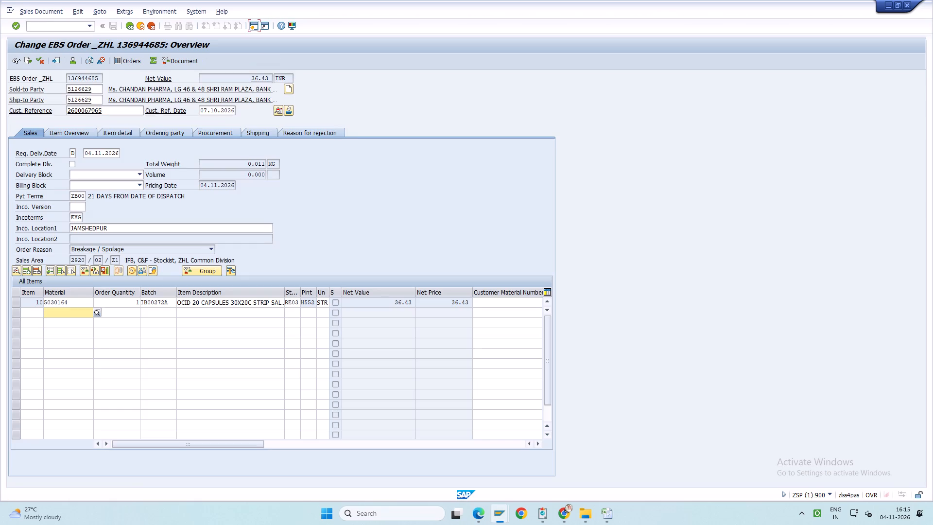
left_click(120, 98)
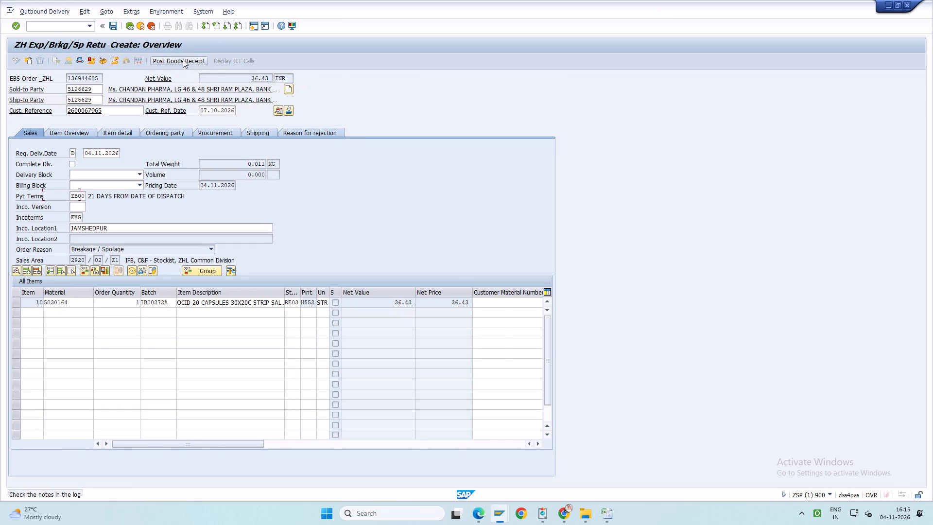
left_click(183, 59)
key("alt+Tab")
left_click(86, 29)
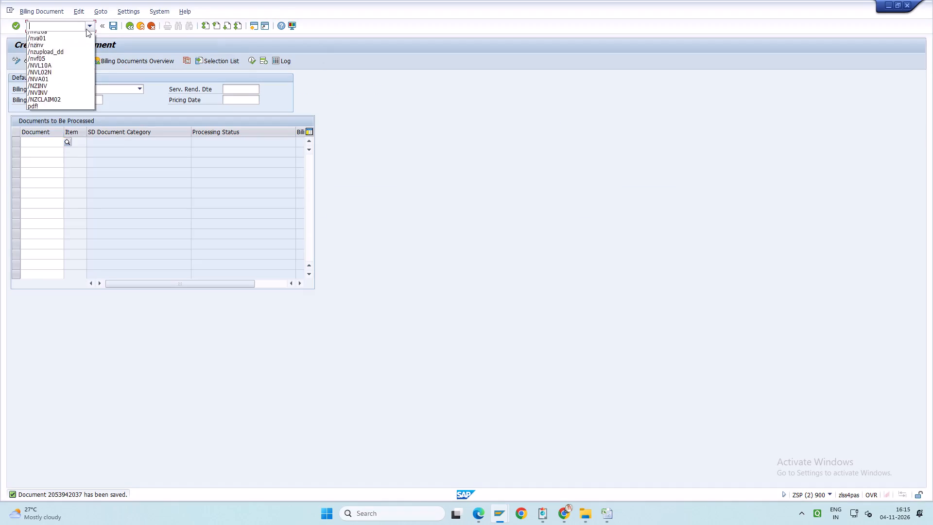
left_click(88, 41)
key("Return")
key("Return")
key("Return")
left_click(113, 26)
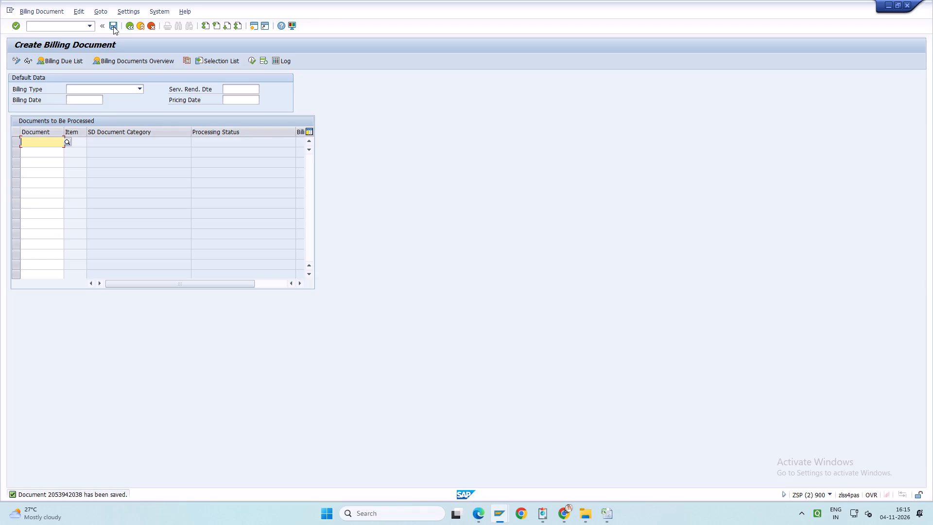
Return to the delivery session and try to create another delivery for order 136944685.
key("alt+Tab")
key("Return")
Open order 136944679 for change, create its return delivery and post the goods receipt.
left_click(89, 28)
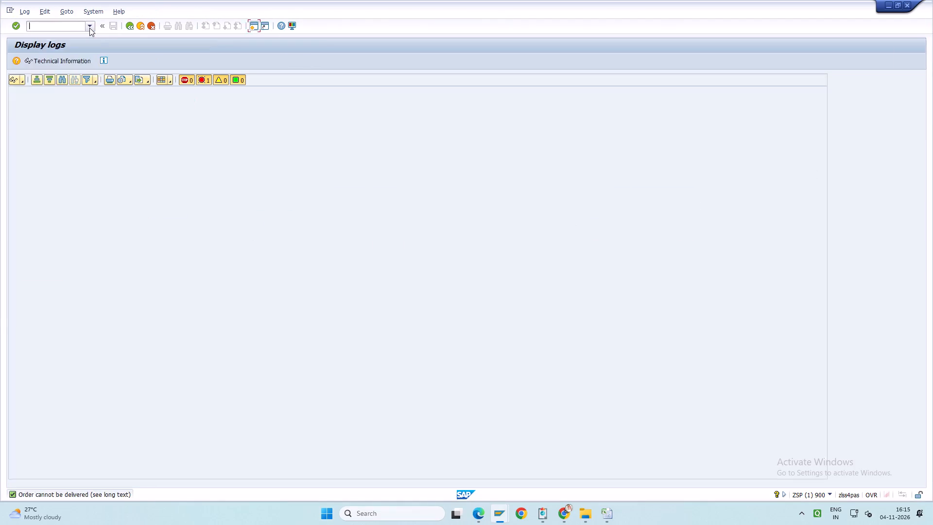
left_click(89, 41)
key("Return")
left_click(129, 99)
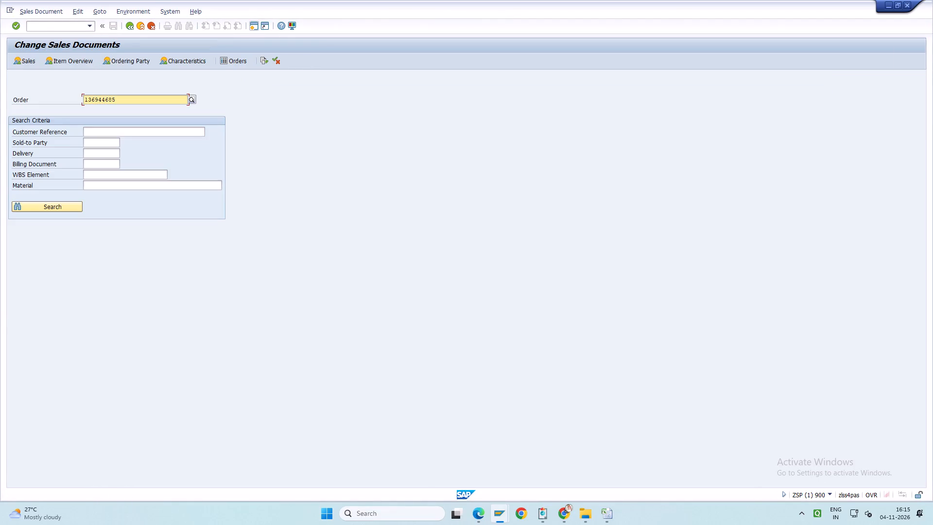
key("BackSpace")
key("BackSpace")
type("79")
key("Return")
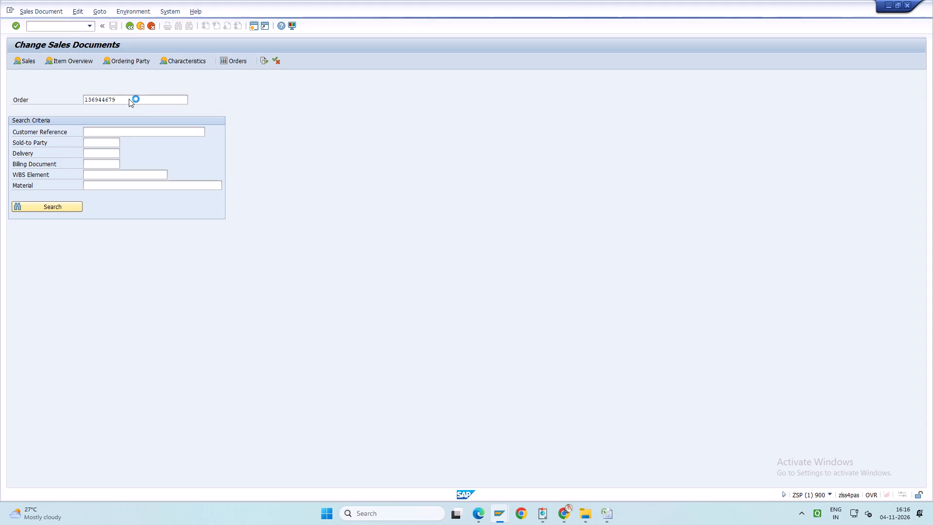
left_click(121, 99)
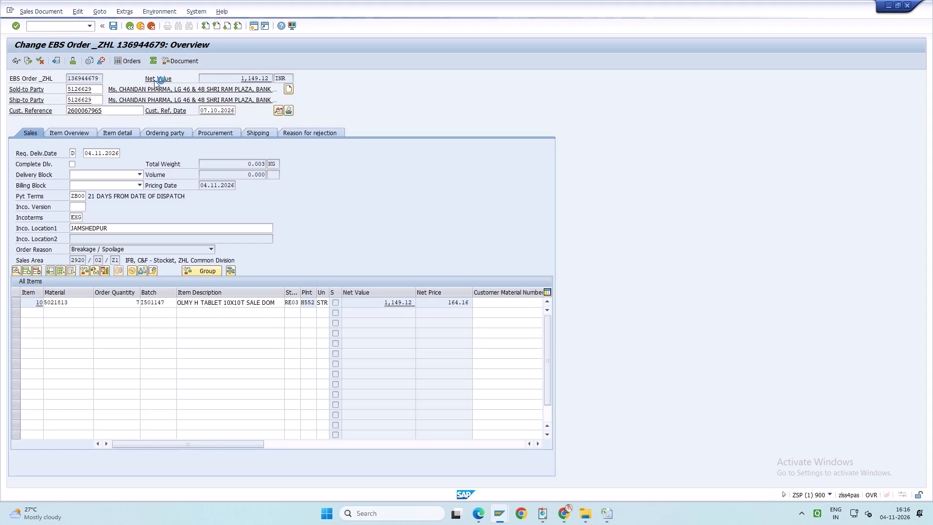
left_click(182, 64)
key("alt+Tab")
left_click(90, 29)
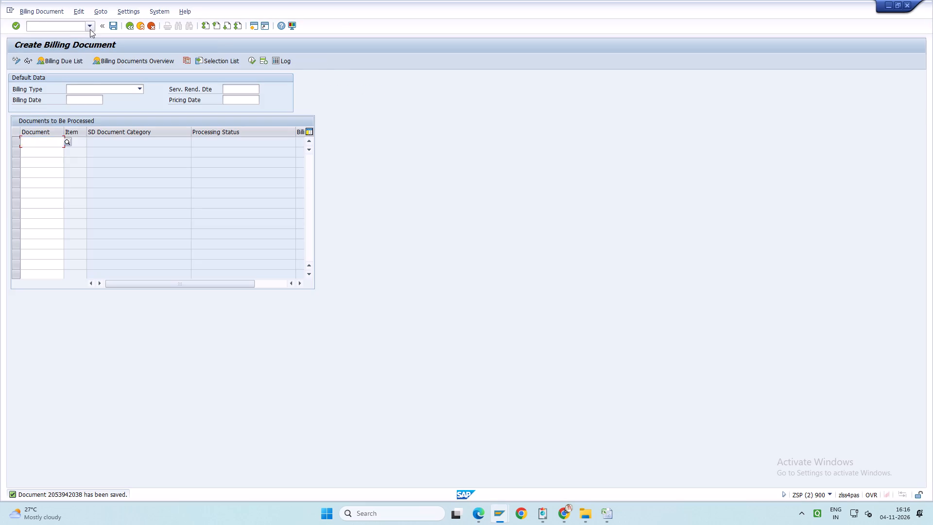
left_click(89, 38)
left_click(91, 26)
left_click(90, 37)
left_click(88, 28)
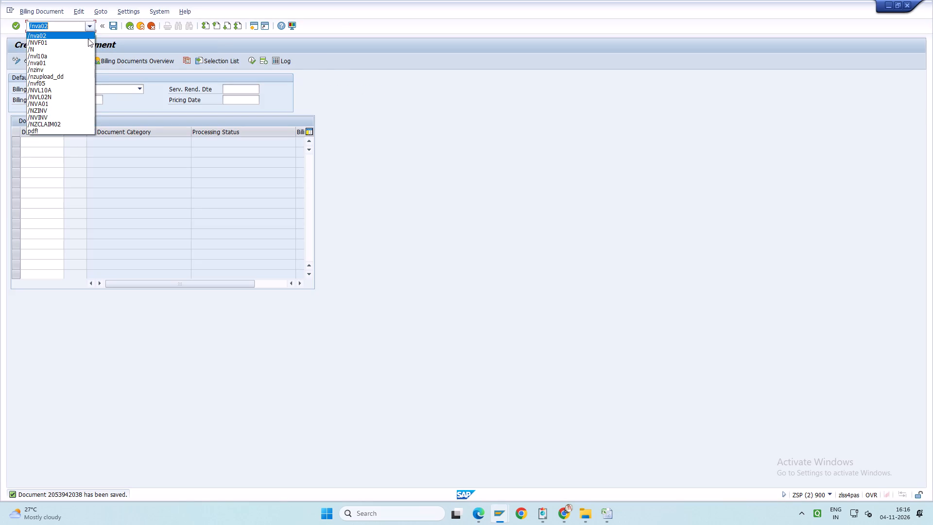
left_click(88, 41)
key("Return")
key("Return")
key("Return")
left_click(113, 24)
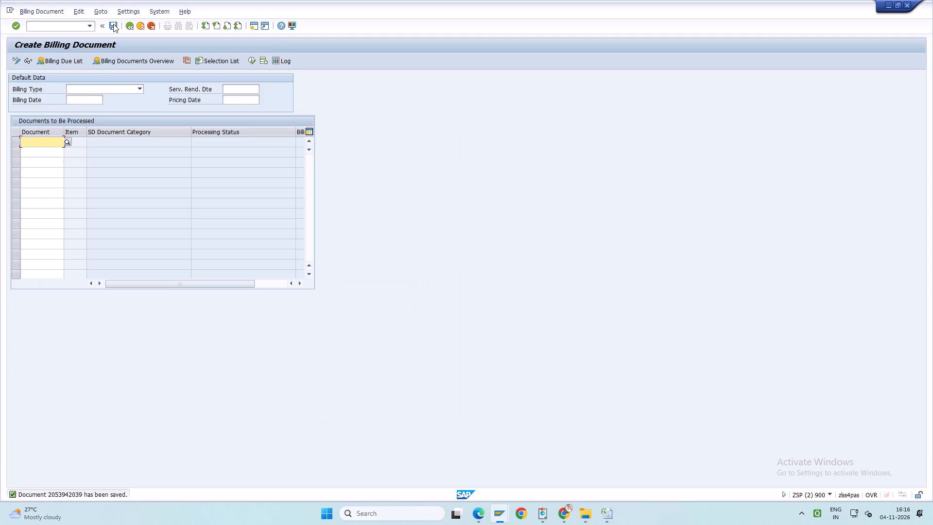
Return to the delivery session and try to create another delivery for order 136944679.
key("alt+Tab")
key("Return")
Open the Sales Orders, Fast Display selection and set the shipping point range from C552 to N552.
left_click(88, 27)
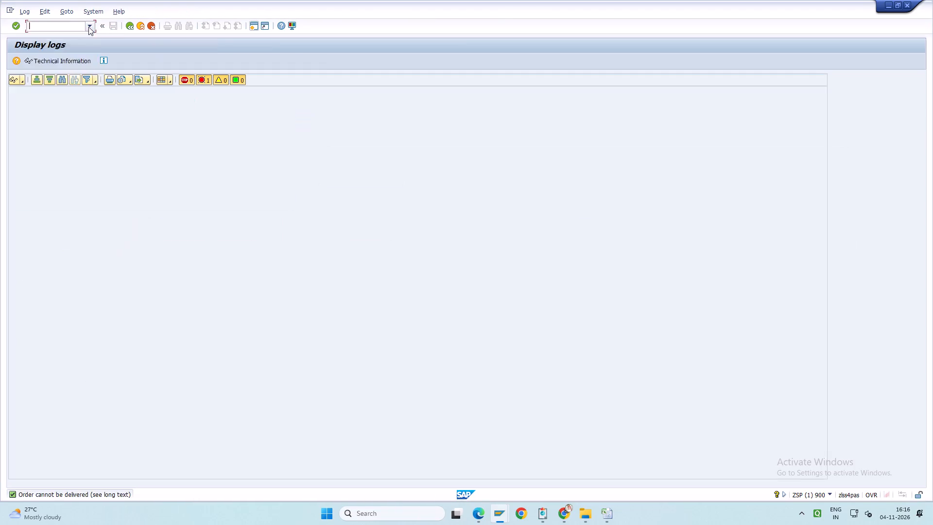
left_click(87, 53)
key("Return")
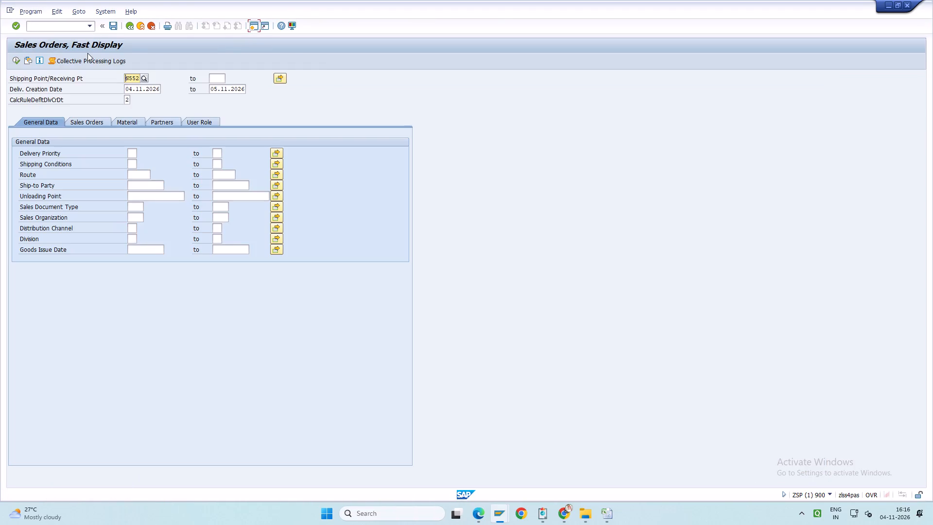
key("Tab")
left_click(126, 85)
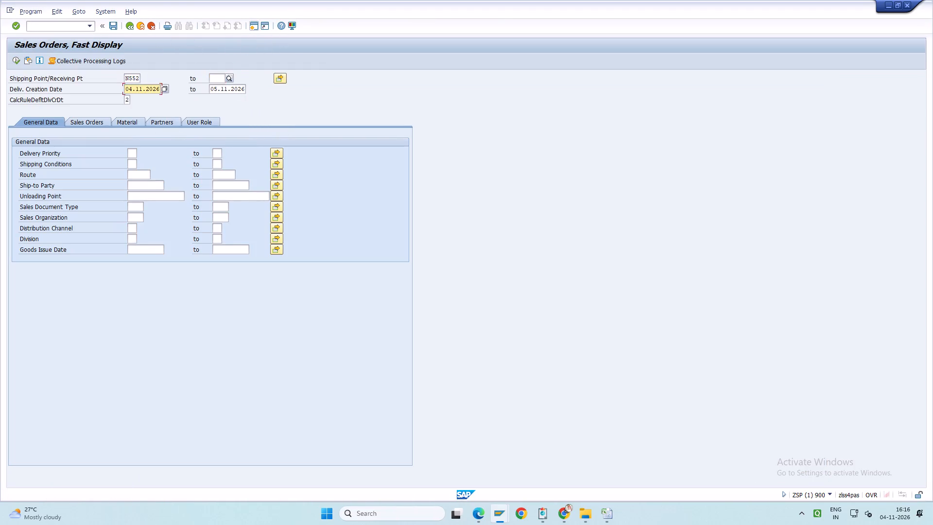
left_click(128, 81)
key("ctrl+a")
key("BackSpace")
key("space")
key("Down")
key("Return")
key("Tab")
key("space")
key("Down")
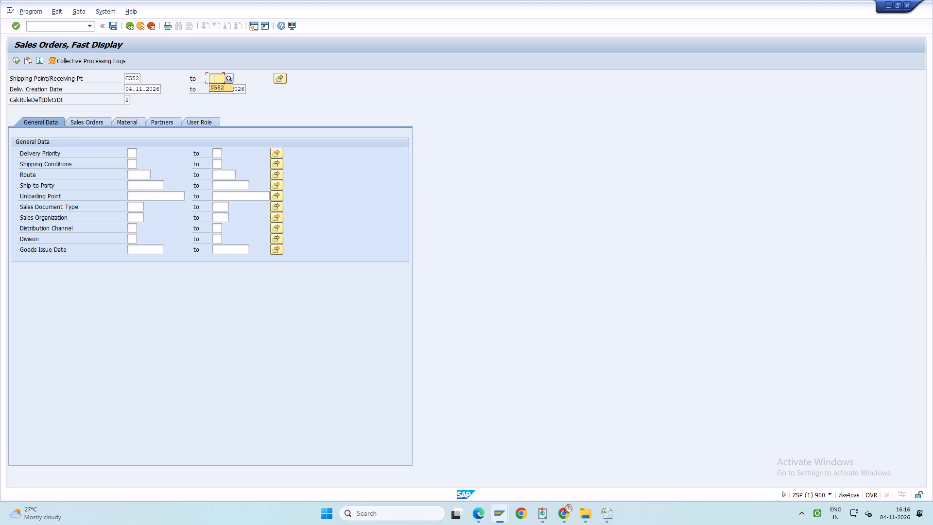
key("Return")
key("Down")
key("Down")
key("Down")
key("Down")
key("Down")
key("Down")
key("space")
key("Down")
key("Return")
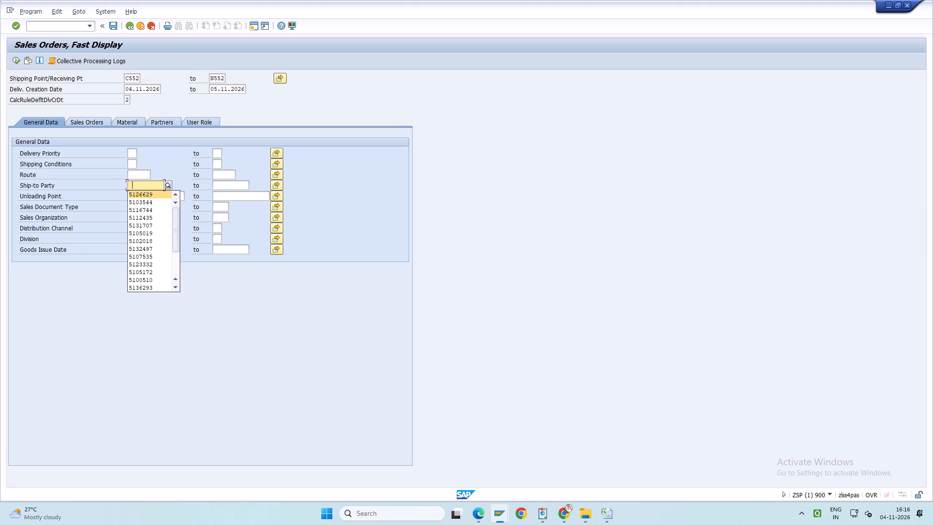
key("F8")
double_click(90, 32)
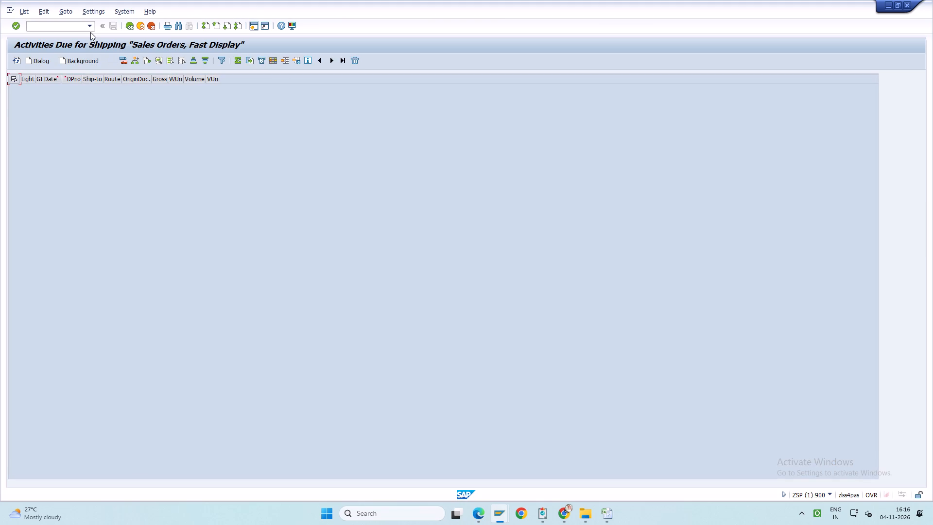
left_click(90, 28)
left_click(92, 58)
key("Return")
key("Return")
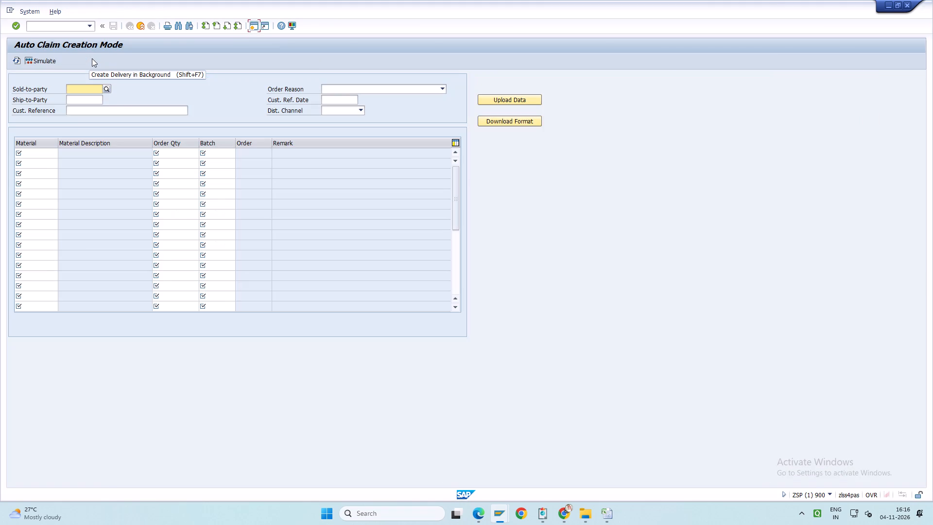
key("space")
key("Down")
key("Return")
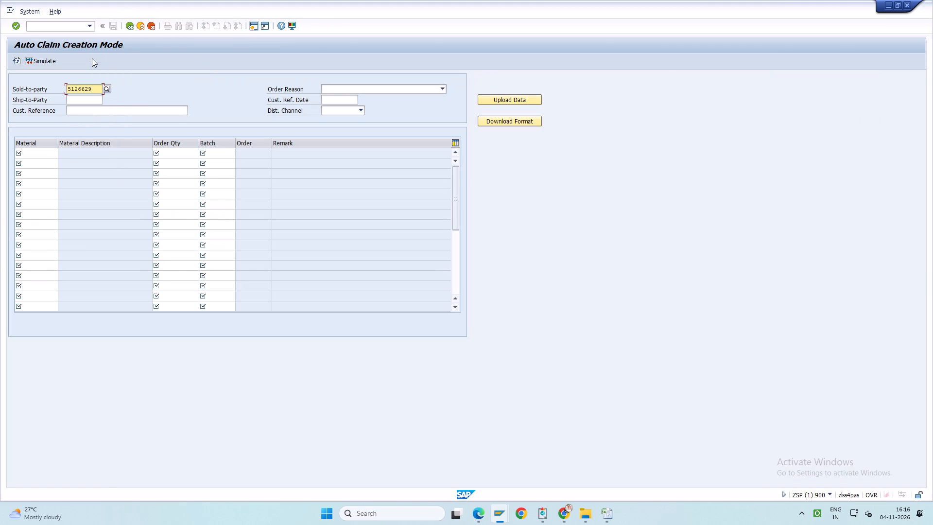
key("Tab")
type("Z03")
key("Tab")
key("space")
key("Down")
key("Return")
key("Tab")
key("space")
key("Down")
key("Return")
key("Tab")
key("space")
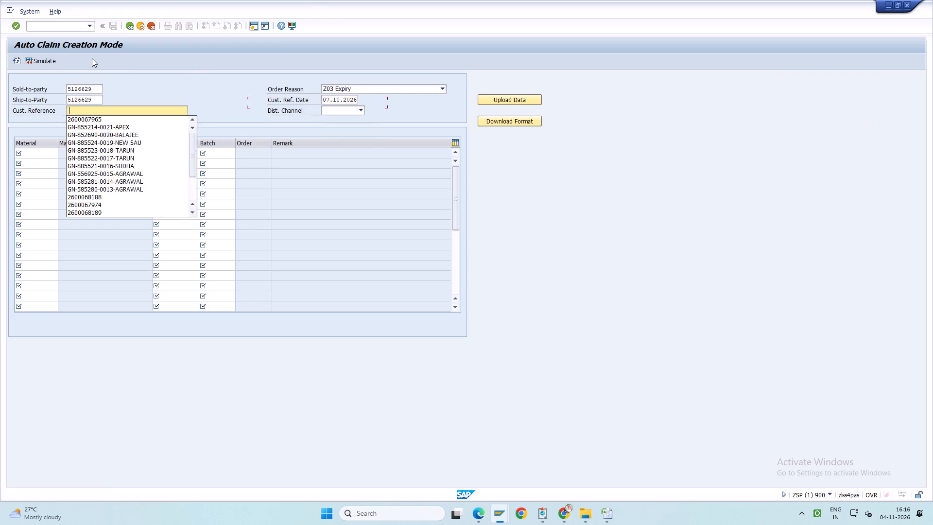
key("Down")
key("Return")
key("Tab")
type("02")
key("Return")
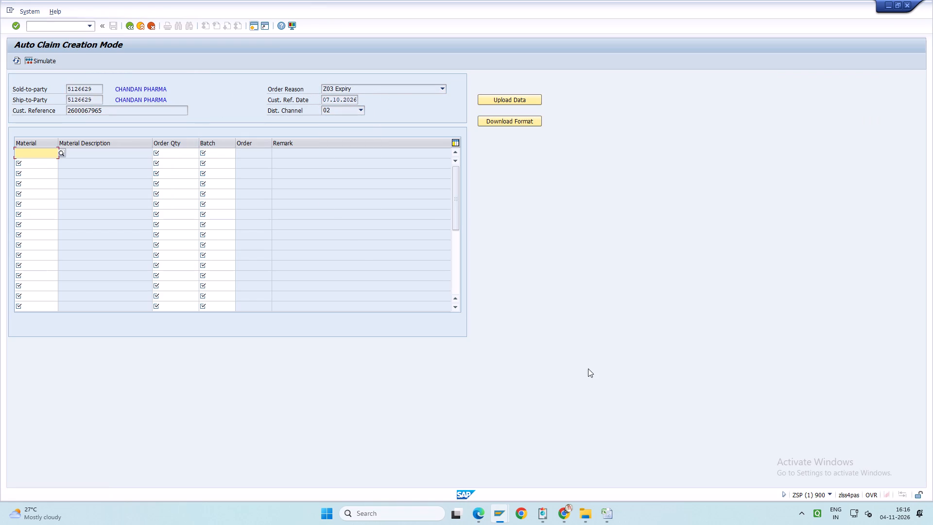
Copy material, description, quantity and batch from rows 189–204 of the CHANDAN PHARMA_5126629_Novas Excel list into the SAP claim item table.
left_click(606, 522)
left_click(589, 492)
scroll(219, 349, "down", 4)
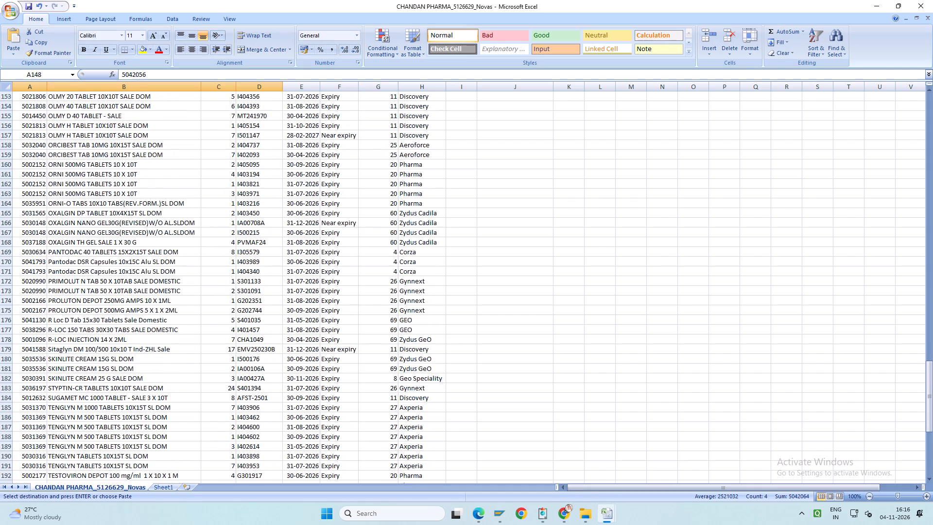
scroll(219, 349, "down", 8)
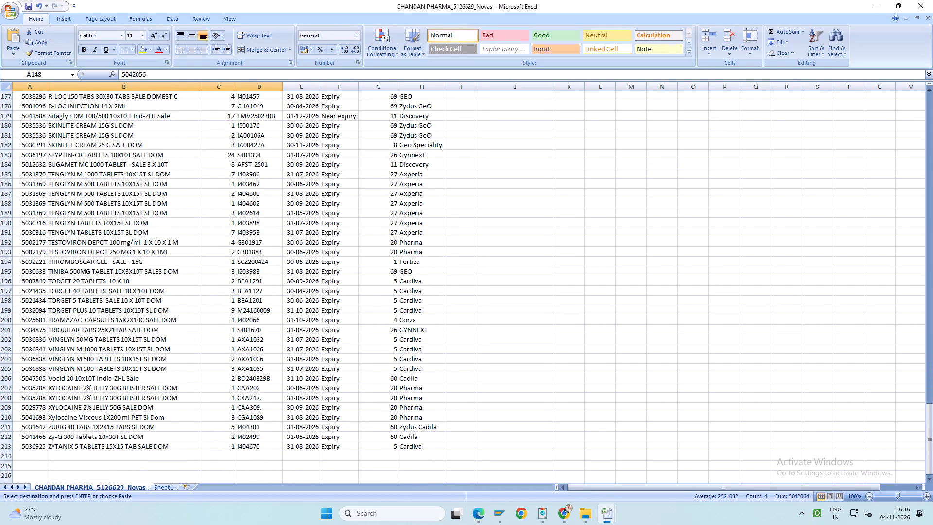
left_click(36, 214)
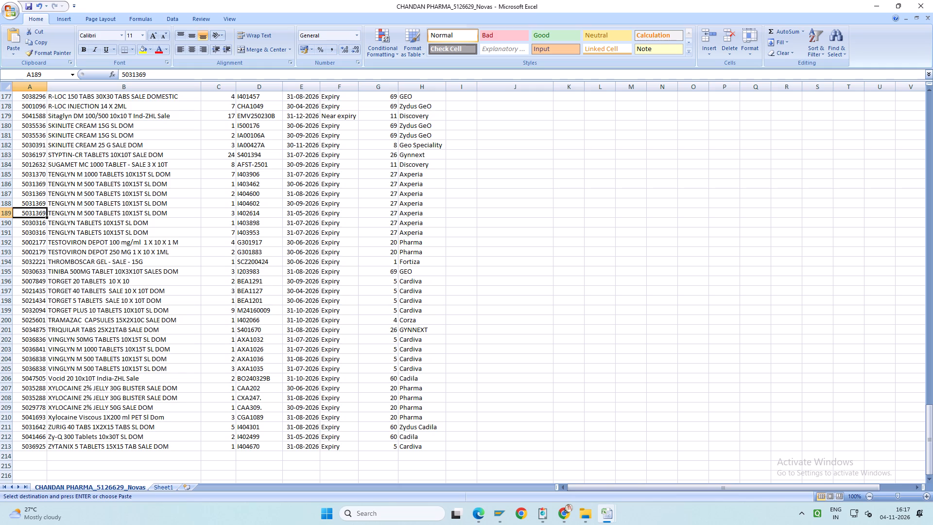
key("ctrl+shift+Down")
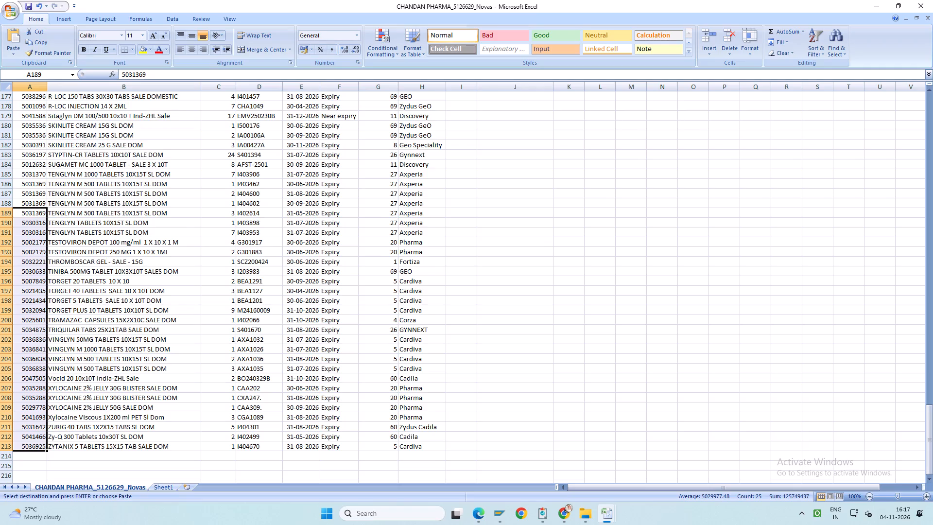
left_click_drag(36, 214, 243, 328)
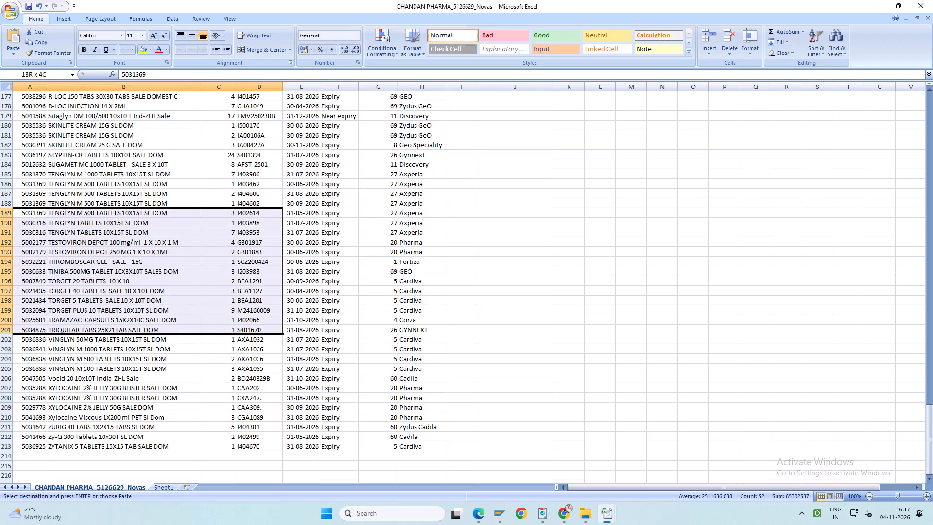
left_click_drag(243, 328, 245, 354)
key("ctrl+c")
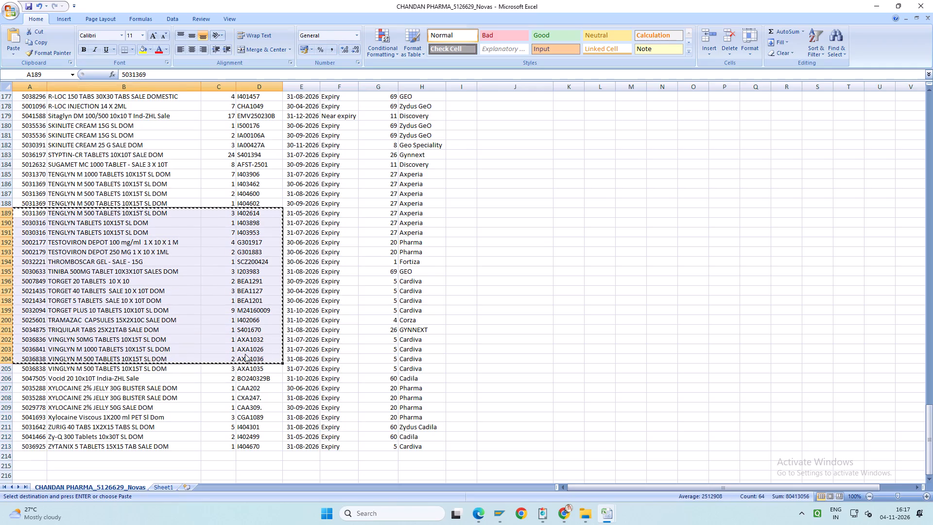
key("alt+Tab")
key("ctrl+v")
Copy material, description, quantity and batch from Excel rows 205–213 and add them below the existing claim items in SAP.
key("Page_Down")
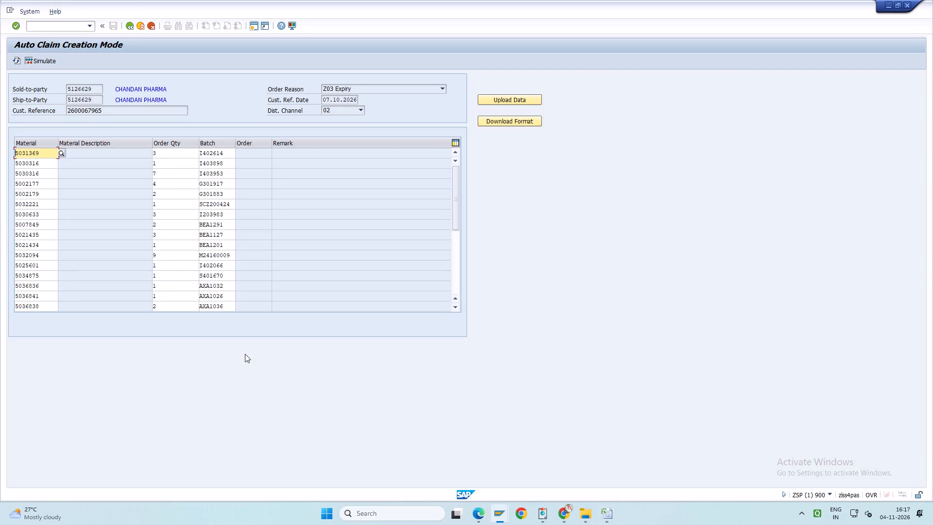
left_click(454, 163)
key("alt+Tab")
key("alt+Tab")
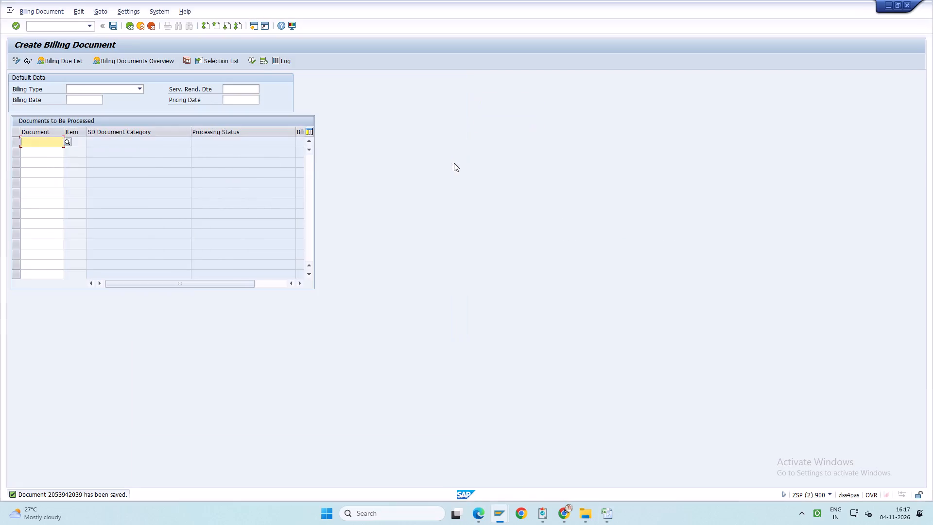
key("alt+Tab")
key("alt+Down")
key("alt+Right")
key("alt+Right")
key("alt+Right")
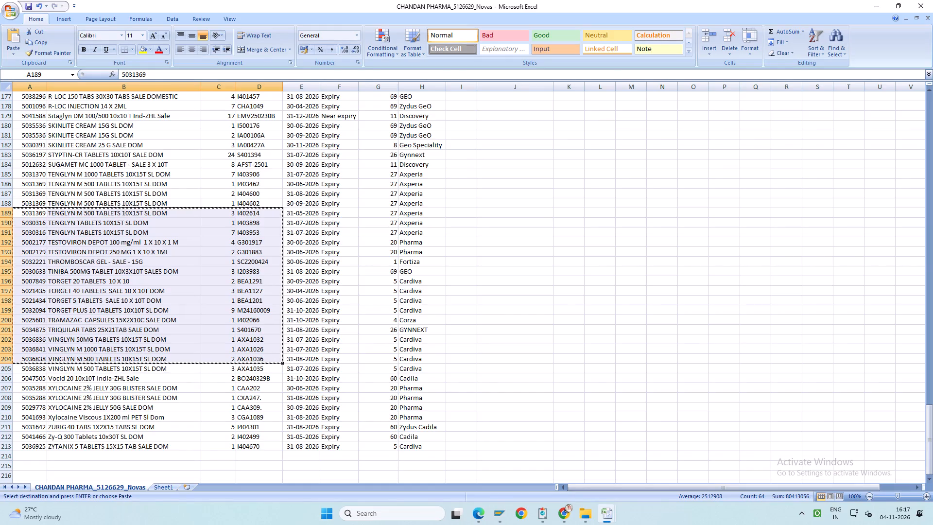
left_click_drag(35, 369, 252, 443)
key("ctrl+c")
key("alt+Tab")
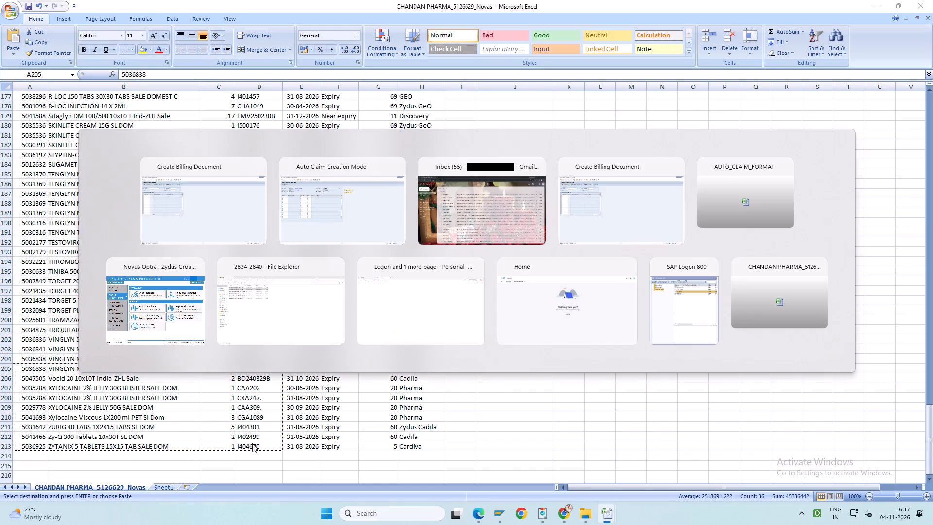
key("alt+Tab")
key("ctrl+v")
key("Return")
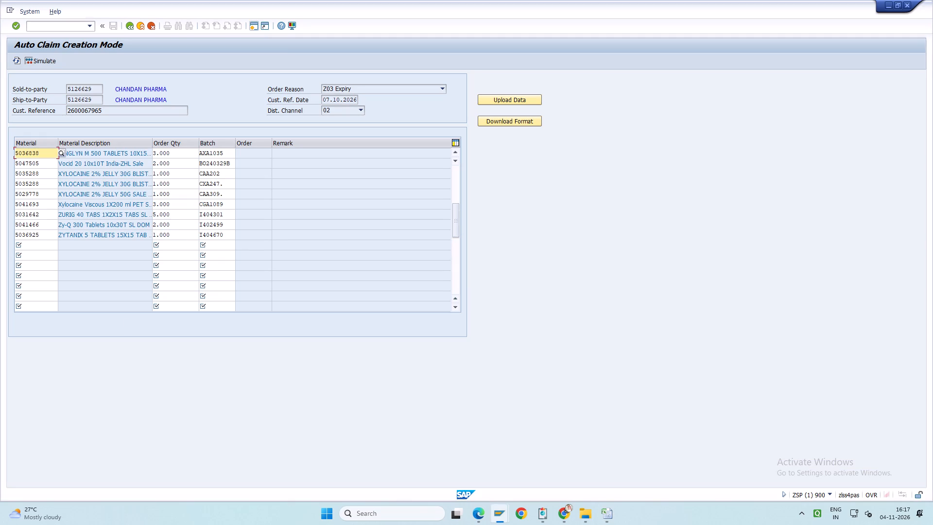
Simulate the expiry claim with the entered items.
left_click(46, 60)
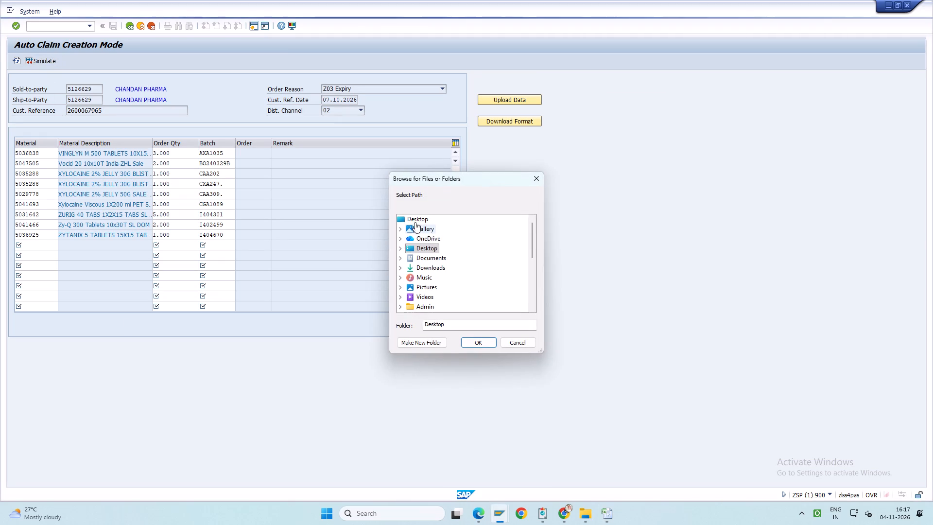
Choose the top-level Desktop as the folder path and complete the claim simulation.
left_click(417, 220)
left_click(469, 339)
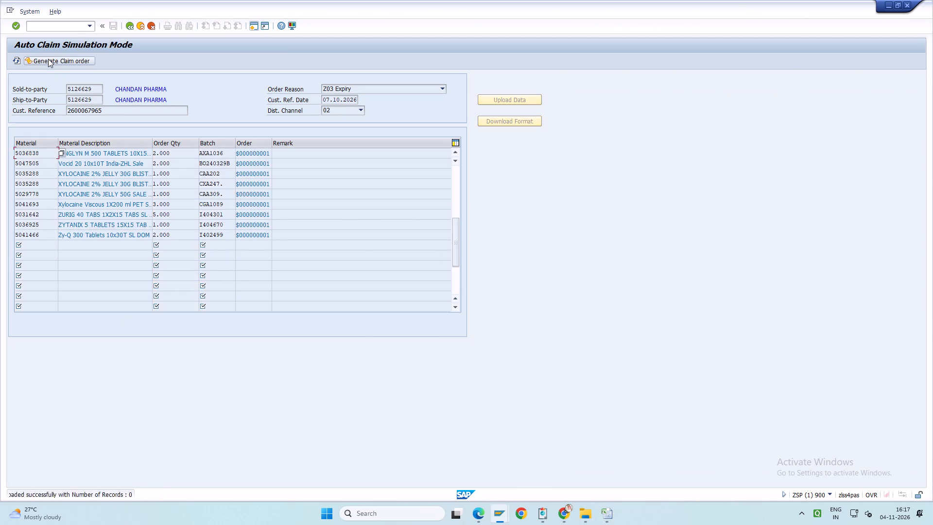
Generate the claim order from the simulated CHANDAN PHARMA expiry items.
left_click(48, 59)
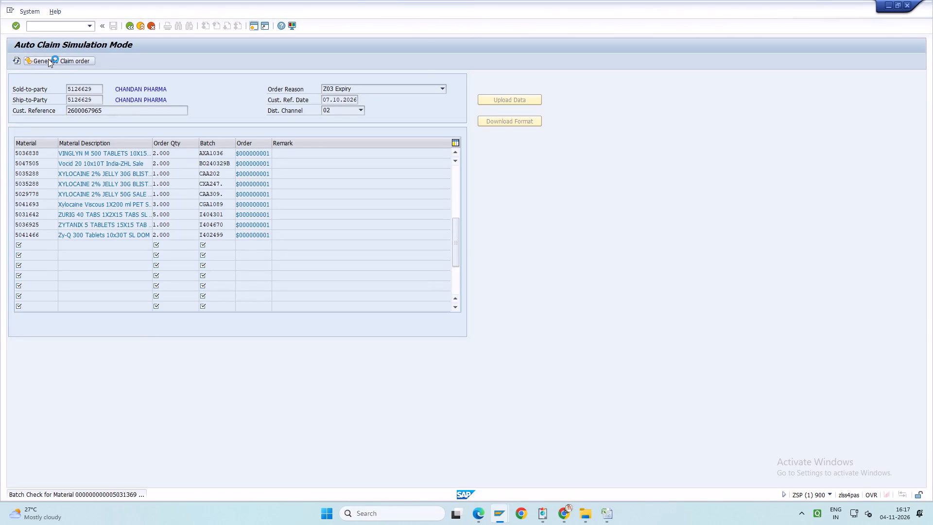
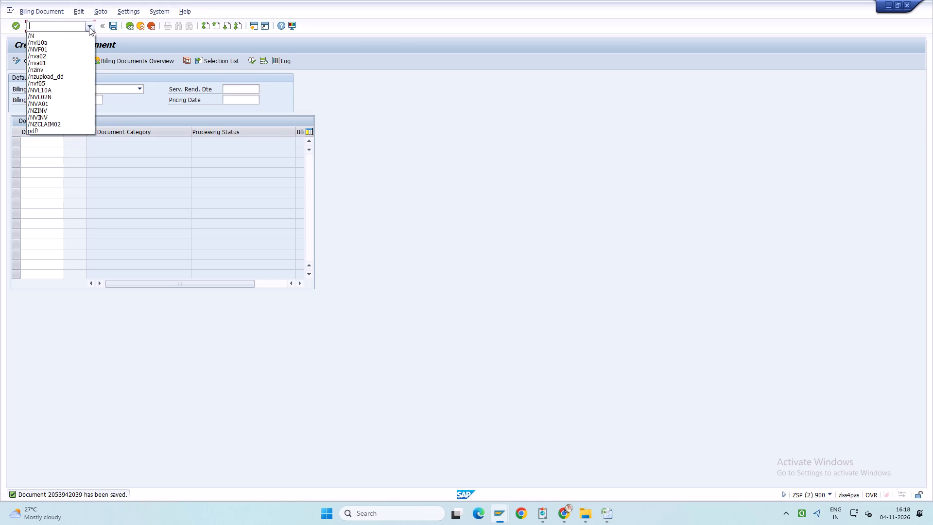
Run the sales orders due for delivery list (VL10A) for shipping points C552 to N552 and ship-to party 5126629.
left_click(88, 43)
key("Return")
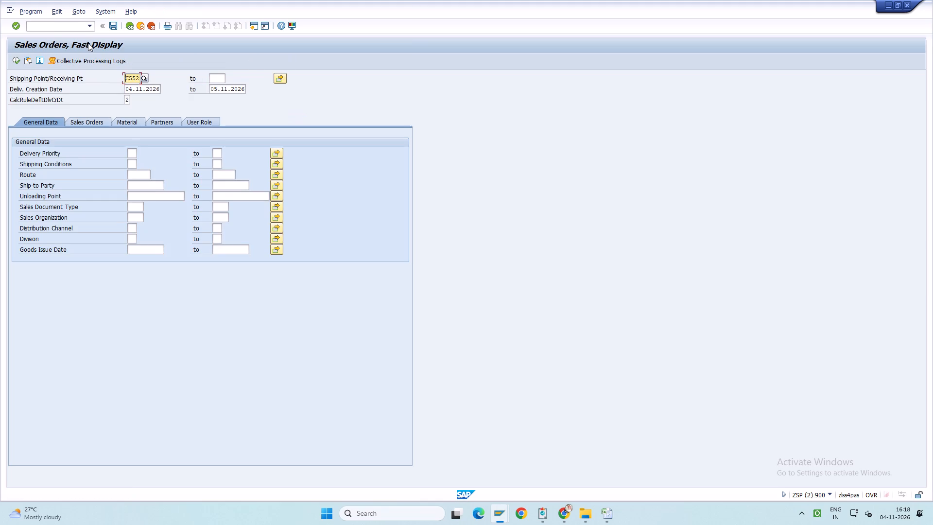
key("Tab")
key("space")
key("Down")
key("Return")
key("Down")
key("Down")
key("Down")
key("Down")
key("Down")
key("Down")
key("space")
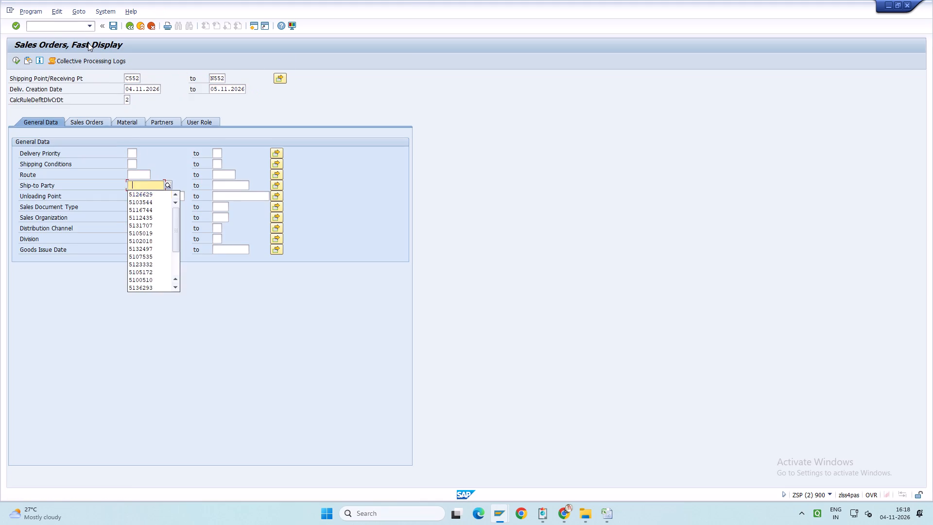
key("Down")
key("Return")
key("F8")
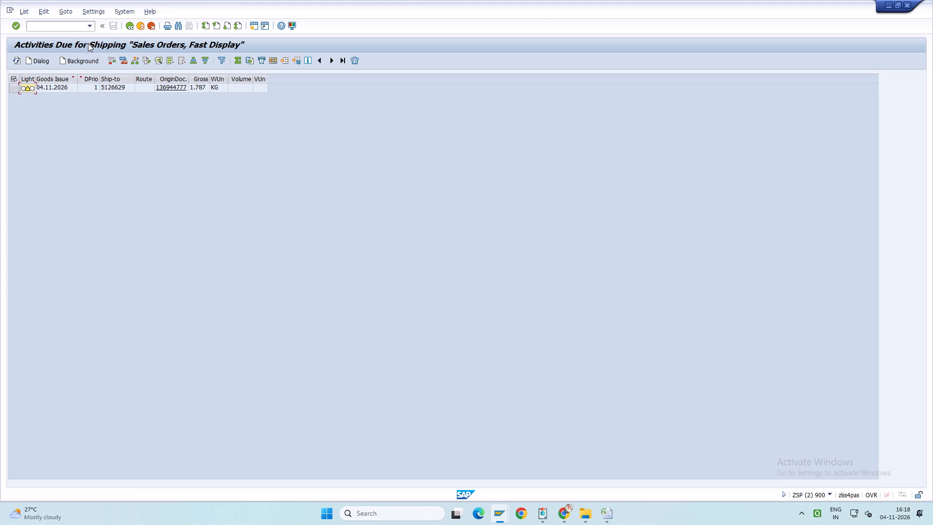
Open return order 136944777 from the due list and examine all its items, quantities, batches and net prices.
left_click(176, 87)
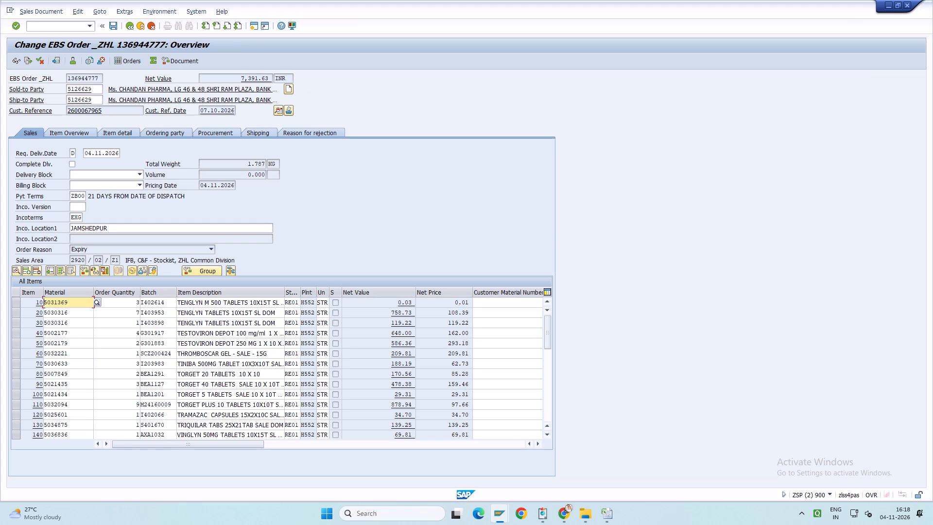
key("Page_Down")
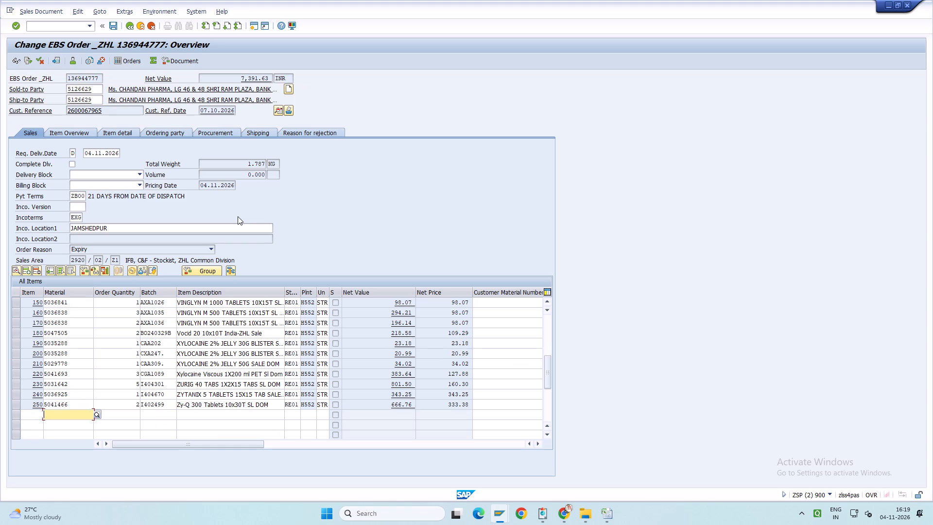
key("Page_Up")
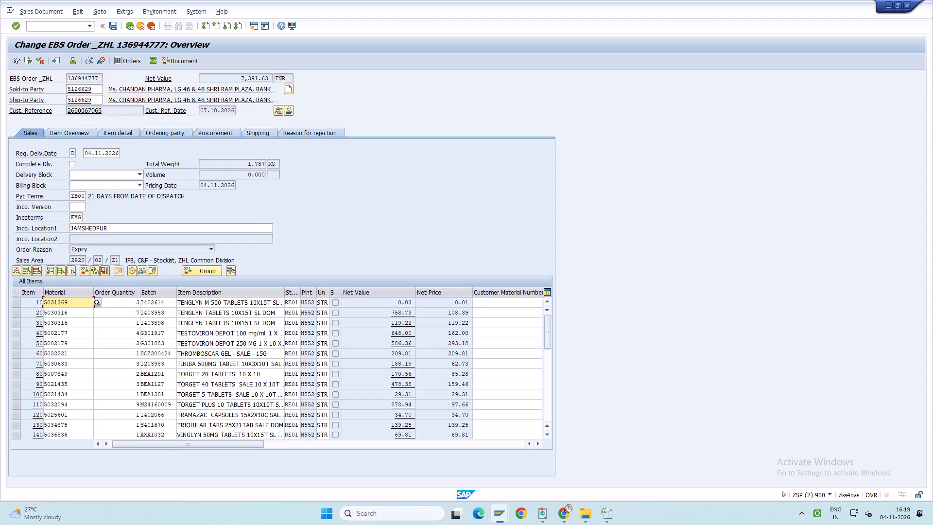
Copy material number 5031369 from item 10 of the order and open Auto Claim NRV in the billing document session.
left_click_drag(73, 300, 27, 304)
key("ctrl+c")
key("alt+Tab")
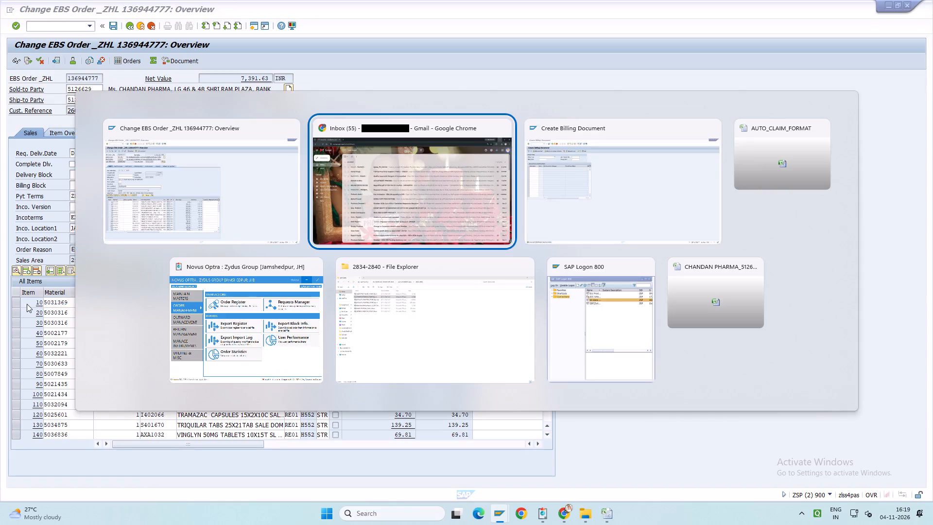
key("alt+Tab")
left_click(86, 27)
left_click(86, 43)
key("Return")
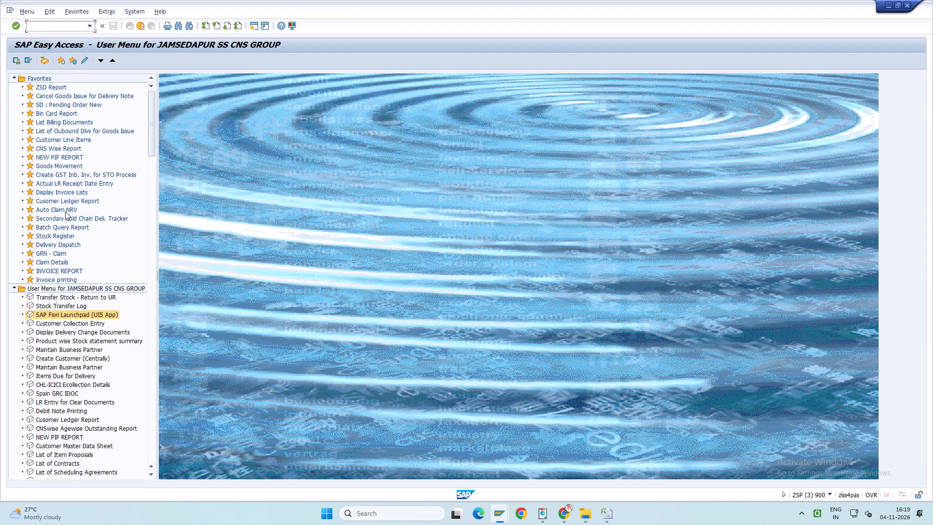
double_click(65, 211)
Fill the new claim header with sold-to party 5126629, order reason Z03 Expiry and ship-to party 5126629.
key("Tab")
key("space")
key("Down")
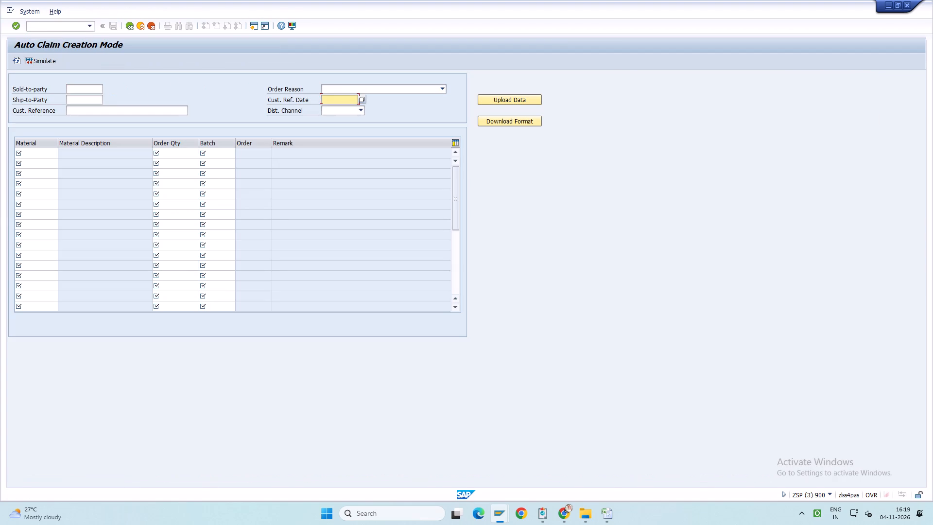
left_click(86, 90)
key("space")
key("Down")
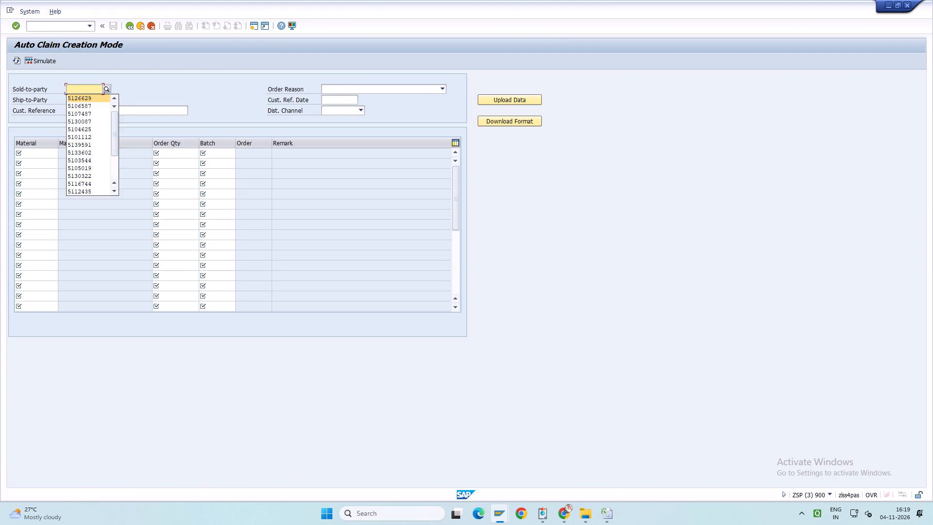
key("Return")
key("Tab")
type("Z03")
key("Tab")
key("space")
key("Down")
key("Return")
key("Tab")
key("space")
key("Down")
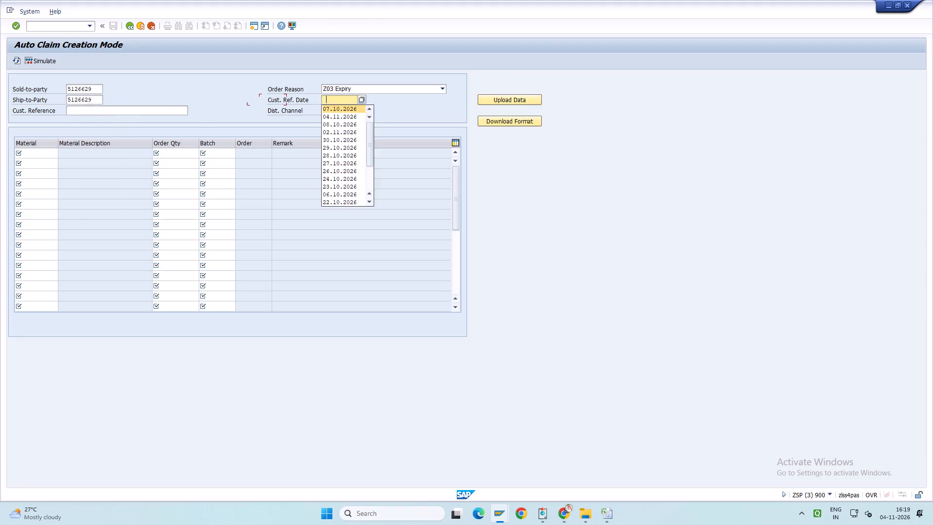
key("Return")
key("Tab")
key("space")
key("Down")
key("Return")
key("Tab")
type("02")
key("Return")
Enter material 5031369 as the first claim item, copying its quantity 3 and batch I402614 from order item 10.
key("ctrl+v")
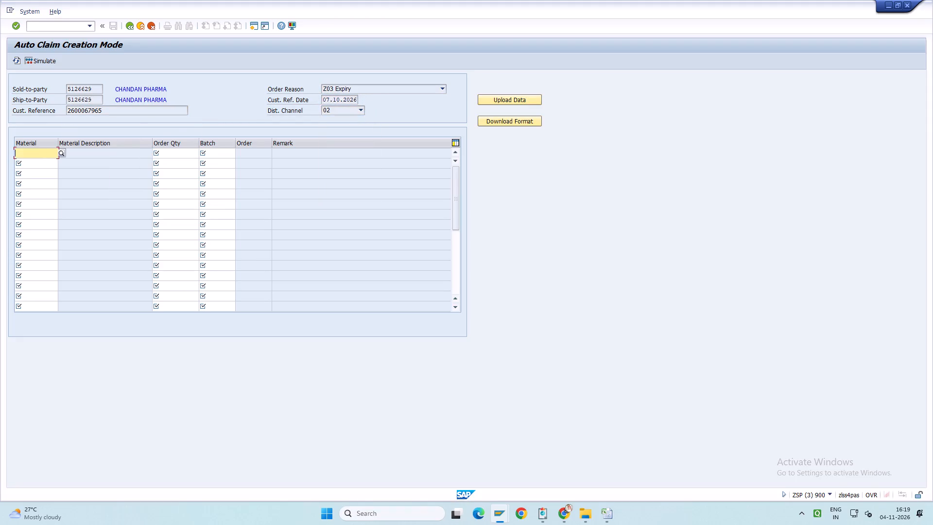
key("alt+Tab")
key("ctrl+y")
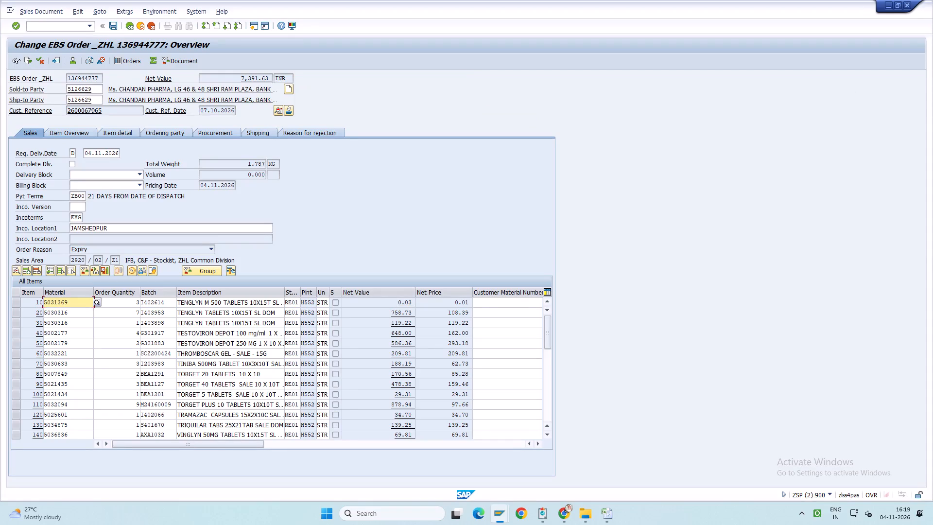
left_click_drag(127, 301, 158, 302)
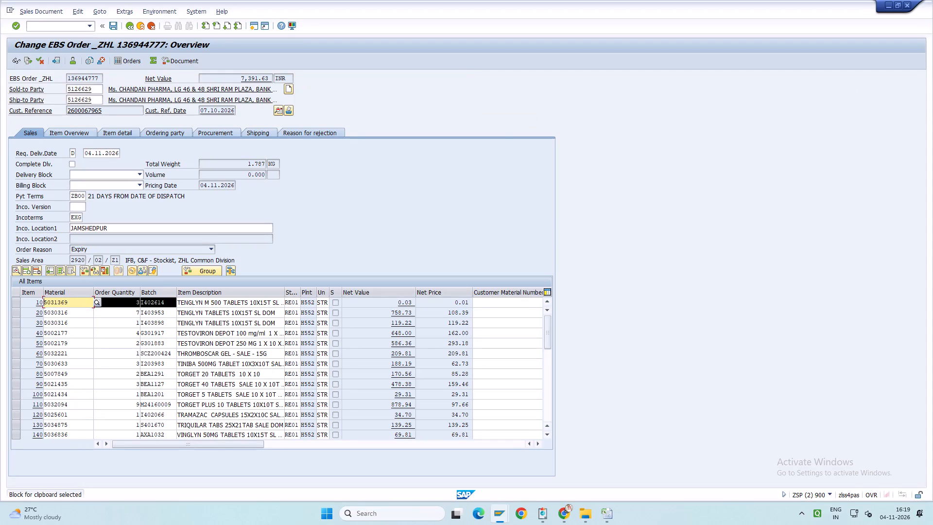
key("ctrl+c")
key("alt+Tab")
left_click(184, 154)
key("ctrl+v")
key("Return")
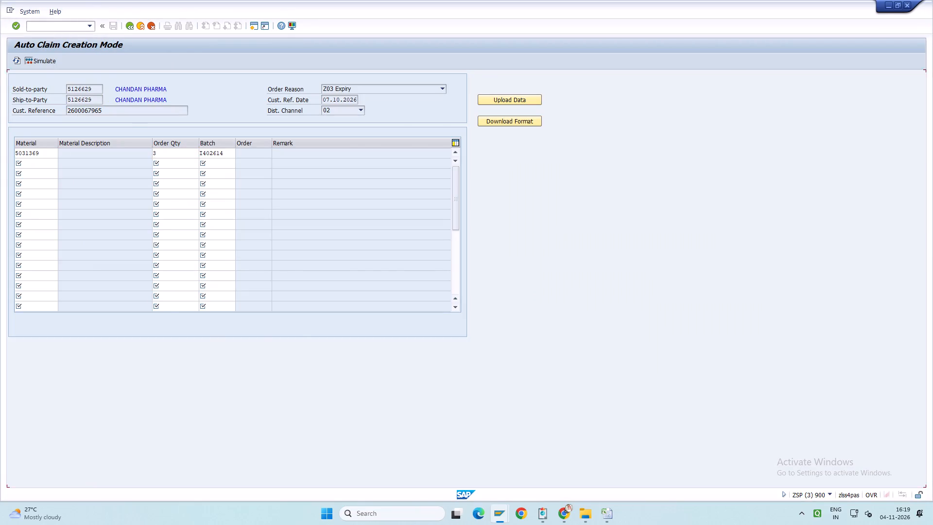
key("alt+Tab")
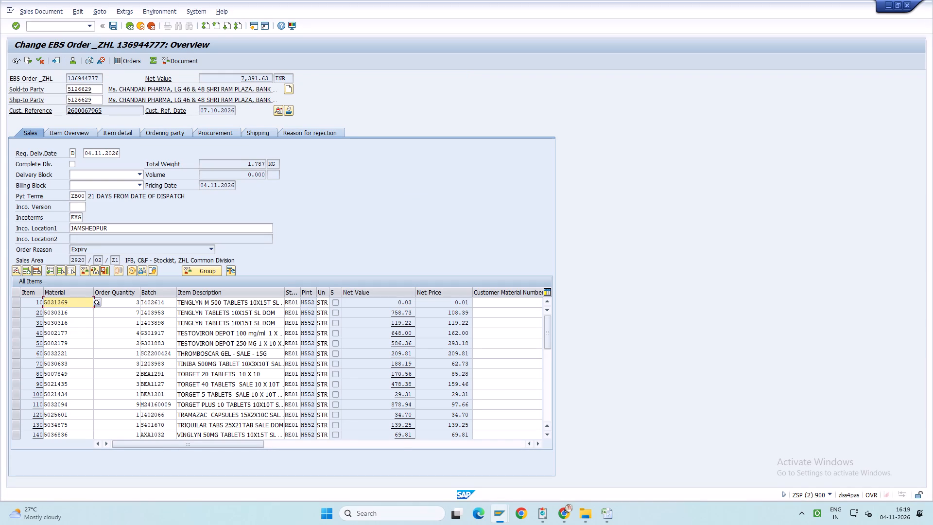
key("Page_Down")
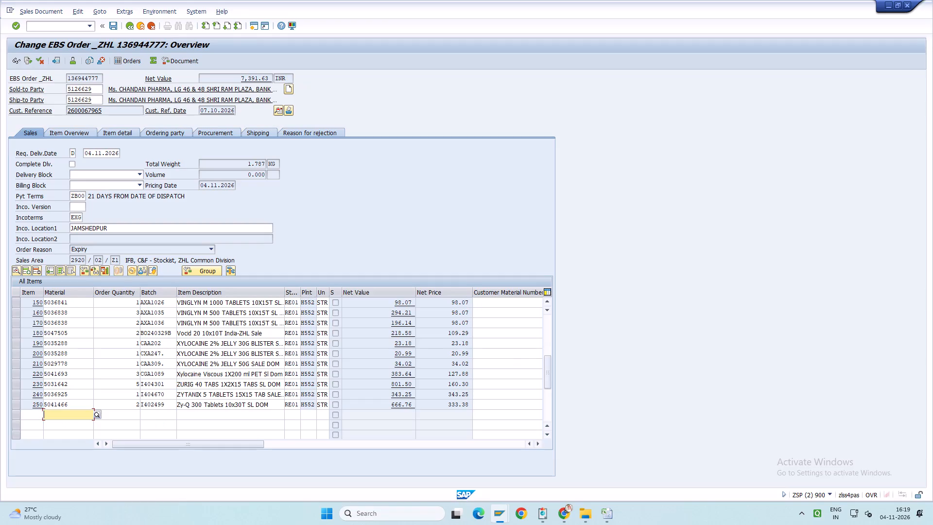
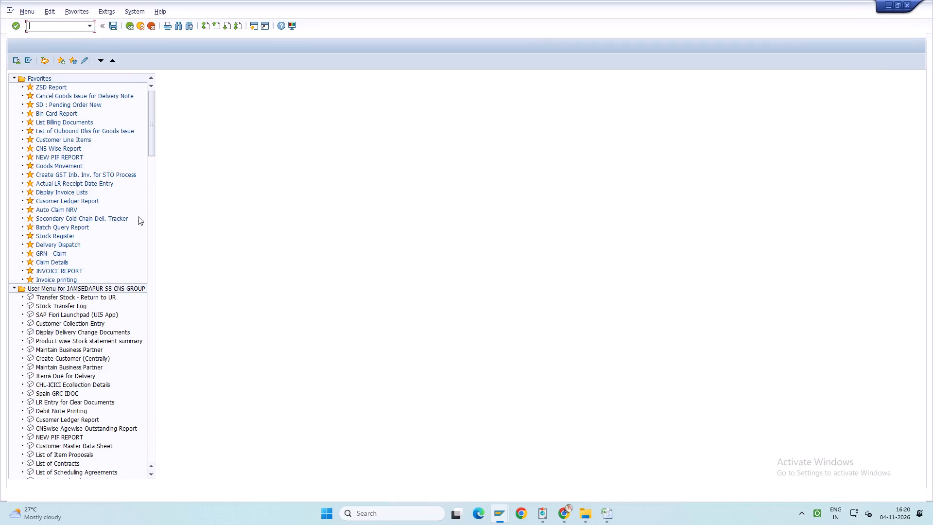
Run the Batch Query Report for division 27, material 5031369 and manufacturing dates 01.01.2020 to 31.12.2026.
double_click(71, 227)
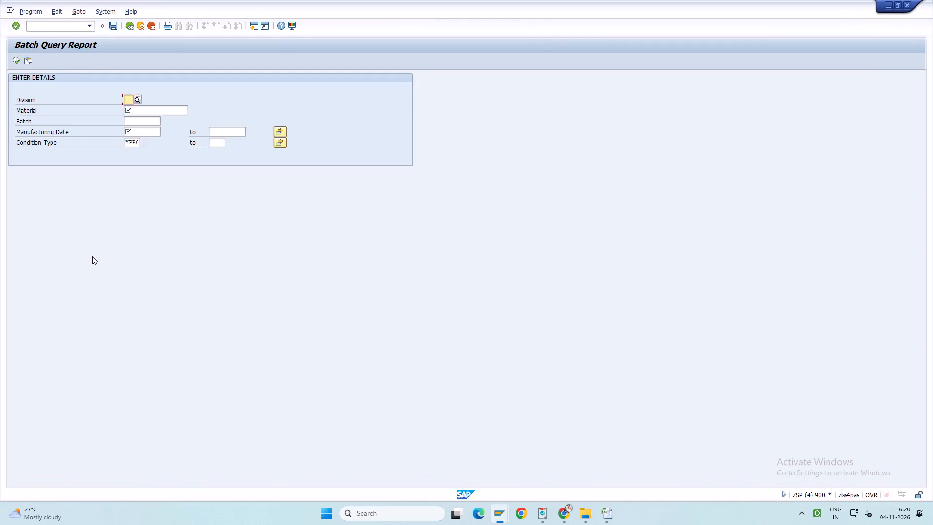
type("27")
key("Tab")
key("ctrl+v")
key("Down")
key("Down")
key("space")
key("Down")
key("Return")
key("Tab")
key("space")
key("Down")
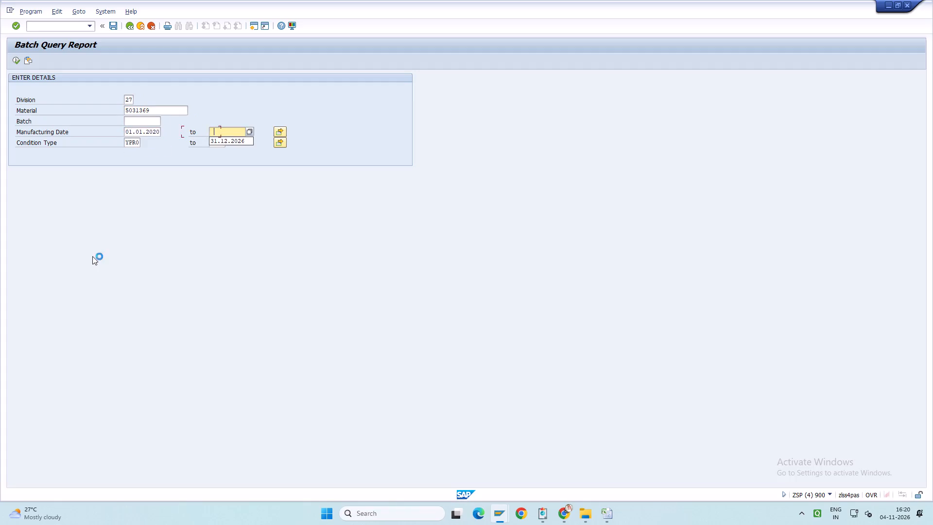
key("Return")
key("F8")
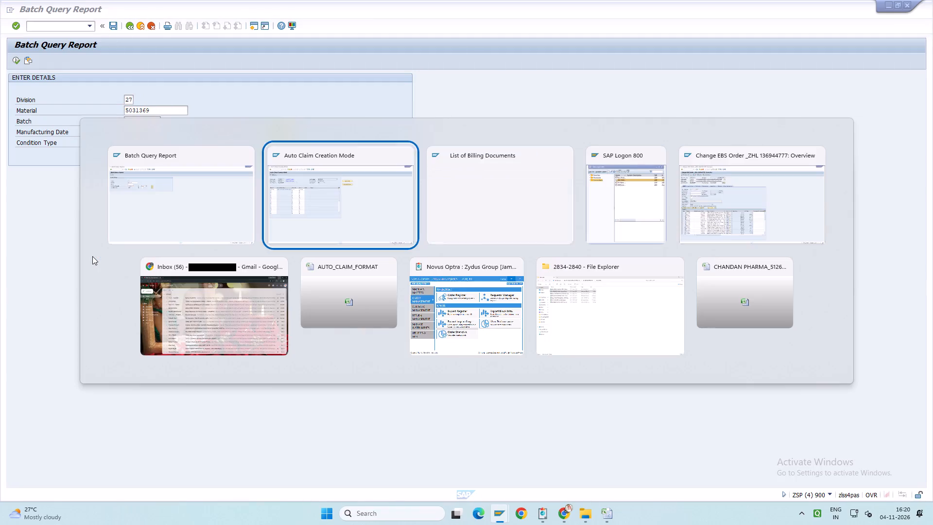
Search the customer's list of billing documents for batch I402614, copied from the claim item.
key("alt+Tab")
key("ctrl+f")
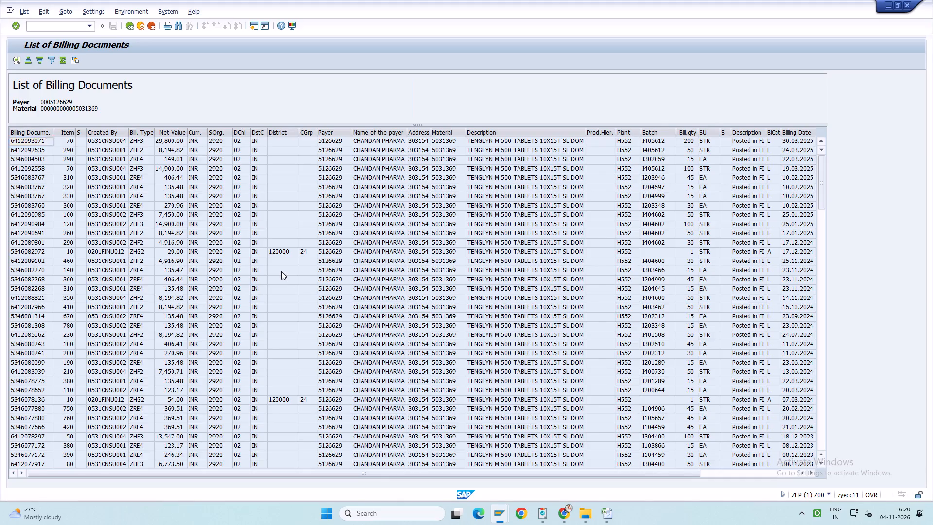
key("alt+Tab")
key("alt+Tab")
key("alt+Tab")
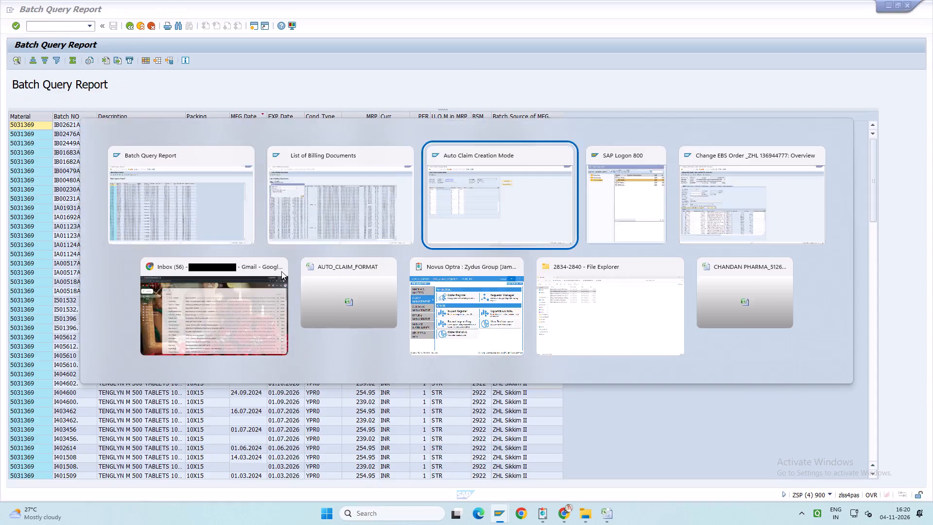
left_click_drag(227, 151, 150, 158)
key("ctrl+c")
key("alt+Tab")
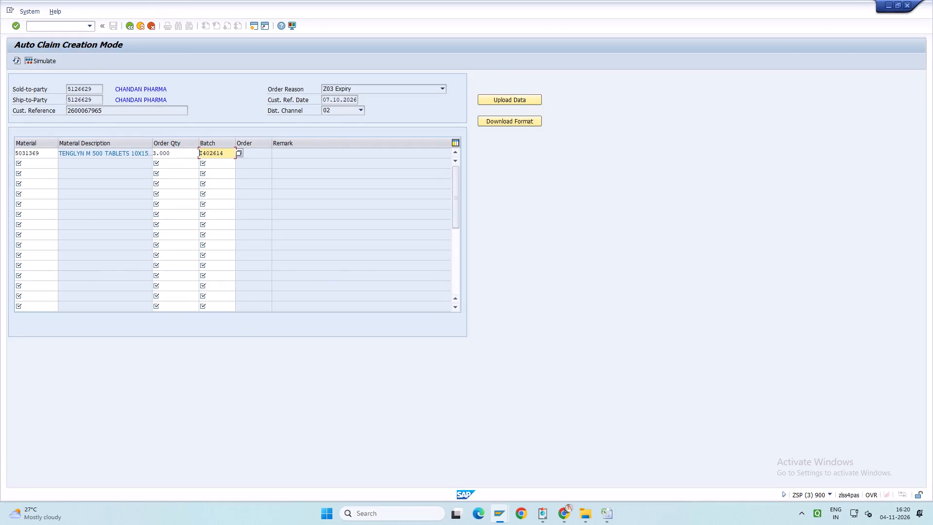
key("alt+Tab")
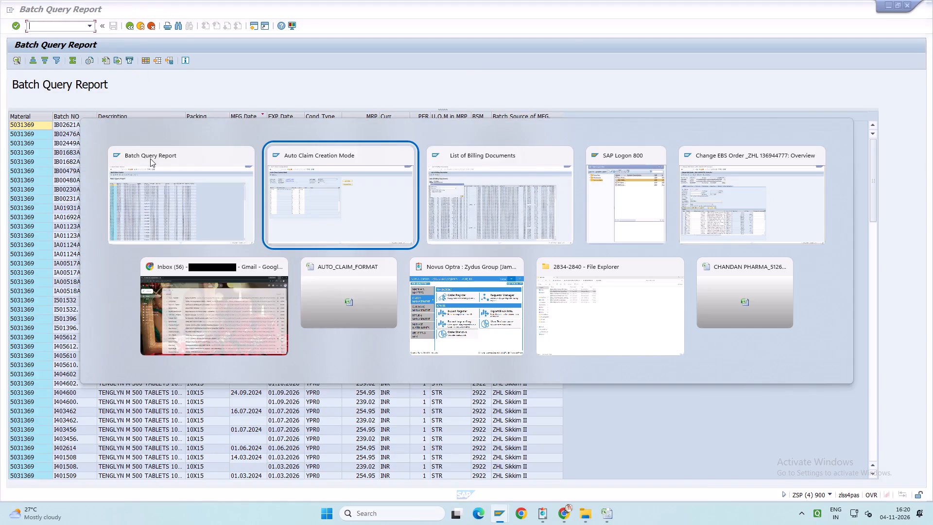
key("alt+Tab")
key("ctrl+v")
key("Return")
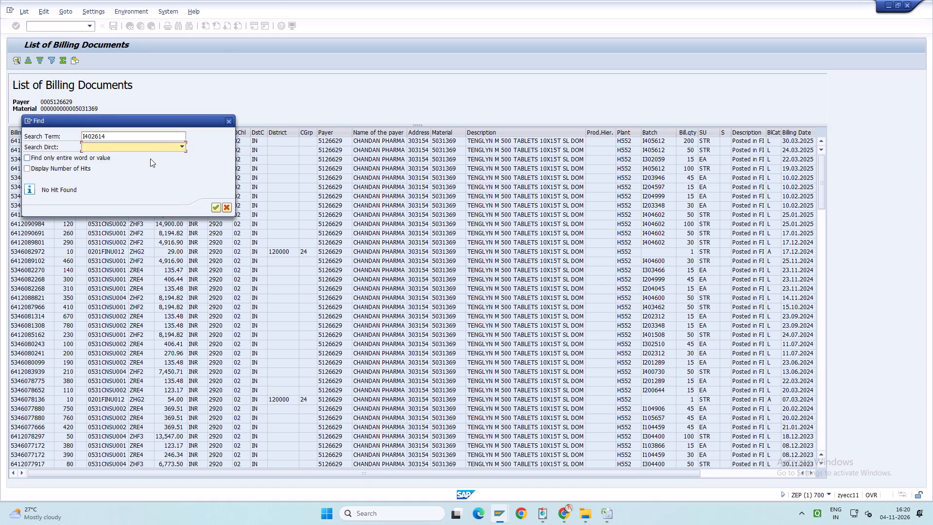
left_click_drag(190, 125, 225, 148)
left_click(261, 145)
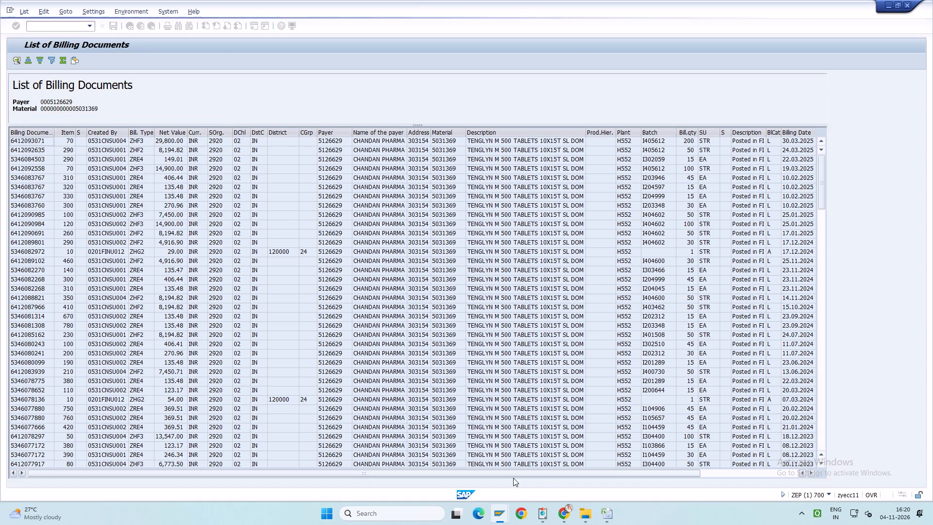
Copy batch I405612 from the 19.03.2025 billing line and find it in the Batch Query Report to check its dates and MRP.
left_click_drag(533, 471, 763, 484)
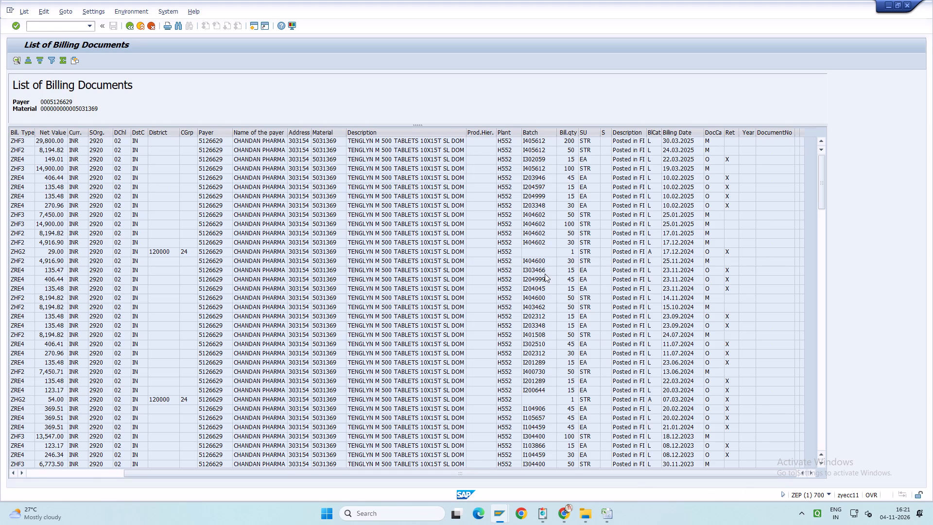
left_click(543, 169)
left_click(541, 169)
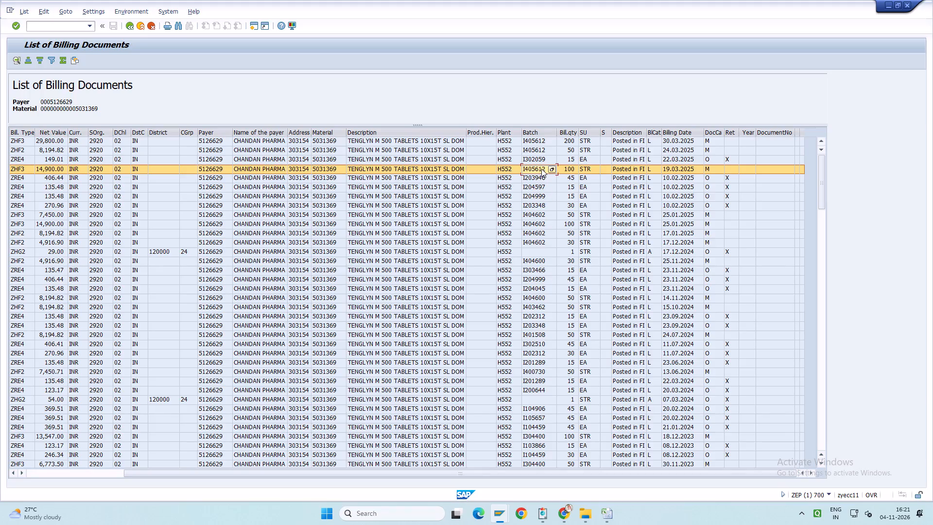
key("ctrl+y")
key("ctrl+c")
key("alt+Tab")
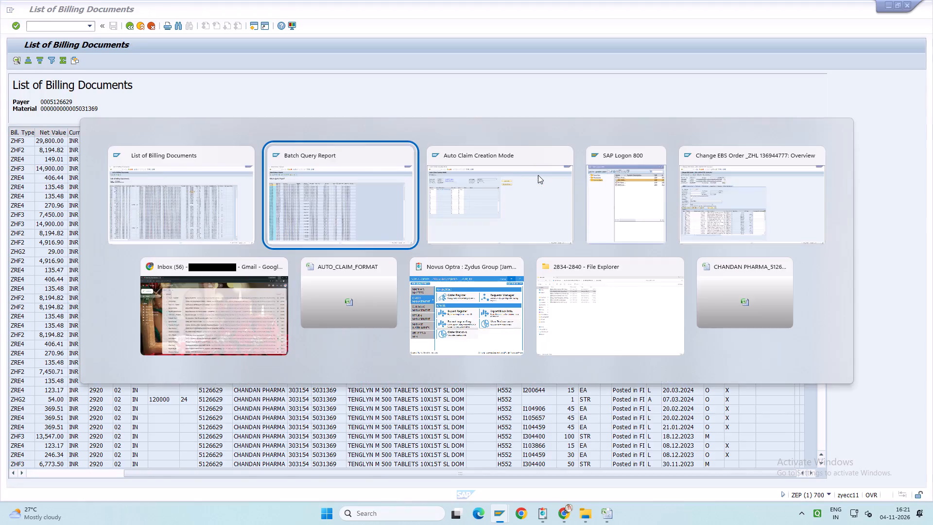
left_click(85, 117)
key("ctrl+f")
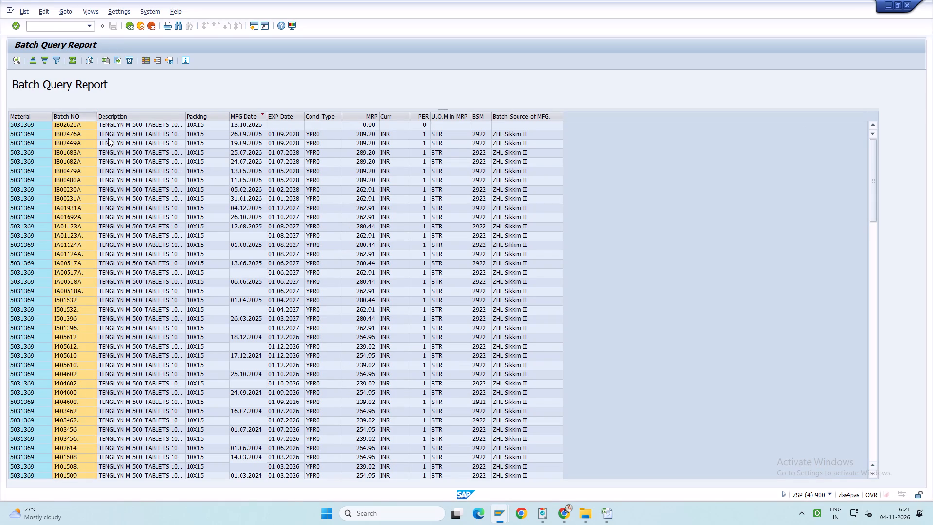
key("ctrl+v")
key("Return")
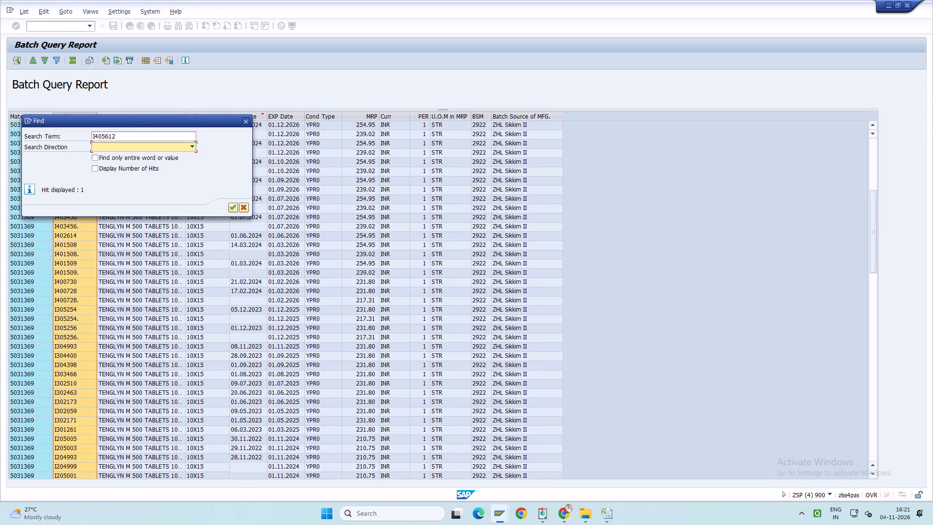
left_click_drag(146, 118, 187, 238)
left_click(284, 242)
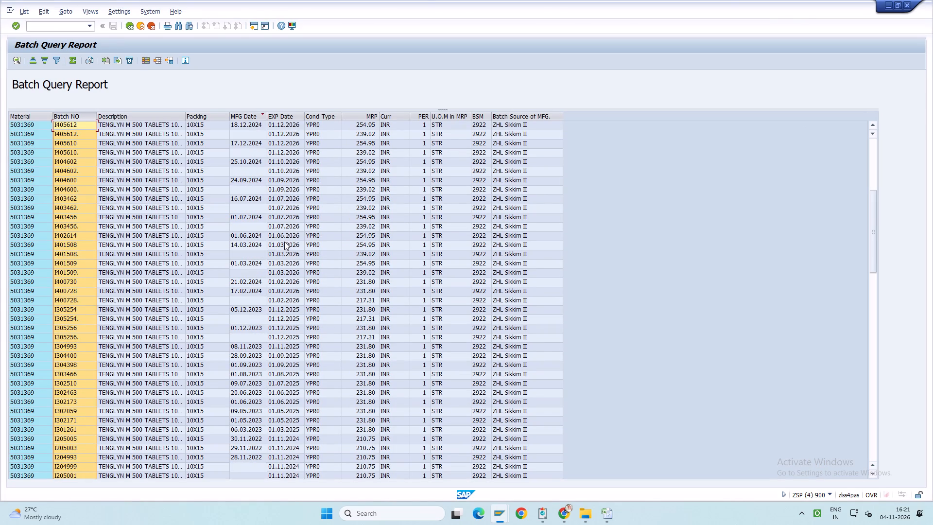
Review older billing lines, copy batch I403462 from the 15.10.2024 line and find it in the Batch Query Report.
key("alt+Tab")
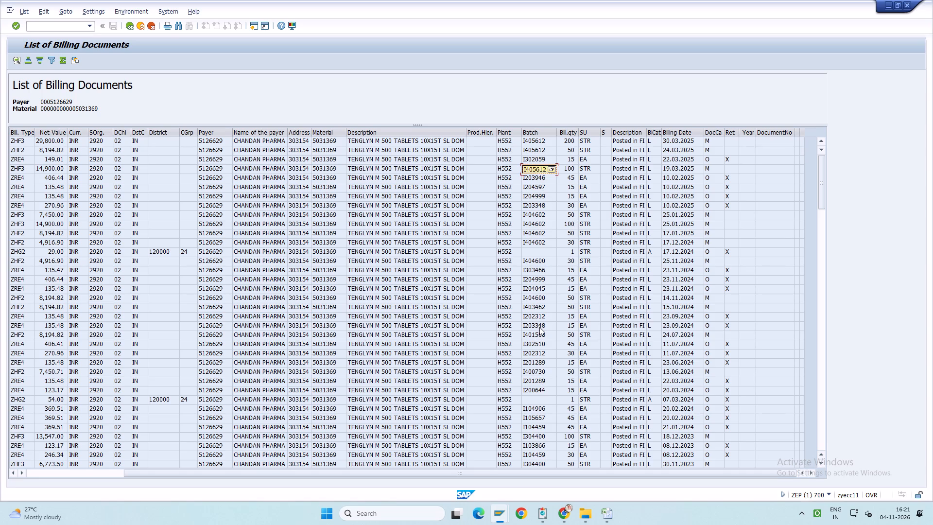
scroll(539, 386, "down", 1)
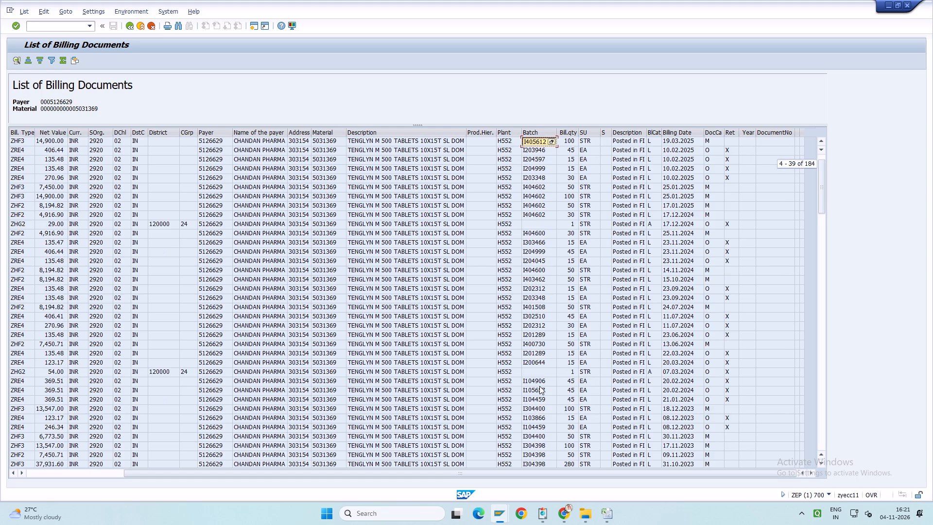
scroll(539, 386, "down", 1)
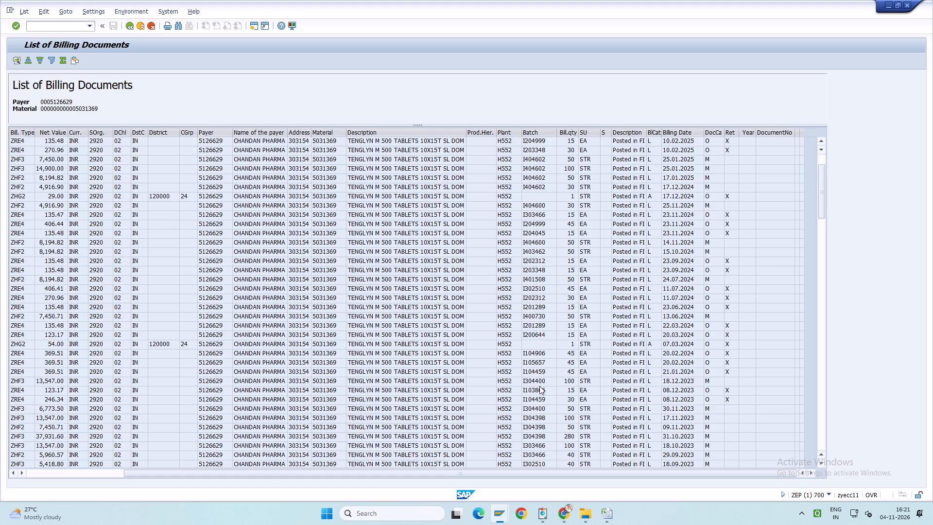
scroll(539, 386, "down", 1)
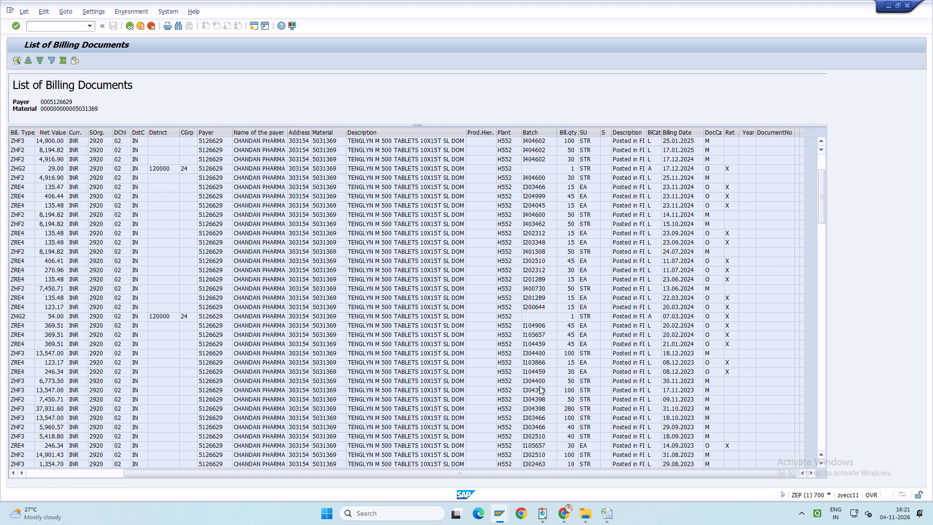
scroll(539, 386, "down", 2)
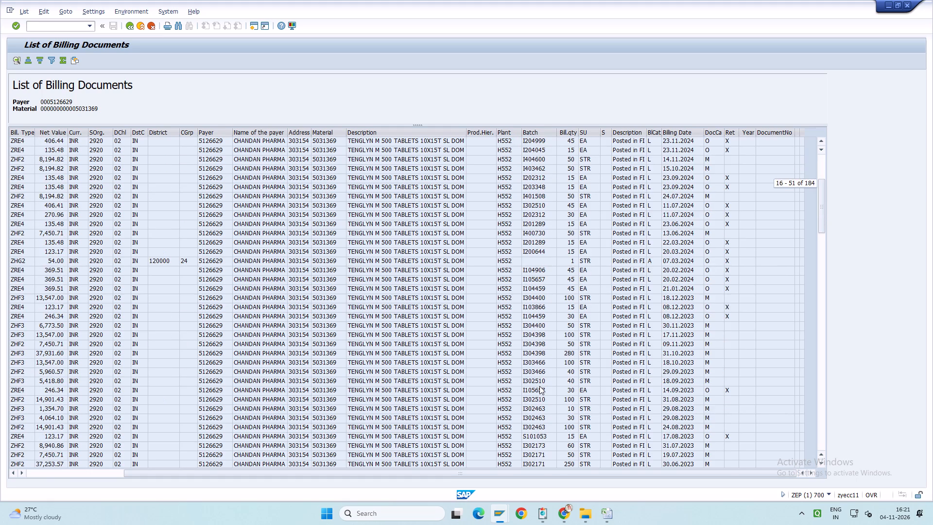
scroll(539, 386, "up", 3)
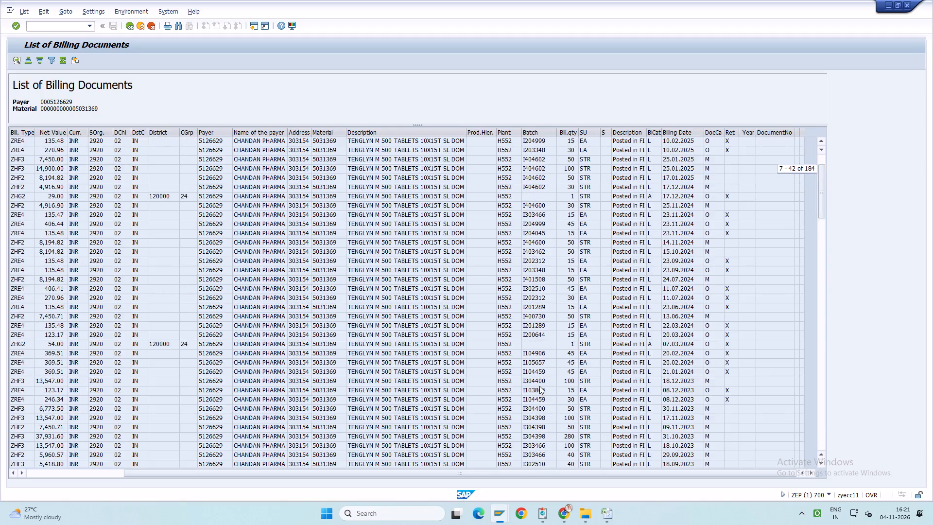
left_click(541, 249)
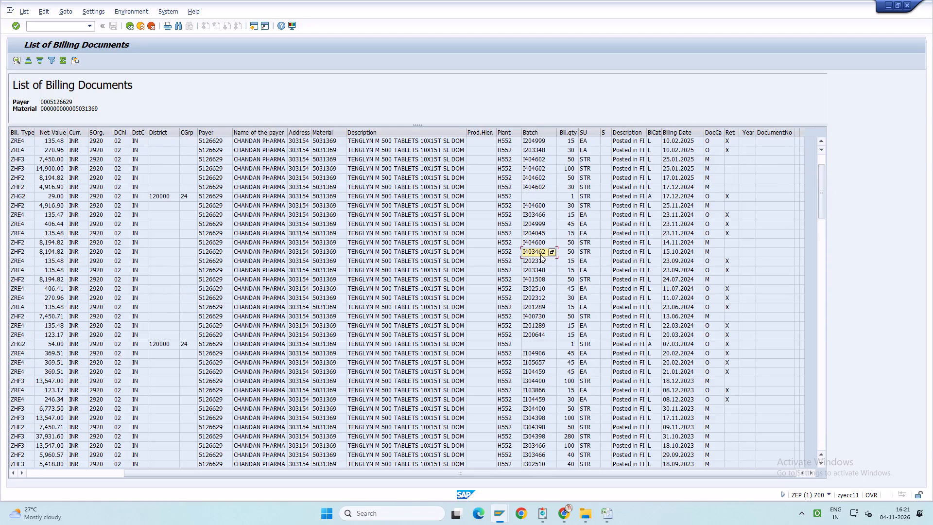
key("ctrl+y")
key("ctrl+c")
key("alt+Tab")
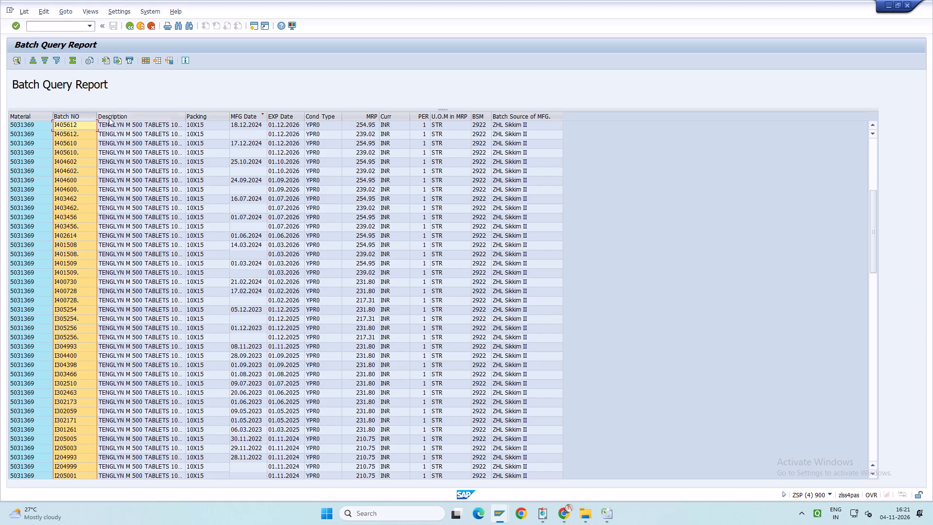
left_click(113, 116)
left_click(66, 114)
key("ctrl+f")
key("ctrl+v")
key("ctrl+Return")
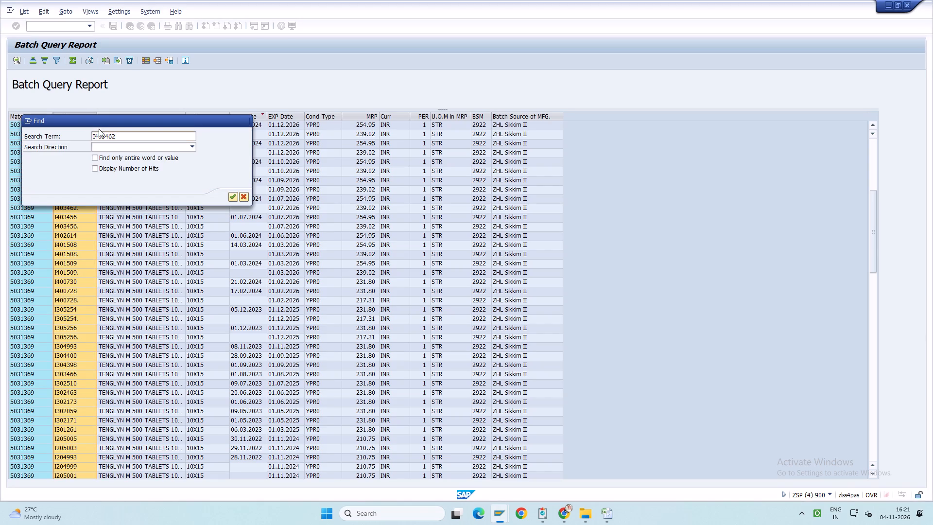
left_click_drag(144, 121, 169, 247)
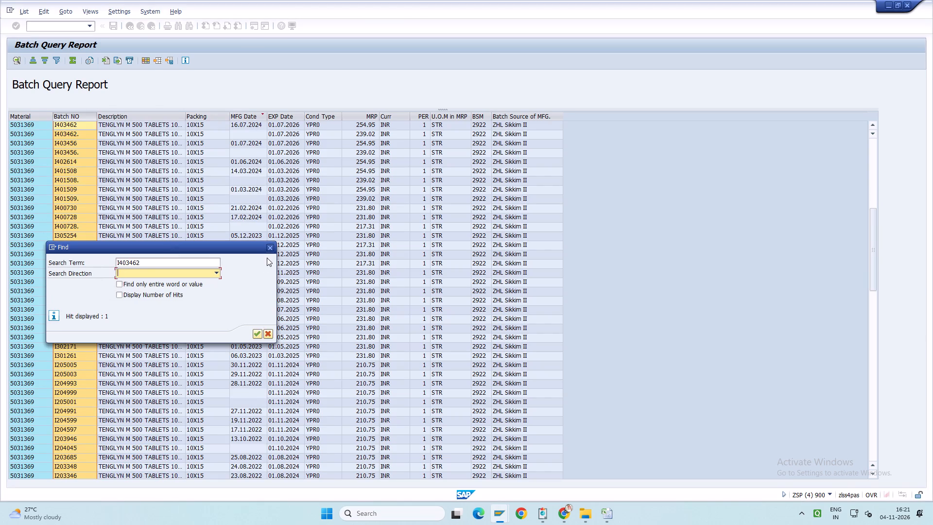
left_click(269, 247)
Copy batch I401508 from the 24.07.2024 billing line and find it in the Batch Query Report.
key("alt+Tab")
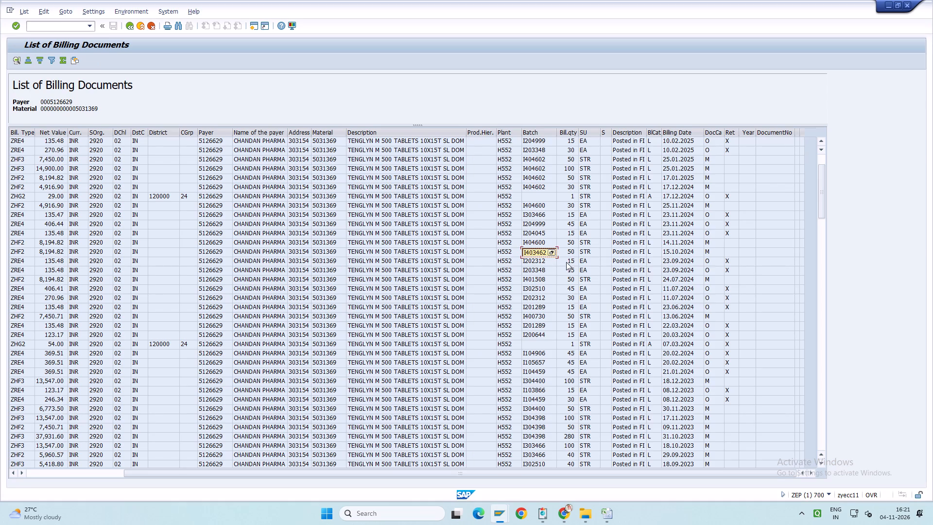
left_click(689, 279)
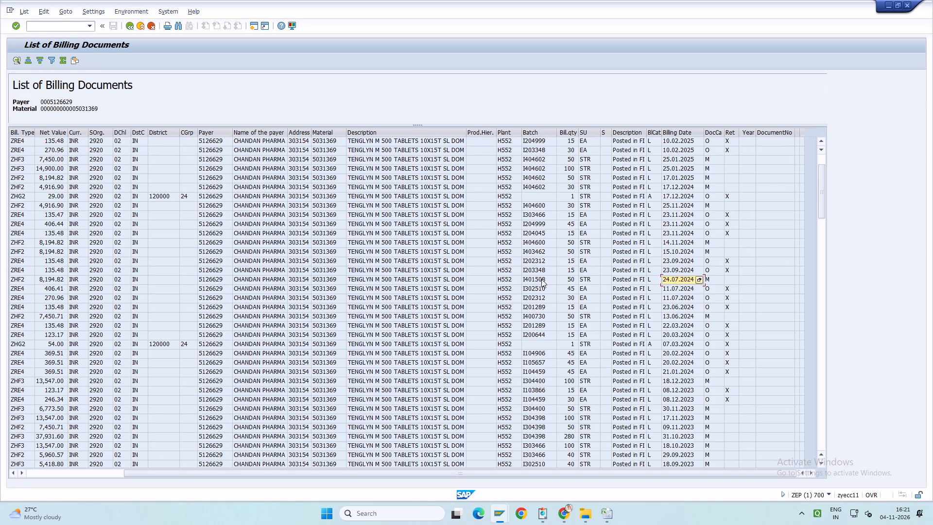
left_click(541, 279)
key("ctrl+y")
key("ctrl+c")
key("alt+Tab")
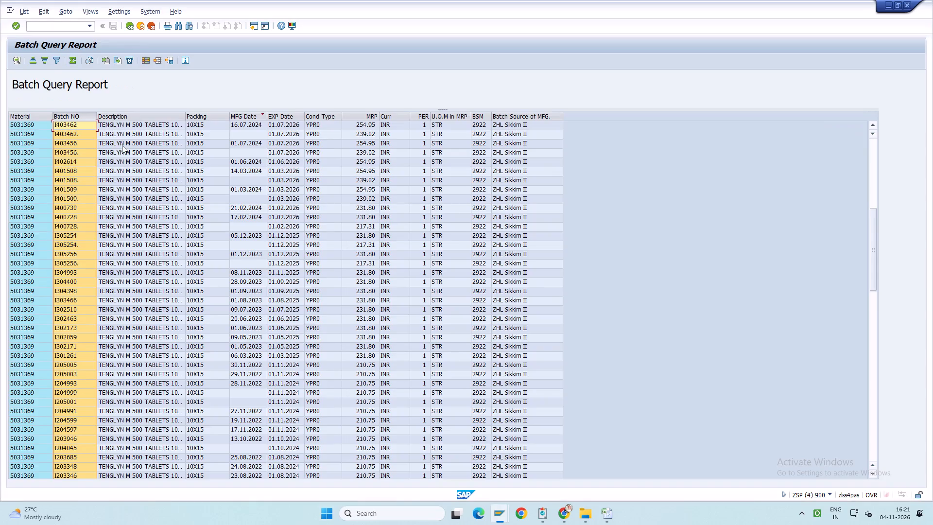
left_click(123, 118)
left_click(76, 118)
key("ctrl+f")
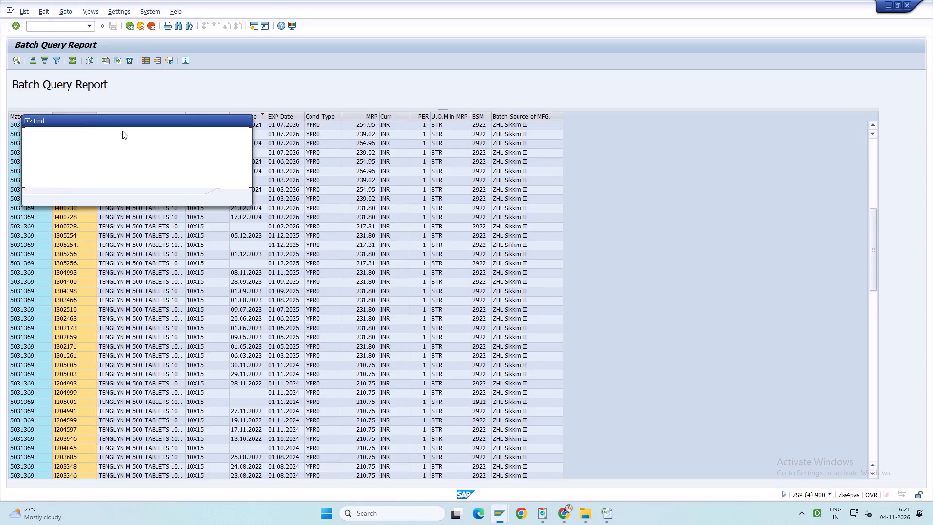
key("ctrl+v")
key("Return")
left_click_drag(161, 117, 194, 260)
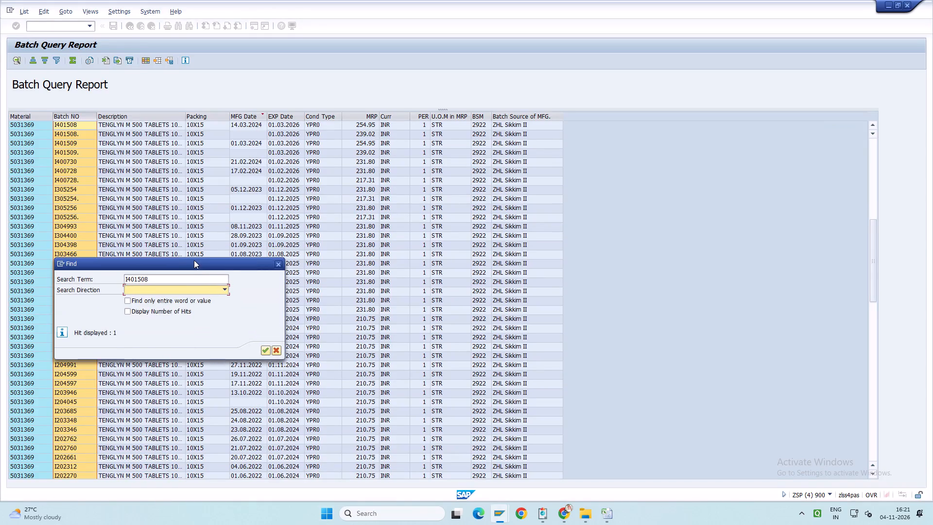
left_click(276, 264)
Copy batch I403462 from the 15.10.2024 billing line and find it in the Batch Query Report.
key("alt+Tab")
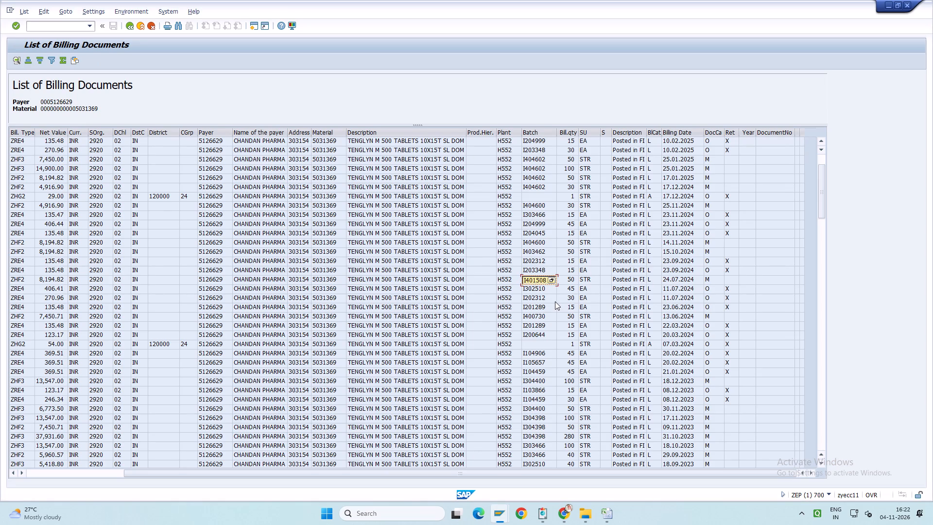
left_click(693, 250)
left_click(538, 253)
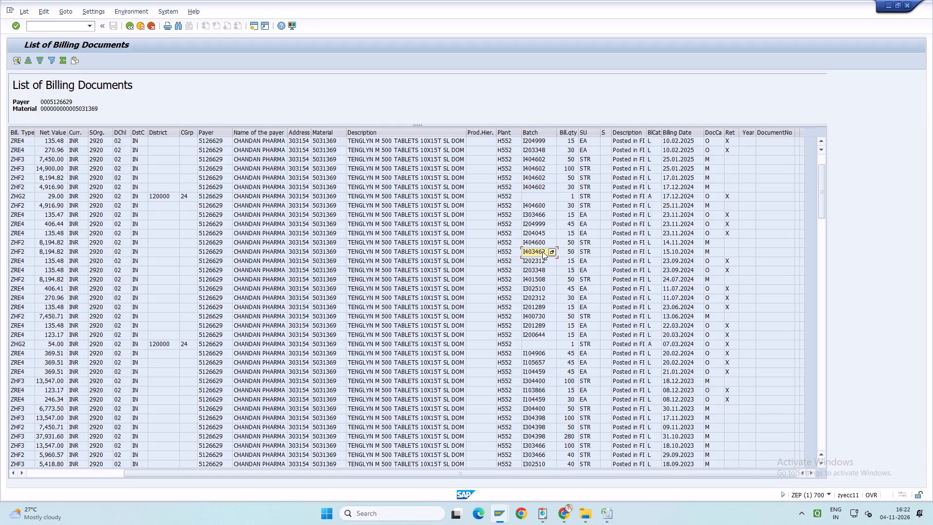
key("ctrl+y")
key("ctrl+c")
key("alt+Tab")
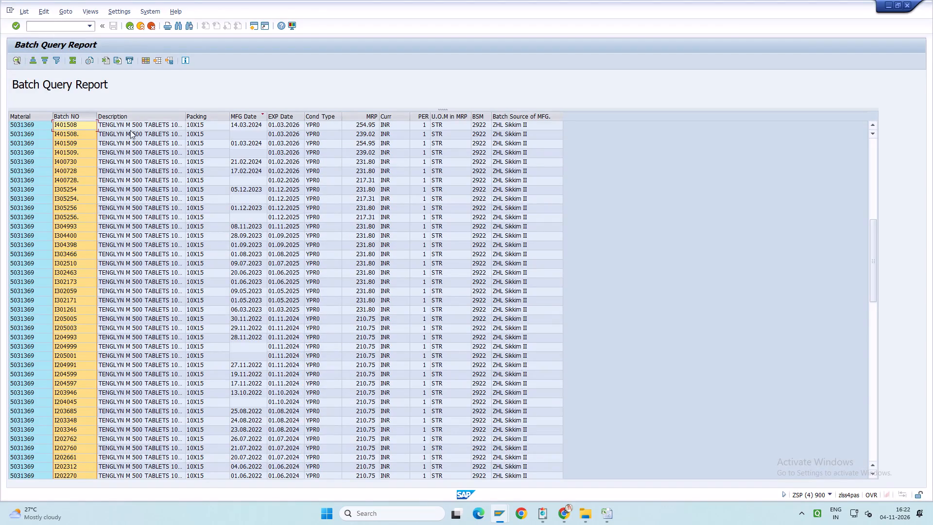
left_click(137, 117)
left_click(86, 120)
key("ctrl+f")
key("ctrl+v")
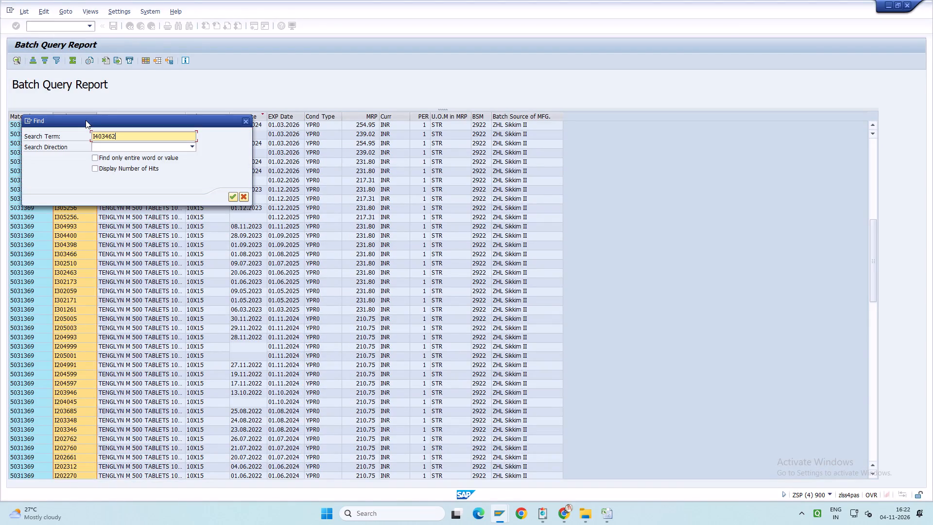
key("ctrl+Return")
left_click_drag(100, 118, 197, 181)
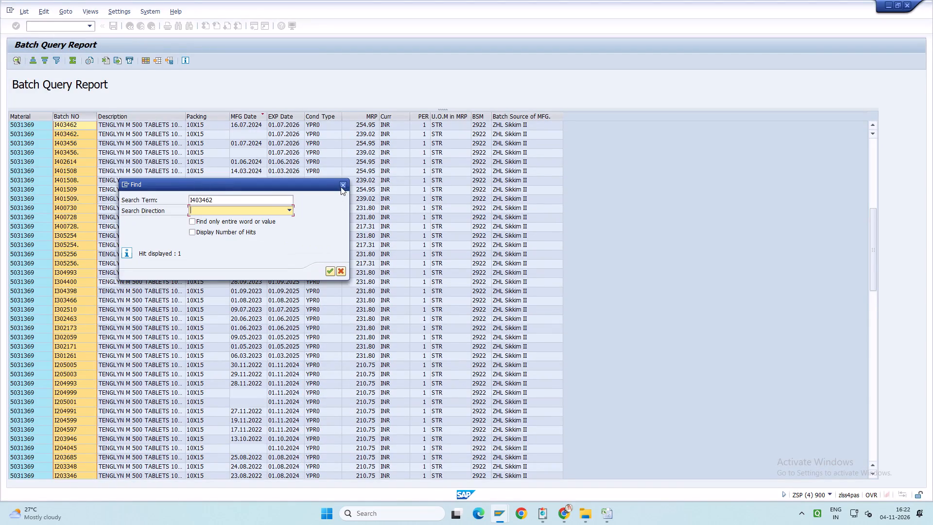
left_click(345, 186)
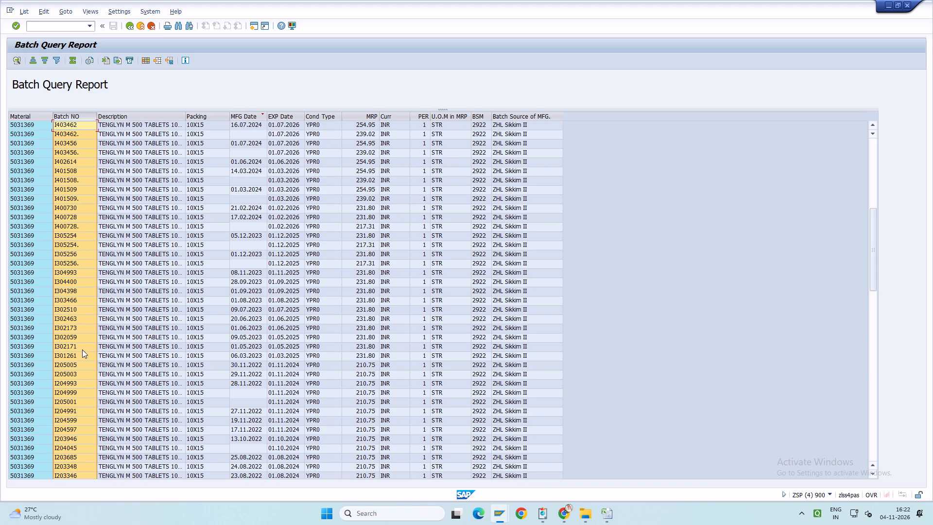
Copy batch I403456 from the Batch Query Report and search the List of Billing Documents for it, also as I403456. with trailing period.
left_click(77, 147)
key("ctrl+y")
key("ctrl+c")
key("alt+Tab")
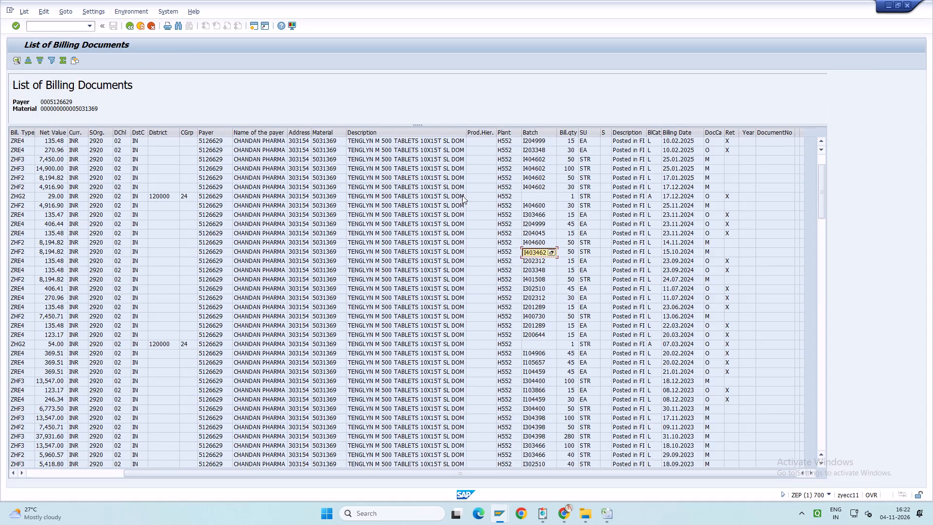
key("ctrl+f")
key("ctrl+v")
key("ctrl+Return")
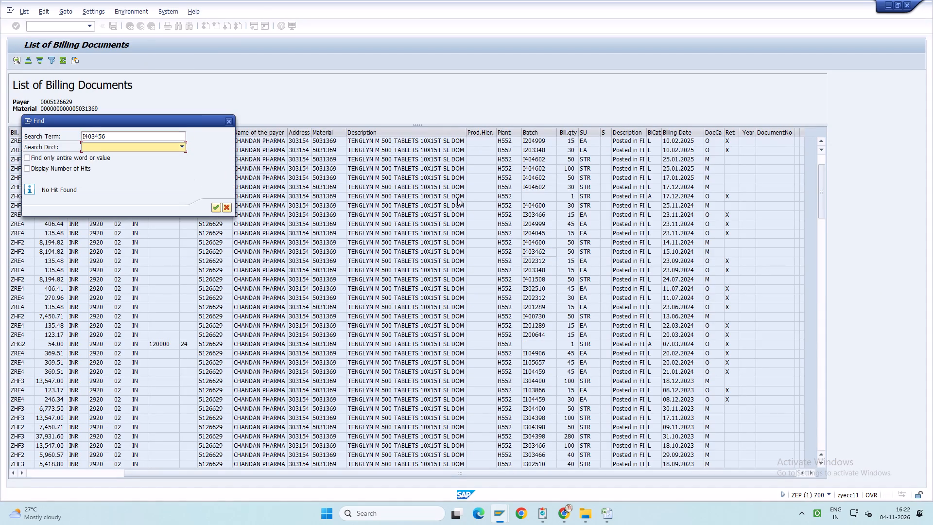
left_click(118, 136)
key("period")
key("Return")
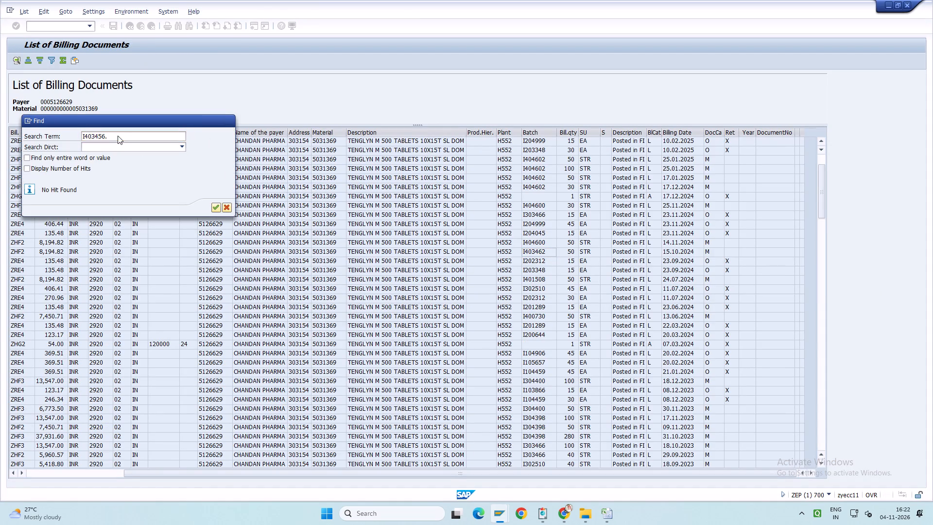
left_click(227, 121)
Copy batch I403462 from the Batch Query Report and enter it as the batch of item 5031369 in Auto Claim Creation.
key("alt+Tab")
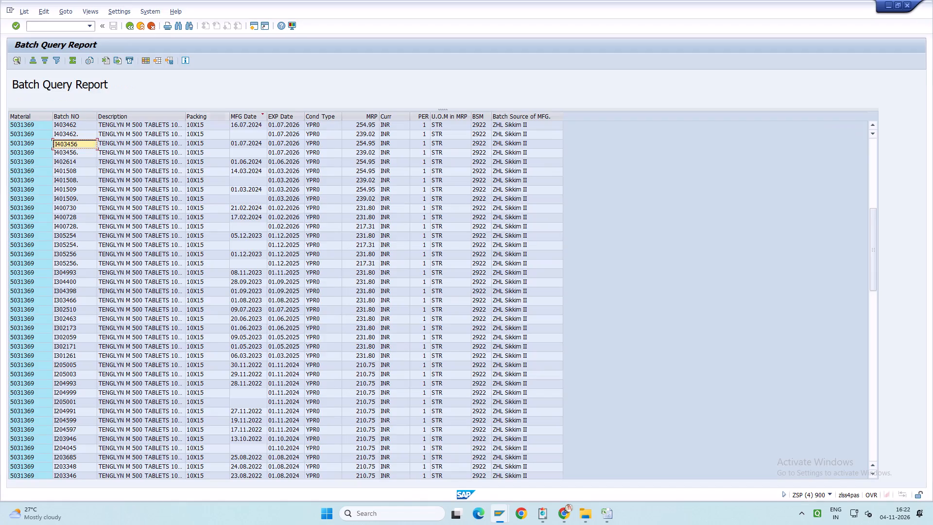
left_click(79, 124)
key("ctrl+y")
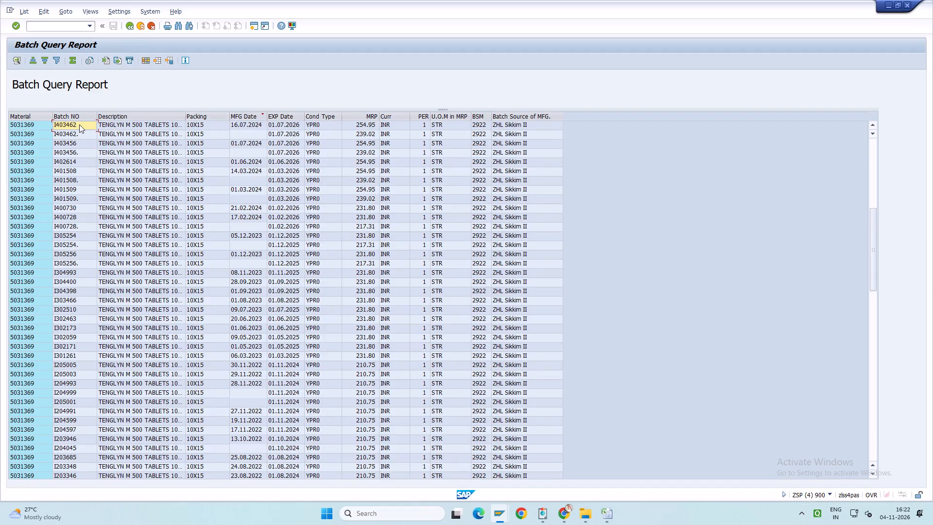
key("ctrl+c")
key("alt+Tab")
key("alt+Tab")
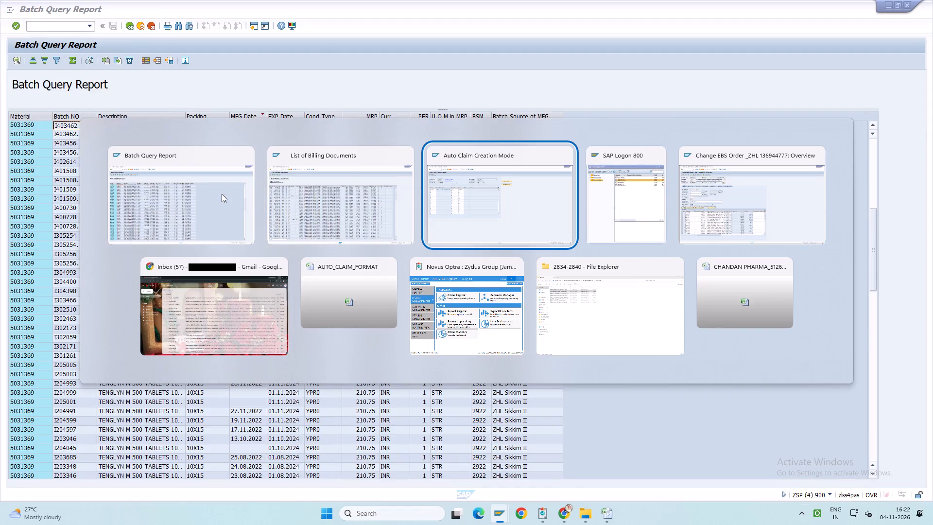
key("alt+Left")
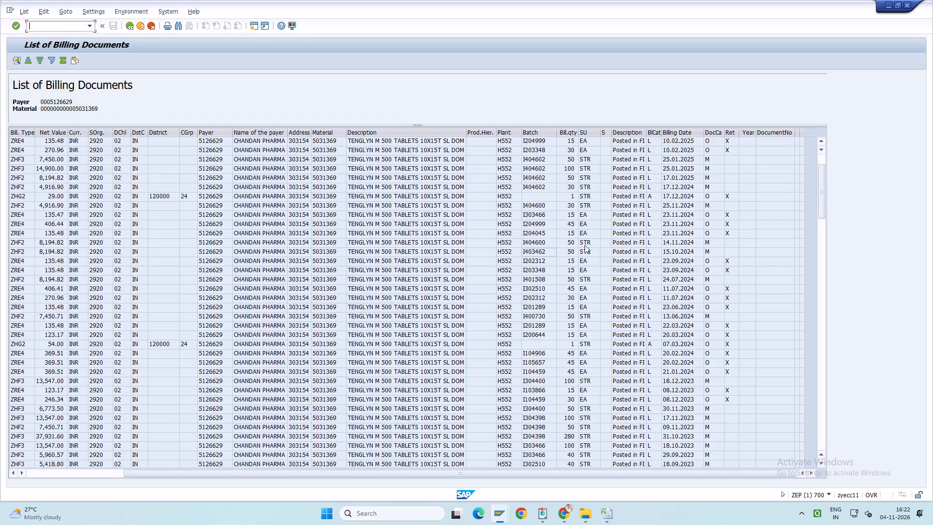
key("alt+Tab")
key("alt+Tab")
left_click_drag(226, 156, 182, 156)
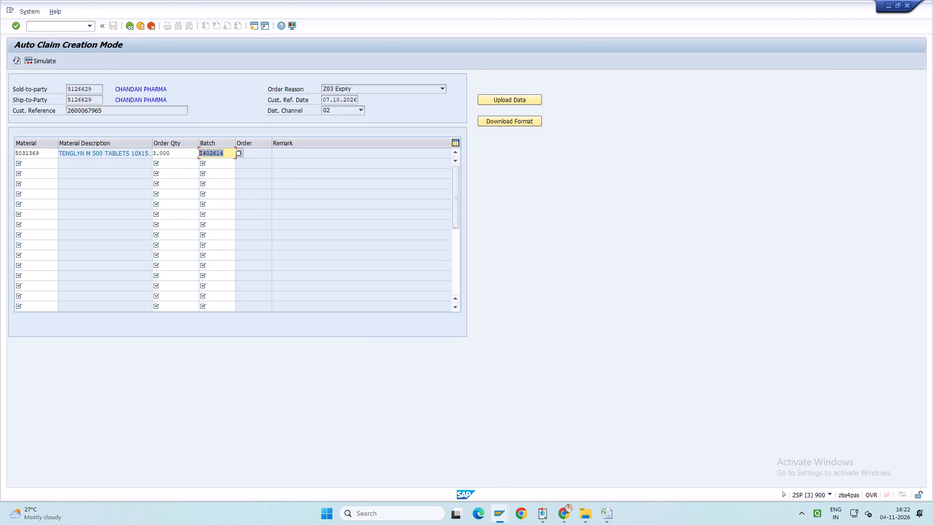
key("ctrl+v")
key("Return")
Simulate the claim with Desktop as the file path and generate the claim order.
left_click(52, 59)
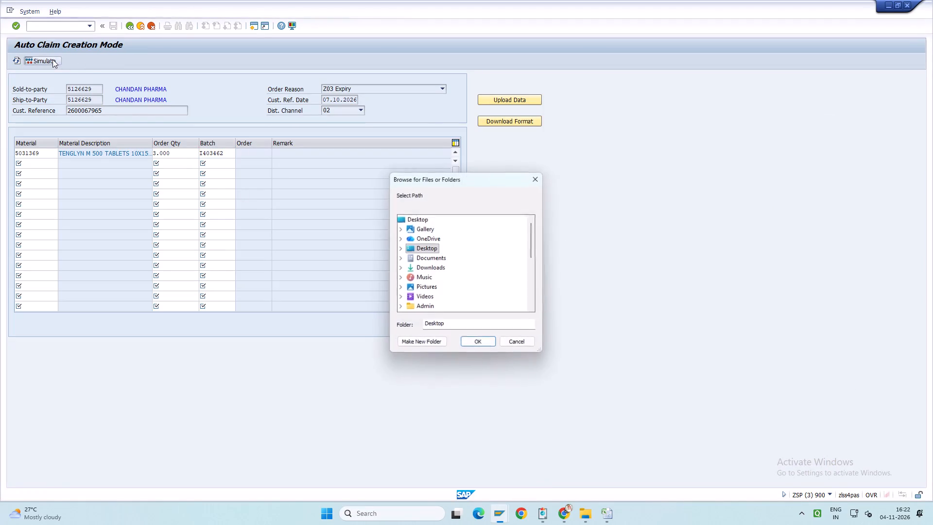
left_click(416, 216)
left_click(484, 342)
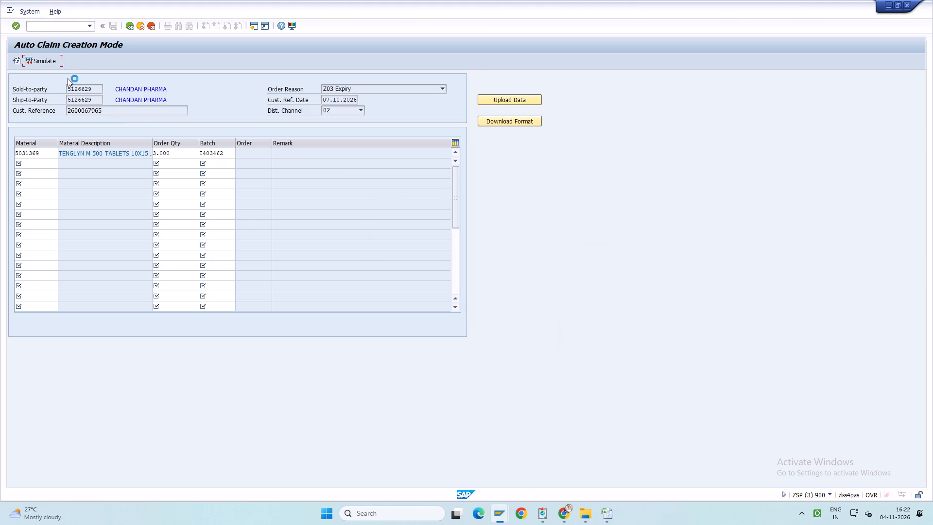
left_click(44, 59)
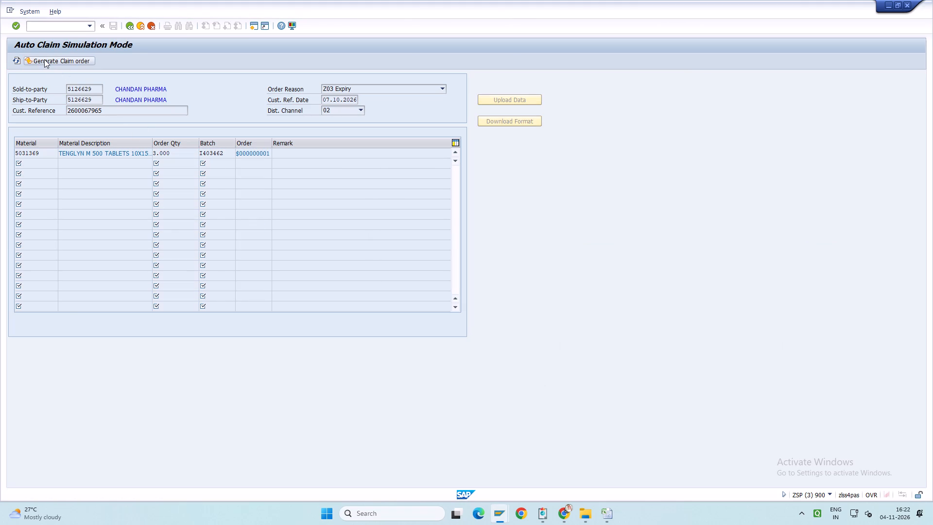
Open the newly created claim order in transaction VA02 to check its item price and net value.
left_click(90, 25)
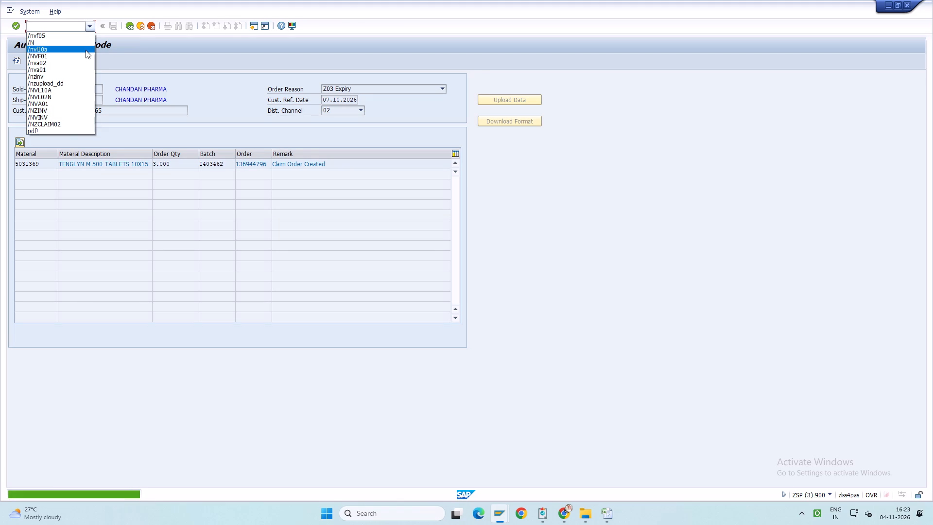
left_click(87, 62)
key("Return")
key("Return")
key("Return")
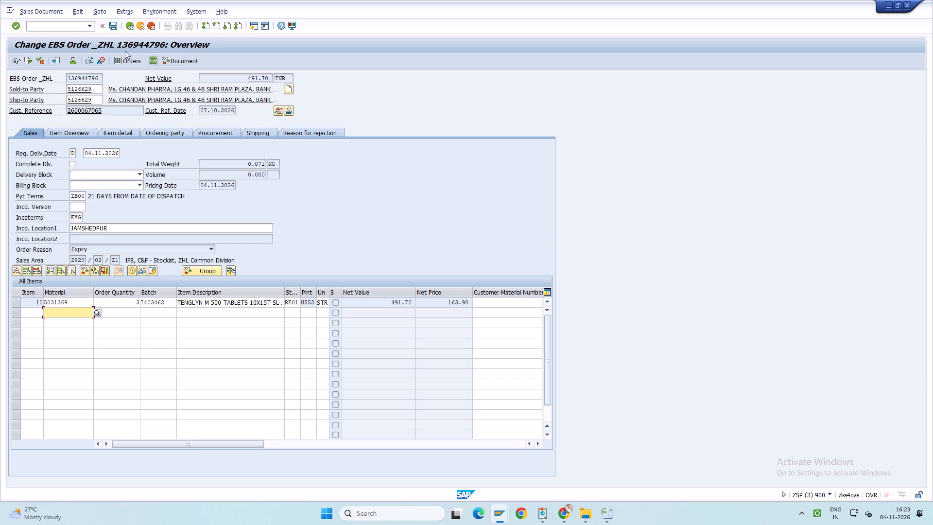
Leave the order with /N and open a blank Auto Claim Creation screen.
left_click(89, 26)
left_click(90, 53)
left_click(90, 30)
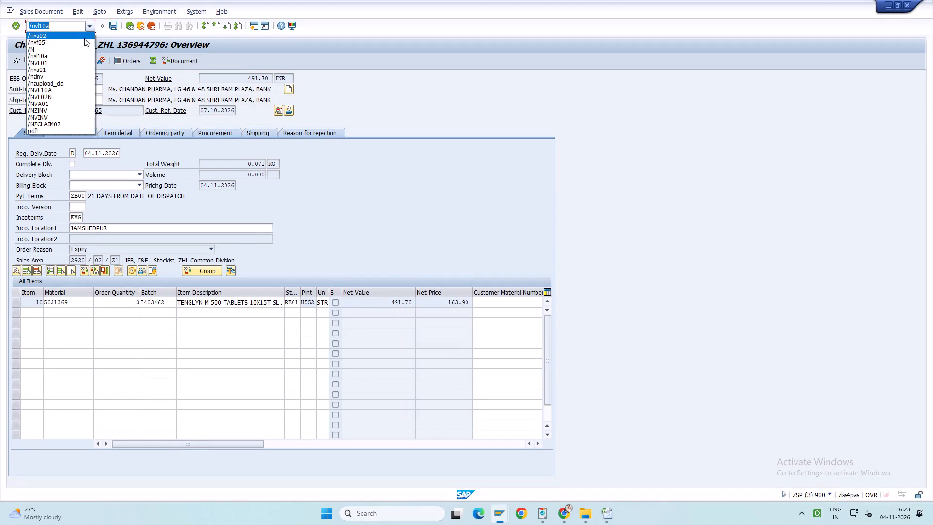
left_click(83, 47)
key("Return")
key("Return")
key("space")
key("Down")
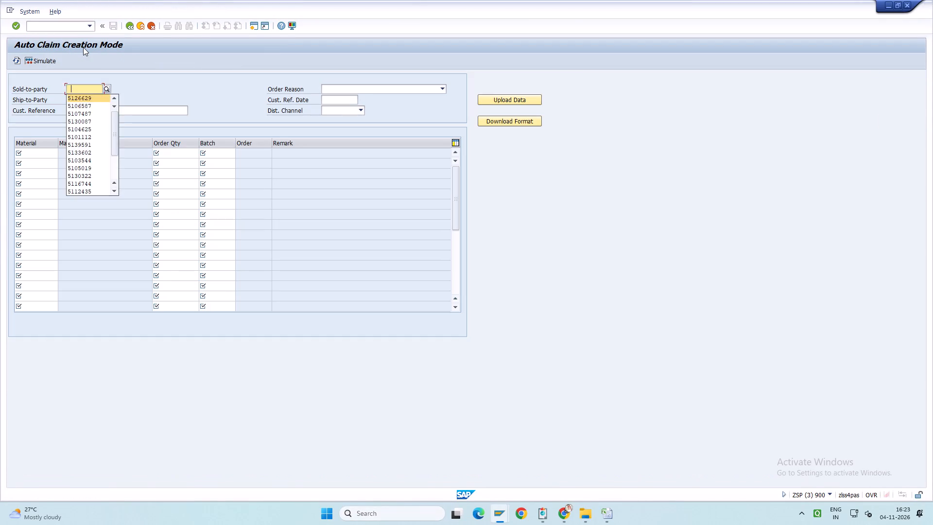
key("Return")
key("Tab")
type("z03")
key("Tab")
key("space")
key("Down")
key("Return")
key("Tab")
key("space")
key("Down")
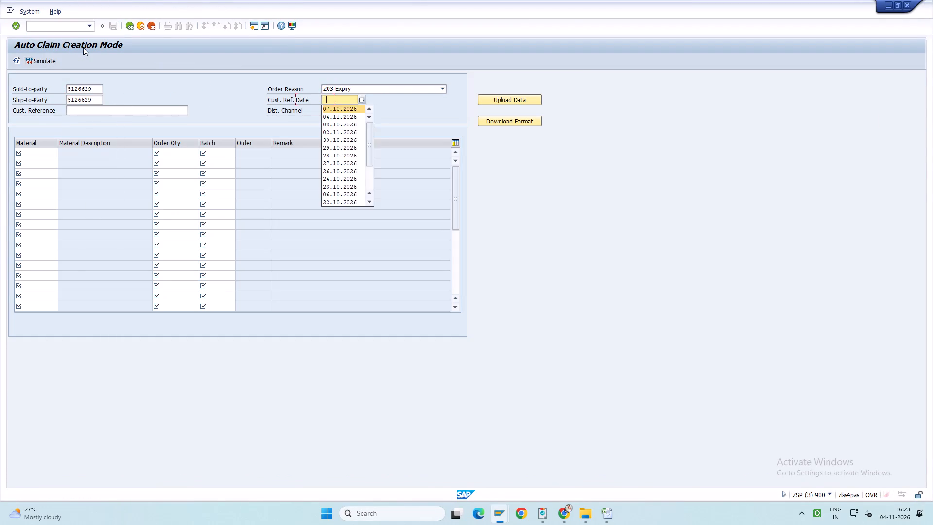
key("Return")
key("Tab")
key("space")
key("Down")
key("Return")
key("Tab")
type("02")
key("Return")
key("alt+Tab")
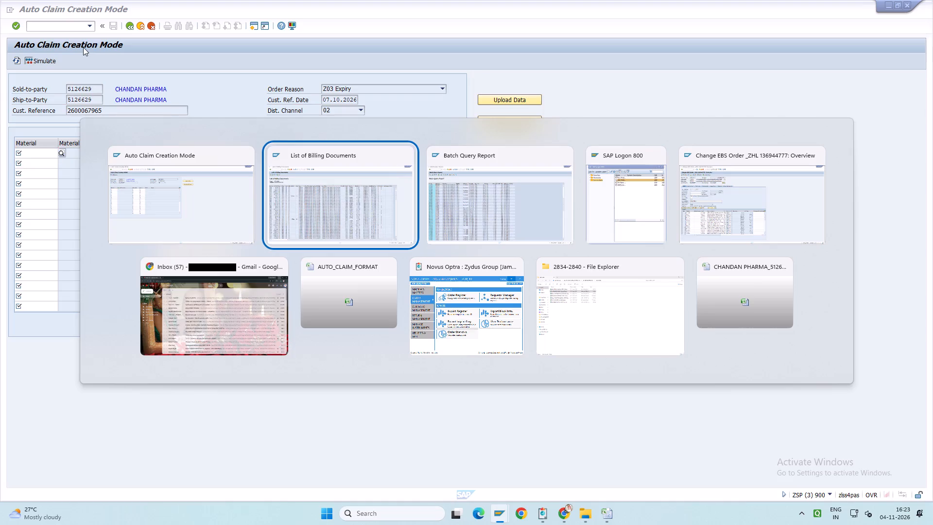
key("alt+Right")
key("alt+Right")
key("alt+Right")
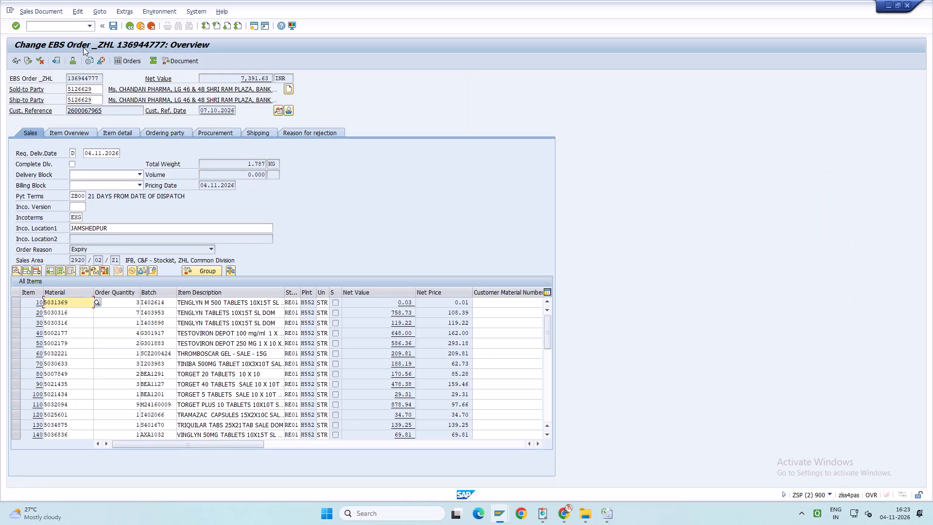
key("ctrl+y")
left_click_drag(69, 299, 83, 436)
key("ctrl+c")
key("alt+Tab")
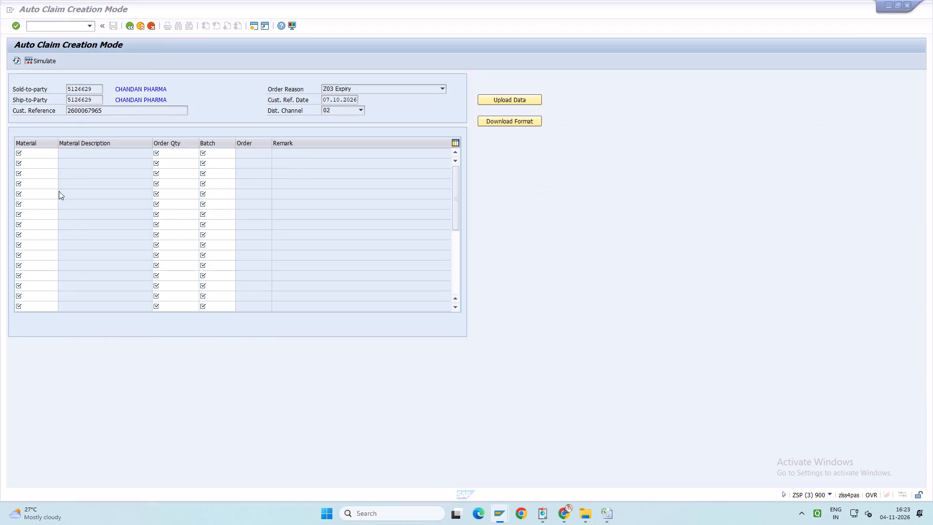
key("ctrl+v")
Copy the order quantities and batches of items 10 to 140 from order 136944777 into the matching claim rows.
key("alt+Tab")
key("ctrl+y")
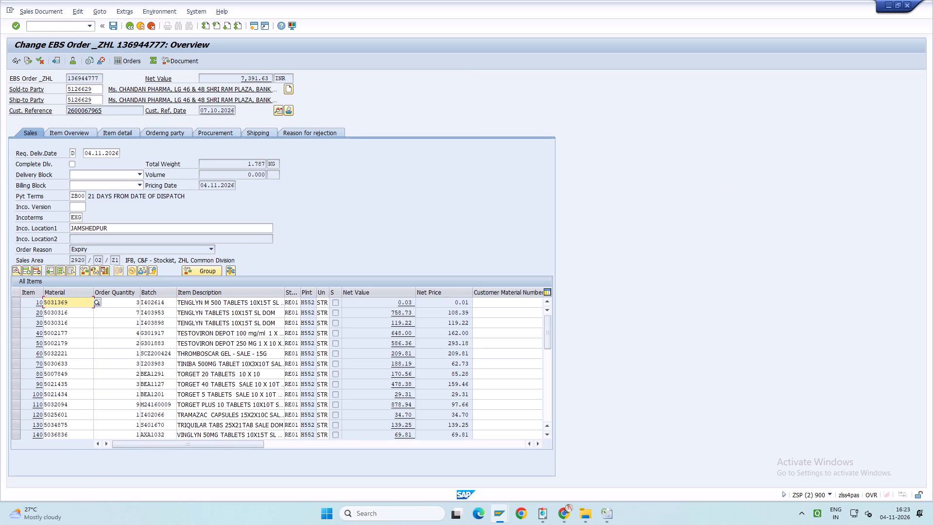
left_click_drag(125, 300, 155, 436)
key("ctrl+c")
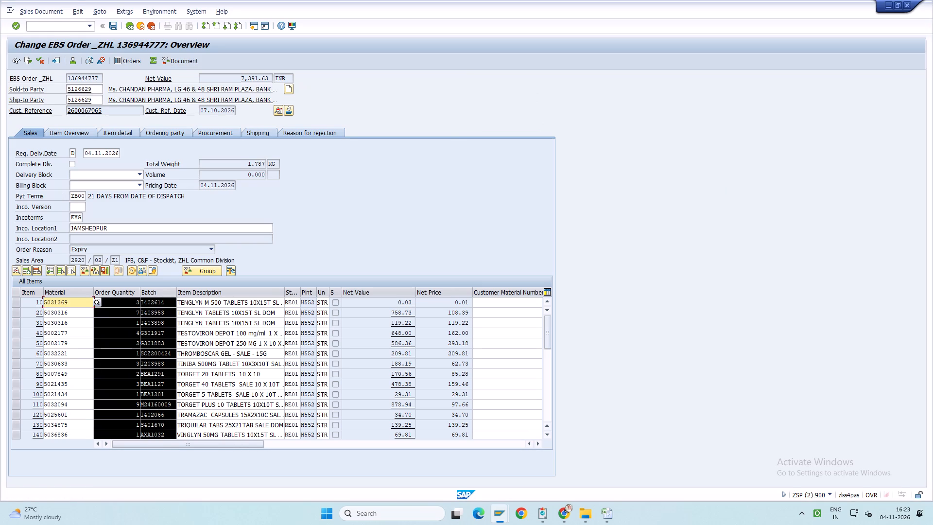
key("alt+Tab")
left_click(174, 154)
key("ctrl+v")
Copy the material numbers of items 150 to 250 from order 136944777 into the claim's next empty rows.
key("Page_Down")
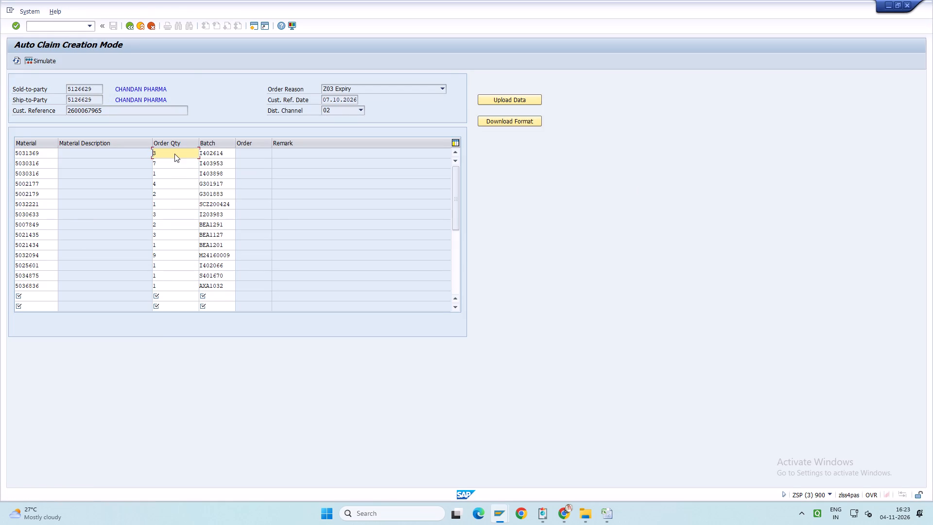
left_click(452, 153)
key("alt+Tab")
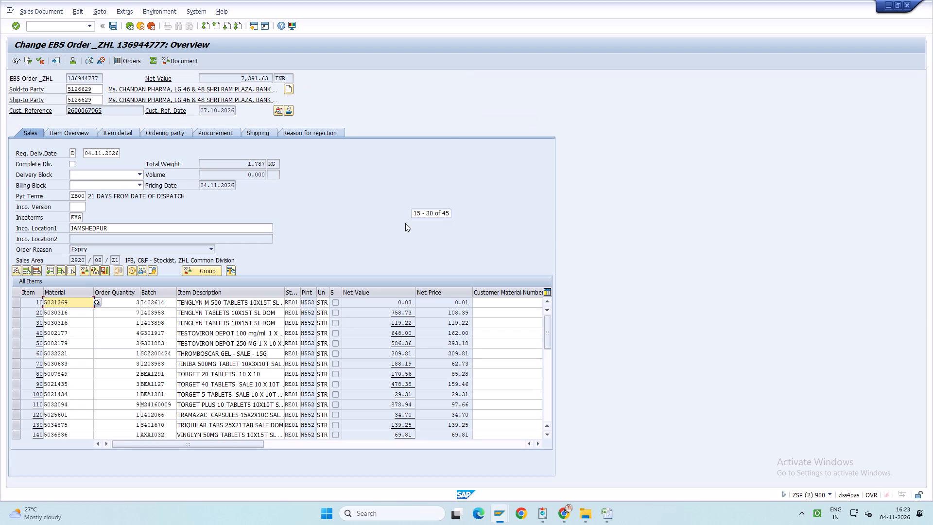
key("Page_Down")
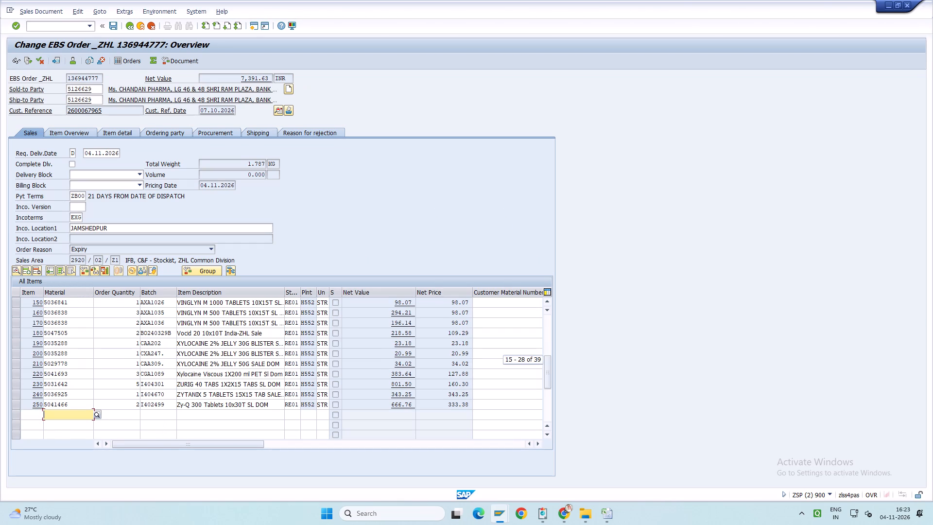
key("ctrl+y")
left_click_drag(74, 301, 96, 405)
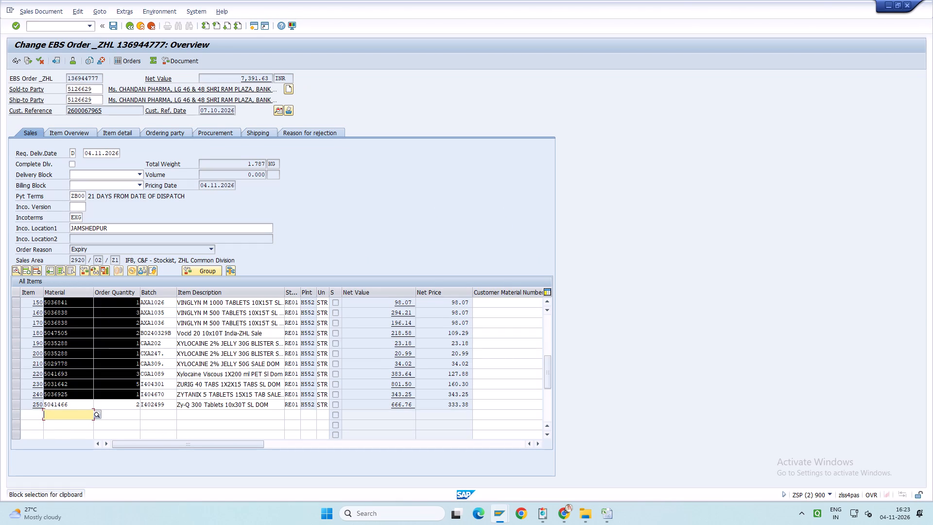
left_click_drag(96, 405, 86, 405)
key("ctrl+c")
key("alt+Tab")
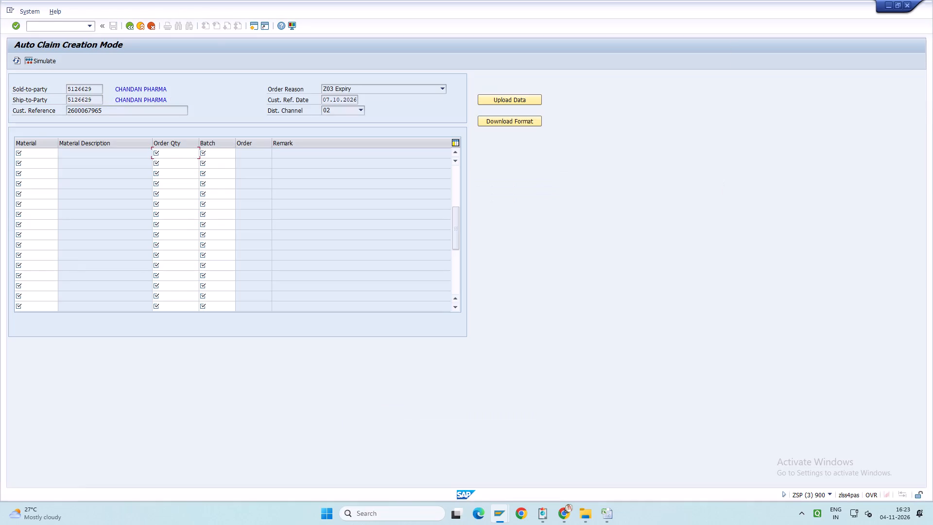
left_click(40, 152)
key("ctrl+v")
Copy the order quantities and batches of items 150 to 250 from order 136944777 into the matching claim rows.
key("alt+Tab")
key("ctrl+y")
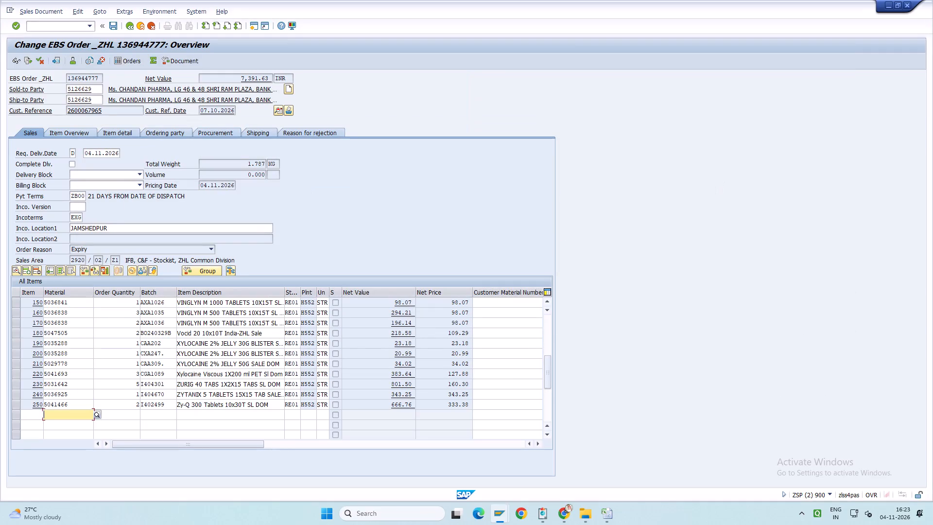
left_click_drag(129, 300, 158, 400)
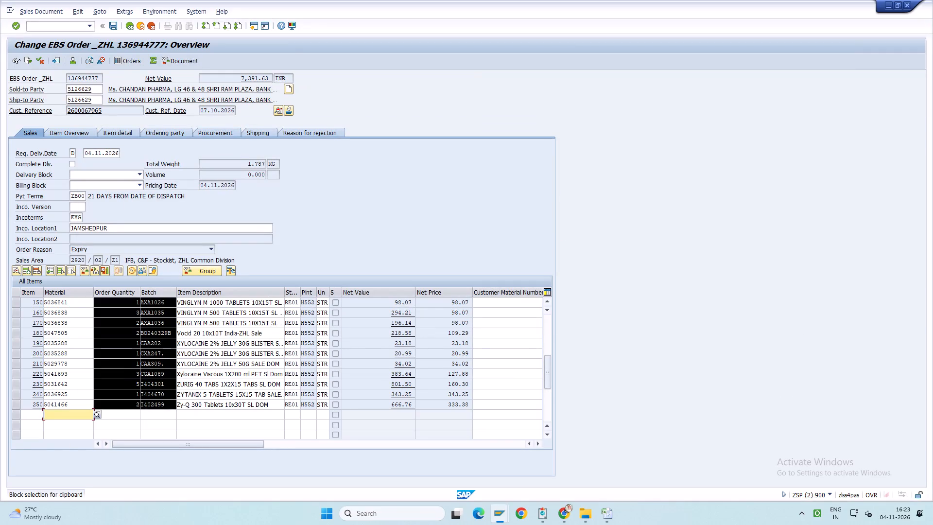
left_click_drag(158, 400, 158, 402)
key("ctrl+c")
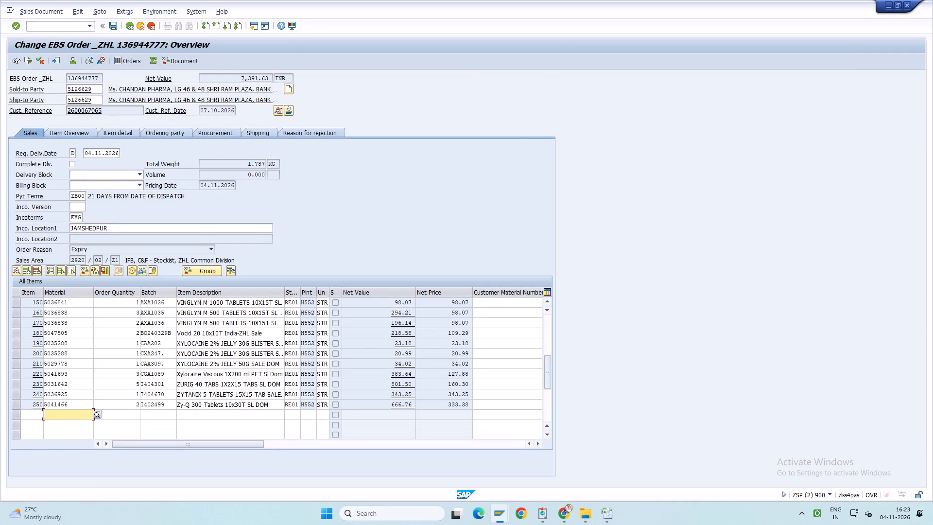
key("alt+Tab")
left_click(175, 151)
key("ctrl+v")
key("Return")
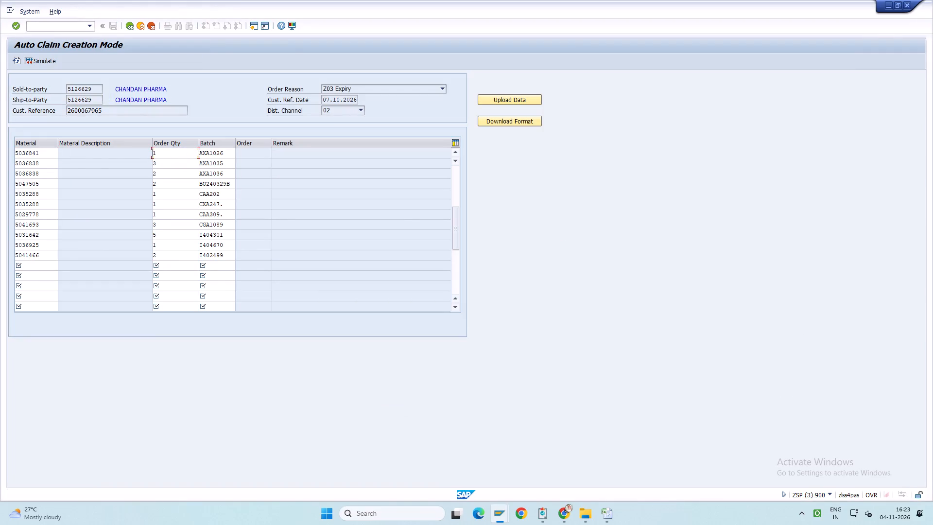
Clear the material, quantity and batch of the claim's first row, material 5031369 with batch I402614.
left_click_drag(455, 228, 457, 154)
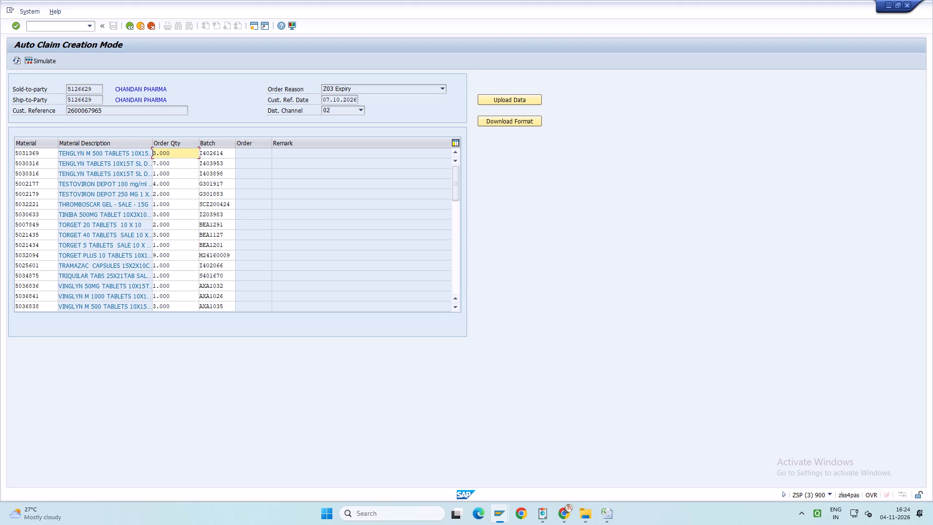
key("ctrl+y")
left_click_drag(38, 148, 208, 155)
key("Delete")
Simulate the CHANDAN PHARMA expiry claim, choosing the Desktop folder as the path.
left_click(45, 58)
left_click(404, 216)
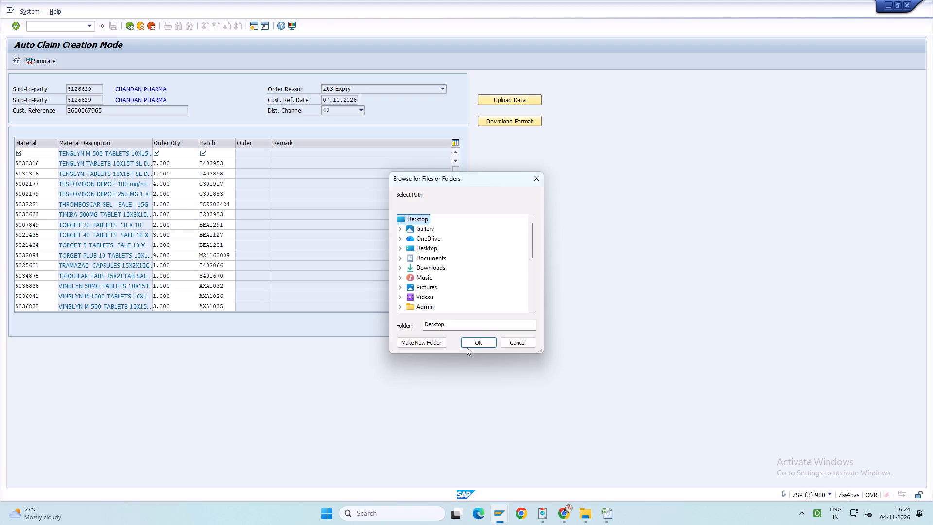
left_click(475, 342)
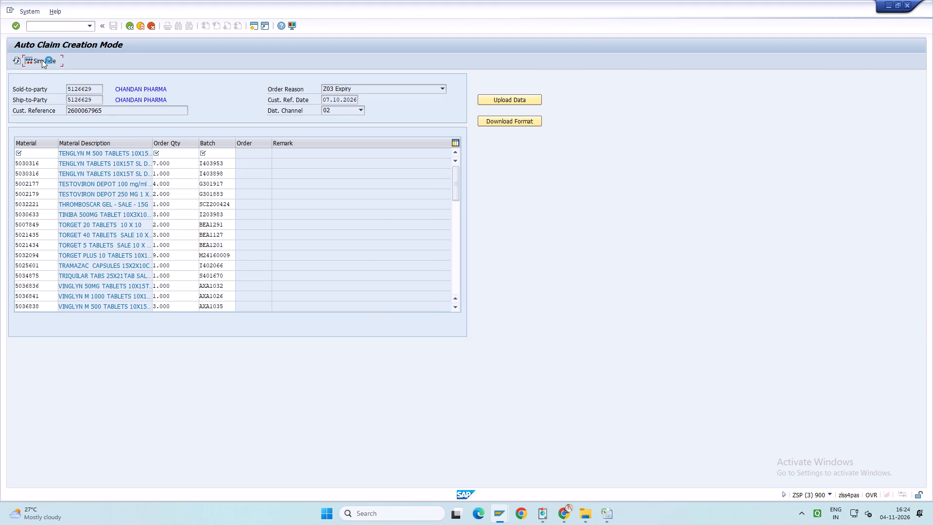
Generate the claim order from the simulated CHANDAN PHARMA items.
left_click(42, 60)
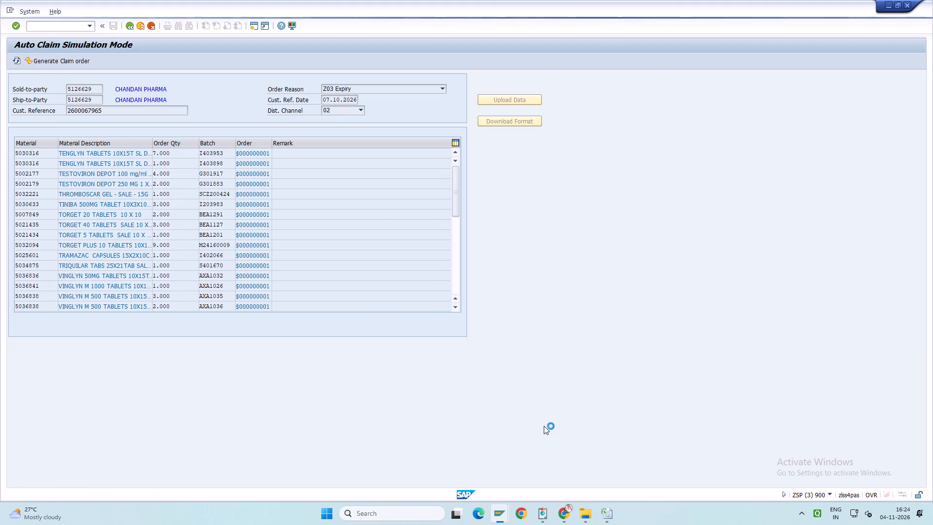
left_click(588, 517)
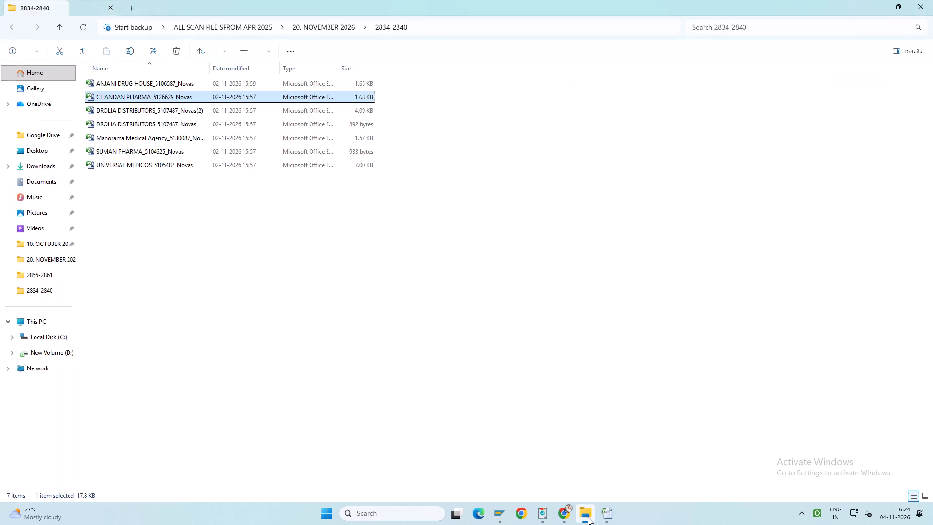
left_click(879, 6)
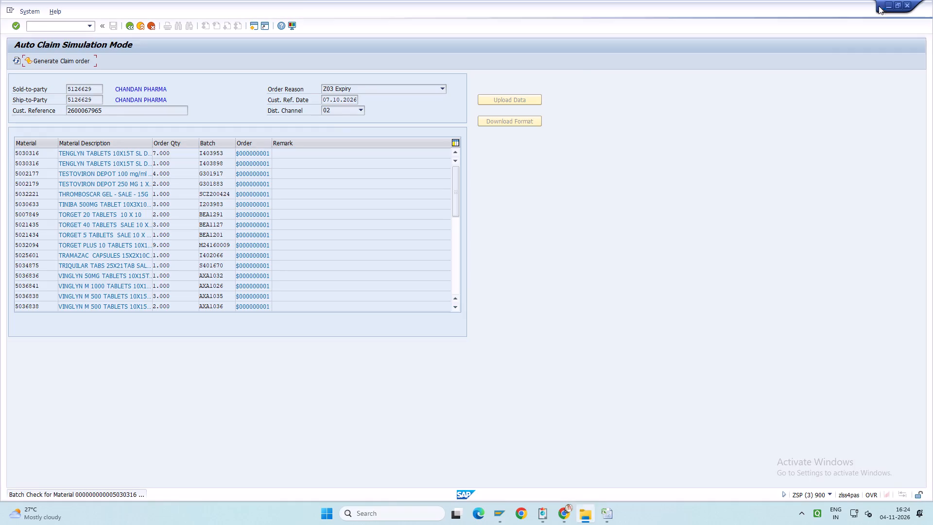
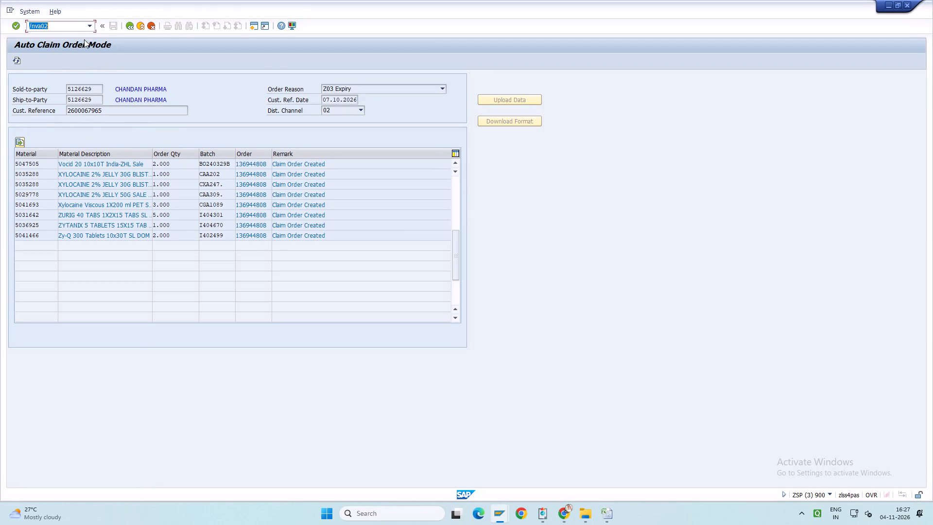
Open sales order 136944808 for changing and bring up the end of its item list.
key("Return")
left_click_drag(129, 101, 47, 100)
key("ctrl+v")
key("Return")
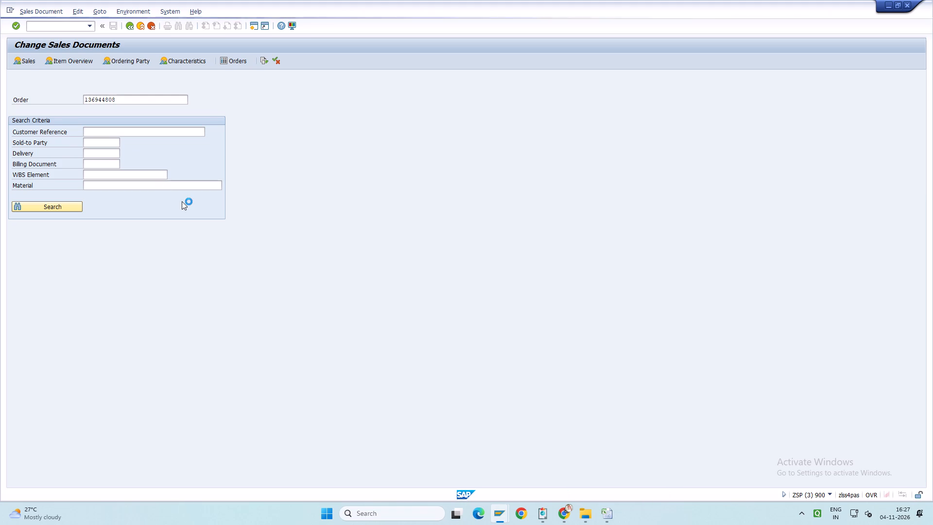
key("Page_Down")
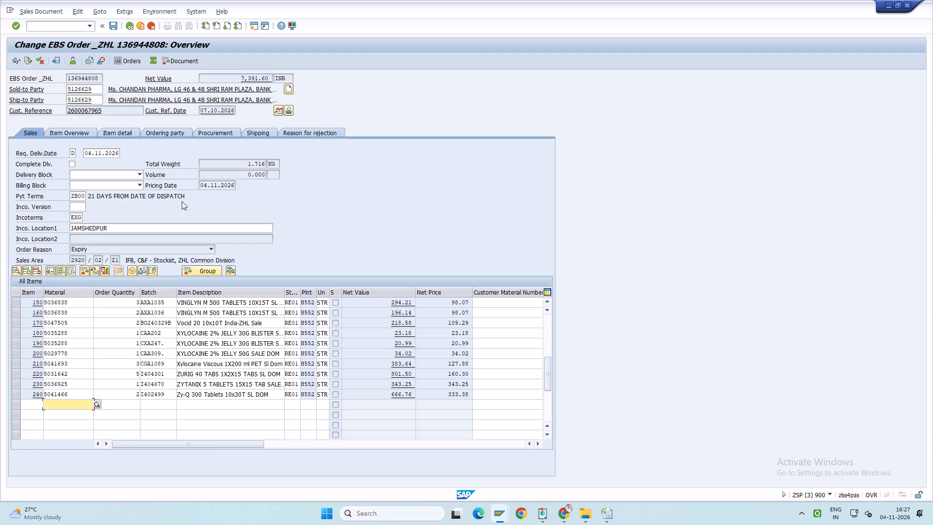
key("alt+Tab")
key("alt+Tab")
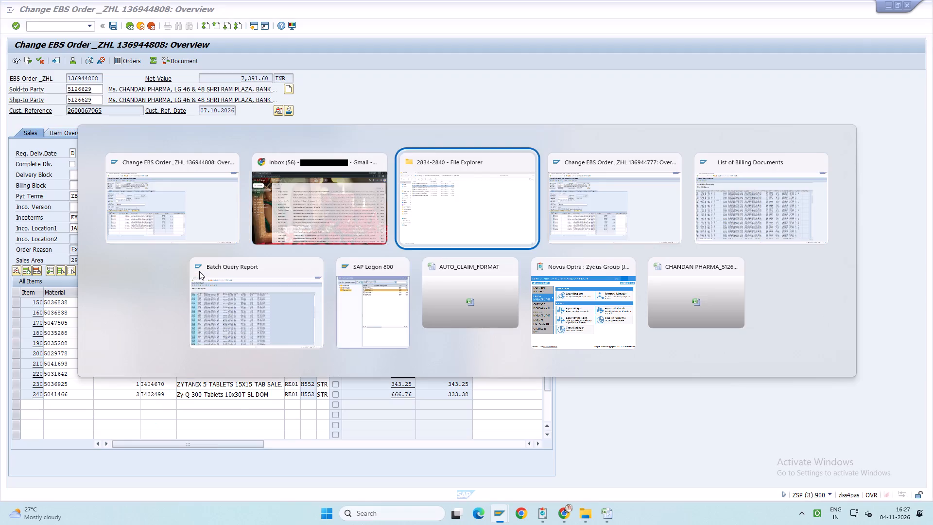
key("alt+Tab")
left_click(45, 10)
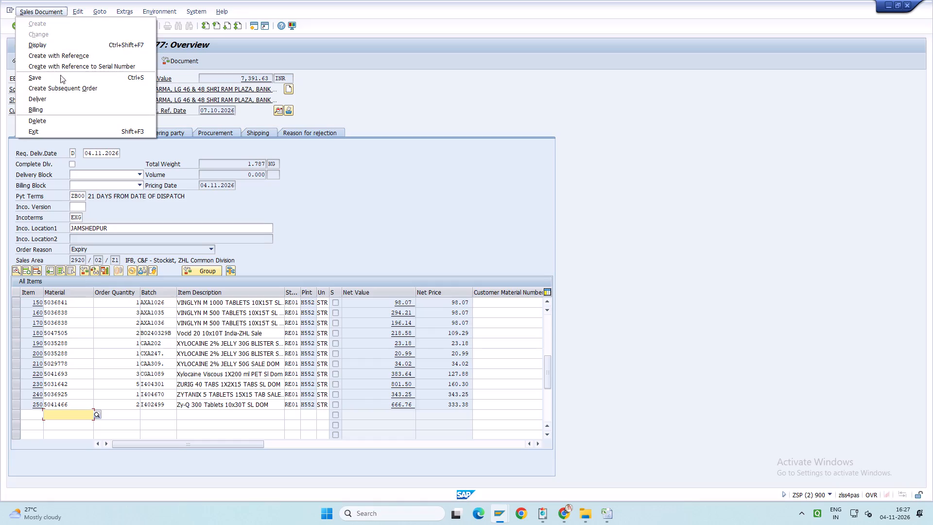
left_click(76, 124)
left_click(132, 179)
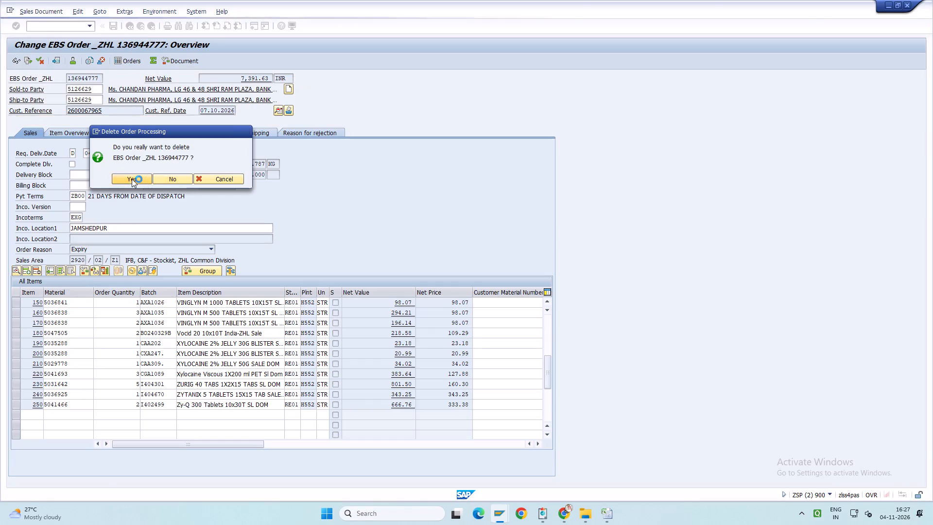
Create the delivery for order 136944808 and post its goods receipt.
key("alt+Tab")
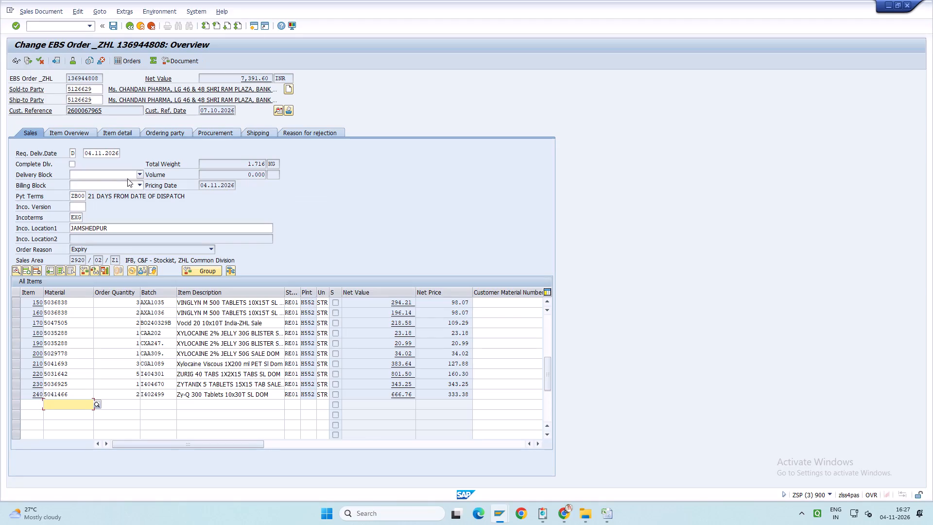
left_click(79, 99)
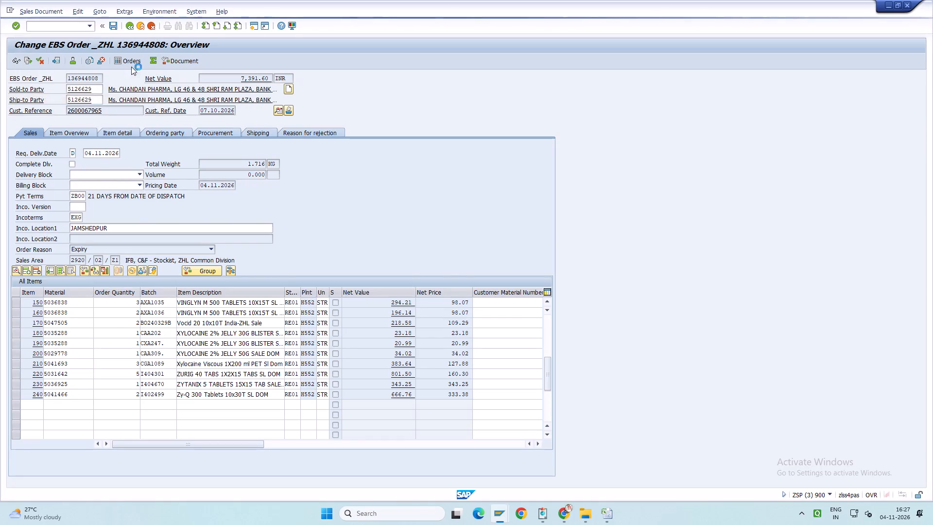
left_click(192, 60)
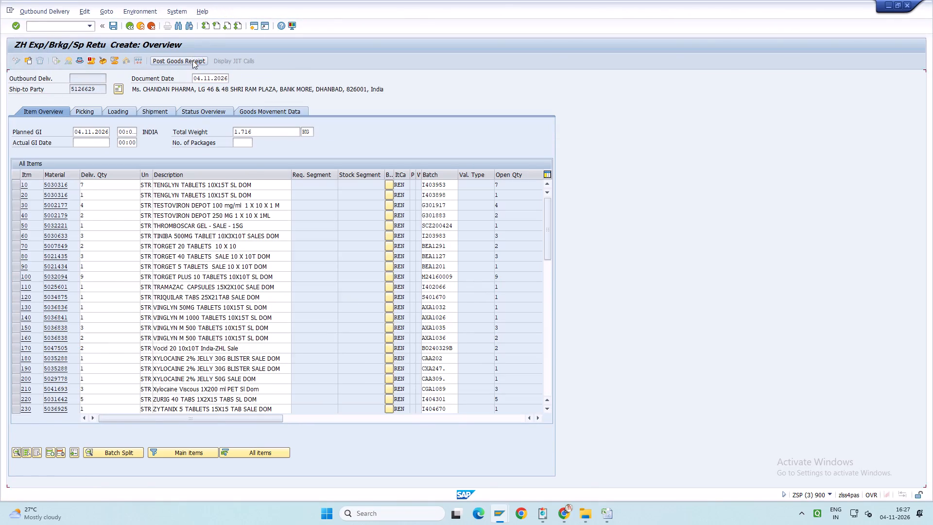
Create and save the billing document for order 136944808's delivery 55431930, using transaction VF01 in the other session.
key("alt+Tab")
left_click(91, 28)
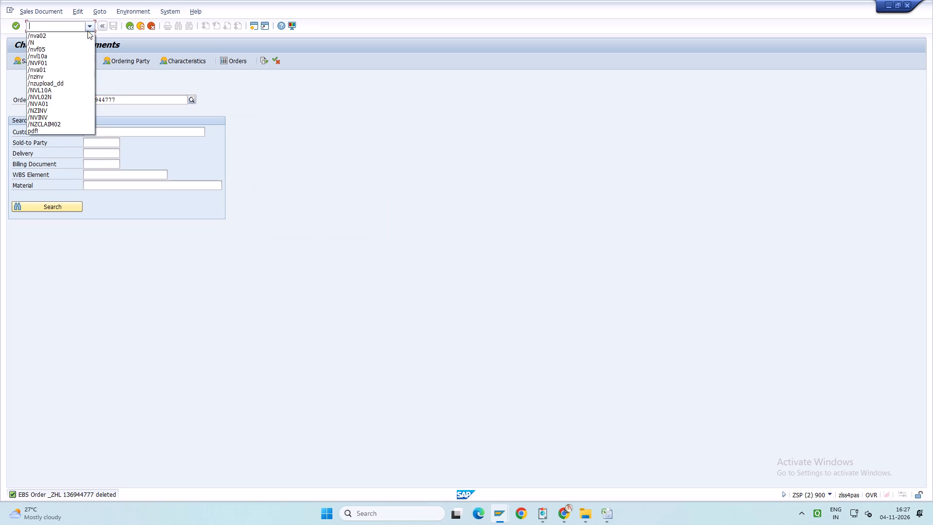
left_click(87, 61)
key("Return")
key("Return")
key("Return")
key("Return")
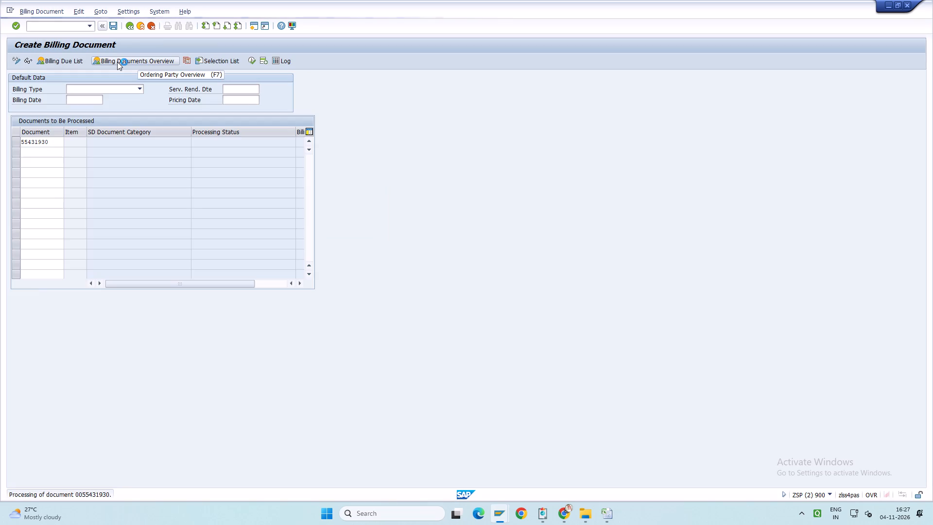
left_click(115, 25)
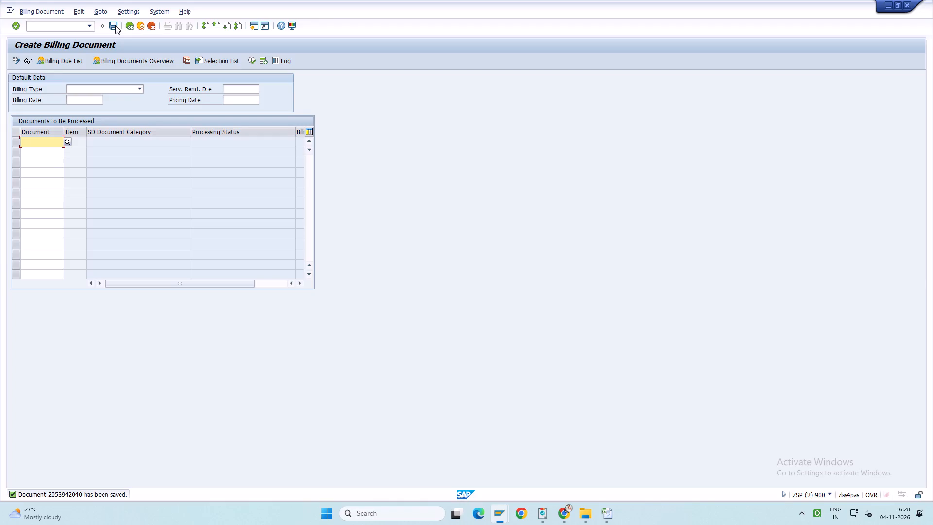
key("alt+Tab")
key("Return")
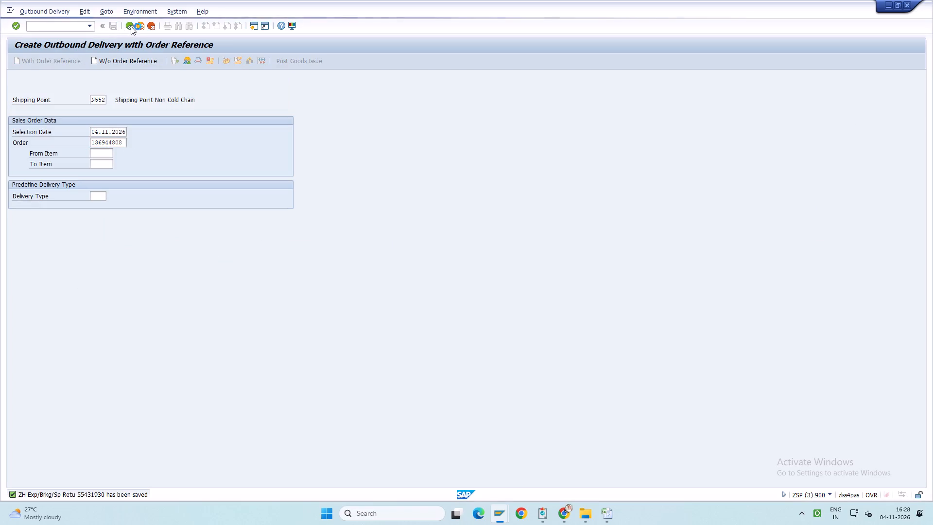
left_click(130, 26)
left_click_drag(104, 99, 82, 99)
key("BackSpace")
key("space")
left_click(94, 105)
key("Return")
left_click(90, 27)
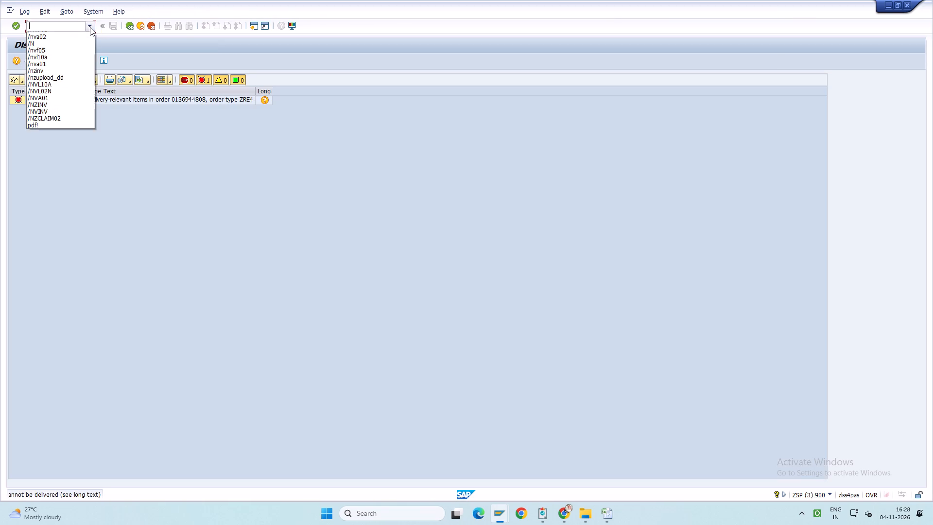
left_click(87, 39)
key("Return")
left_click(118, 98)
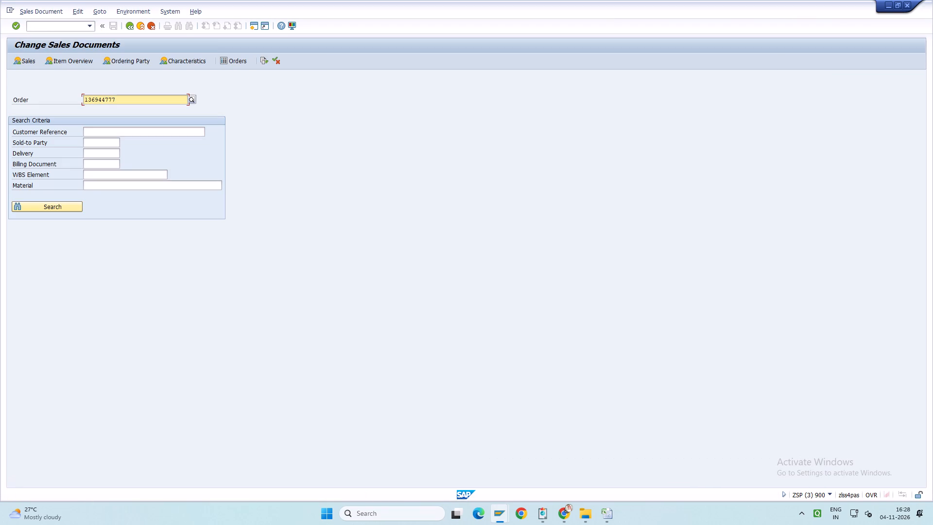
key("BackSpace")
key("BackSpace")
type("96")
key("Return")
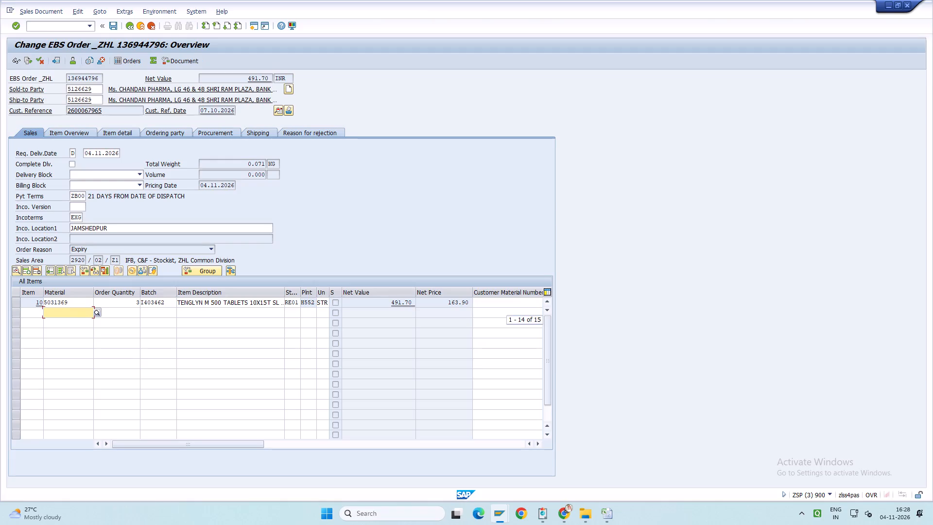
left_click(115, 98)
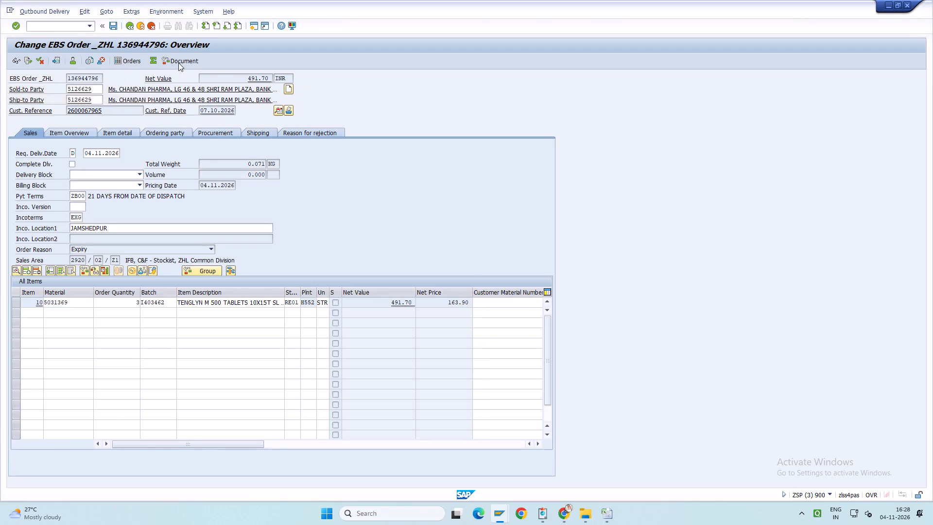
left_click(178, 63)
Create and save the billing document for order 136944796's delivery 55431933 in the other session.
key("alt+Tab")
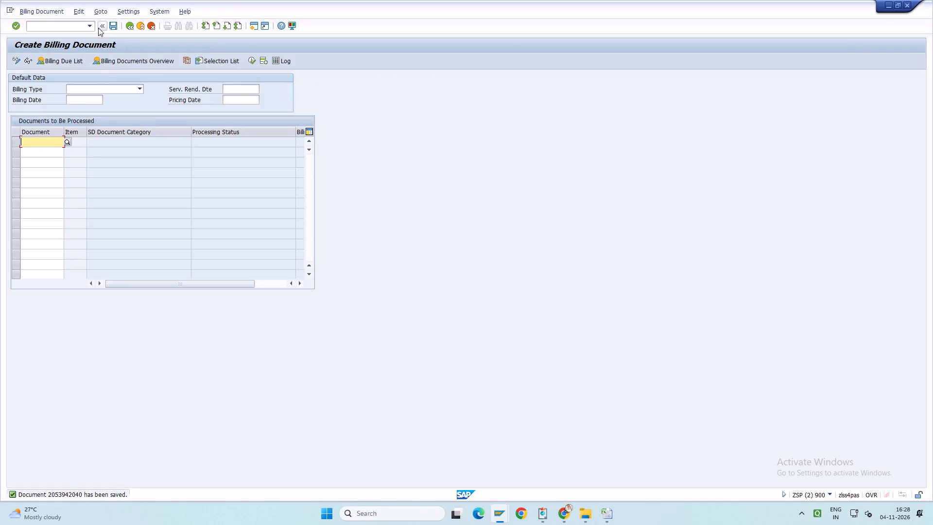
left_click(94, 26)
left_click(90, 43)
key("Return")
key("Return")
key("Return")
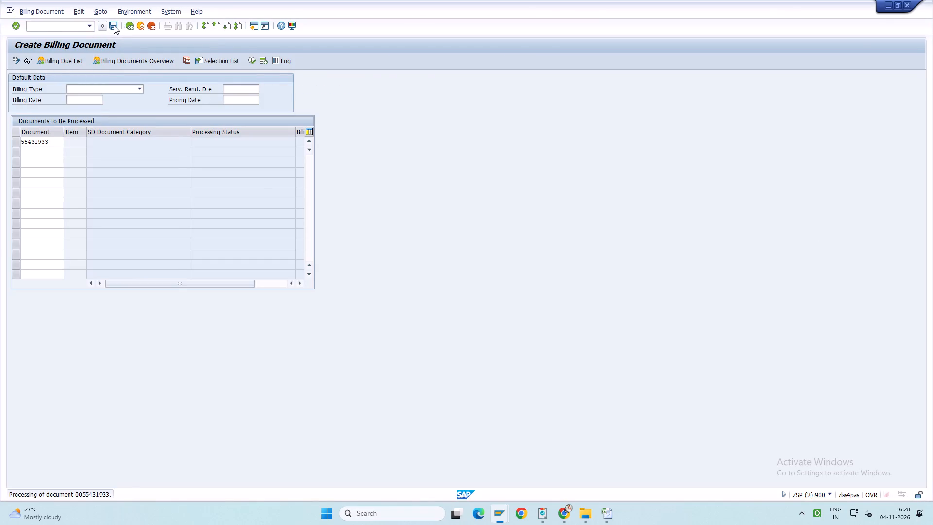
left_click(114, 25)
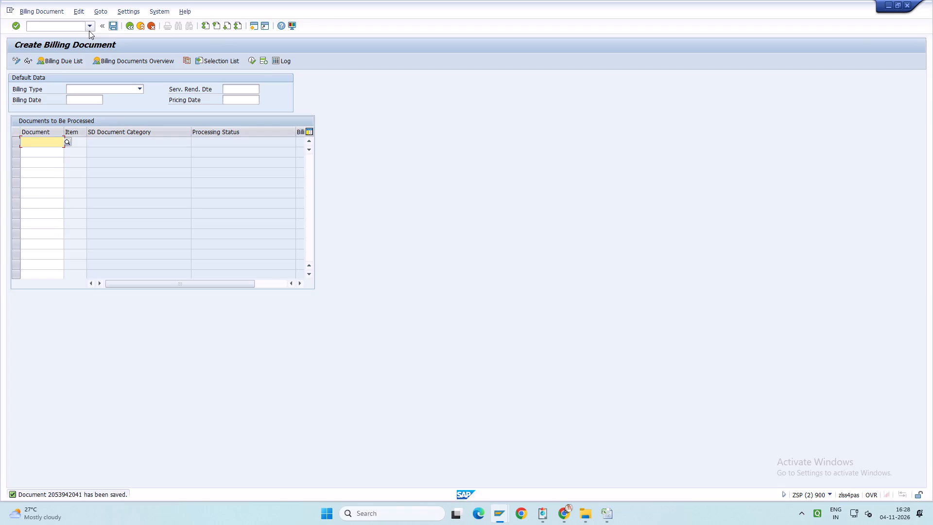
key("alt+Tab")
key("Return")
left_click(131, 28)
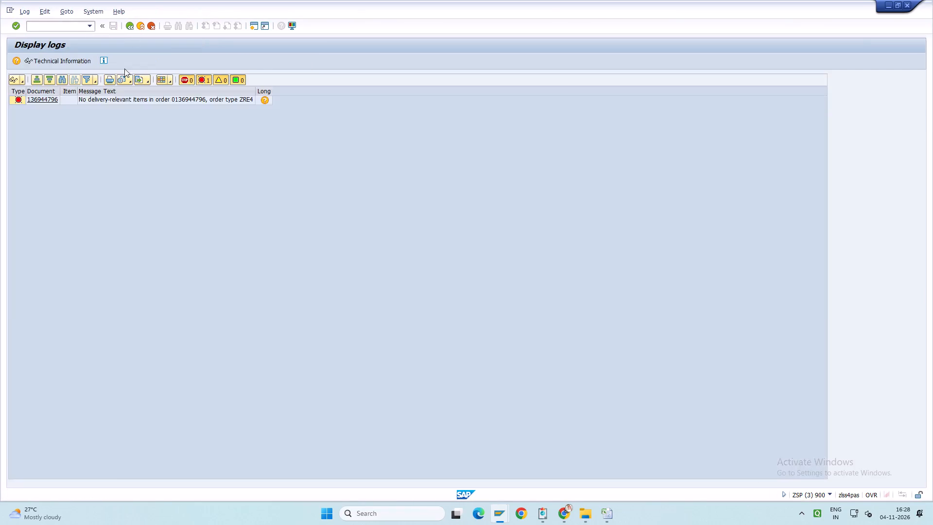
left_click_drag(105, 99, 70, 103)
key("BackSpace")
key("space")
left_click(117, 105)
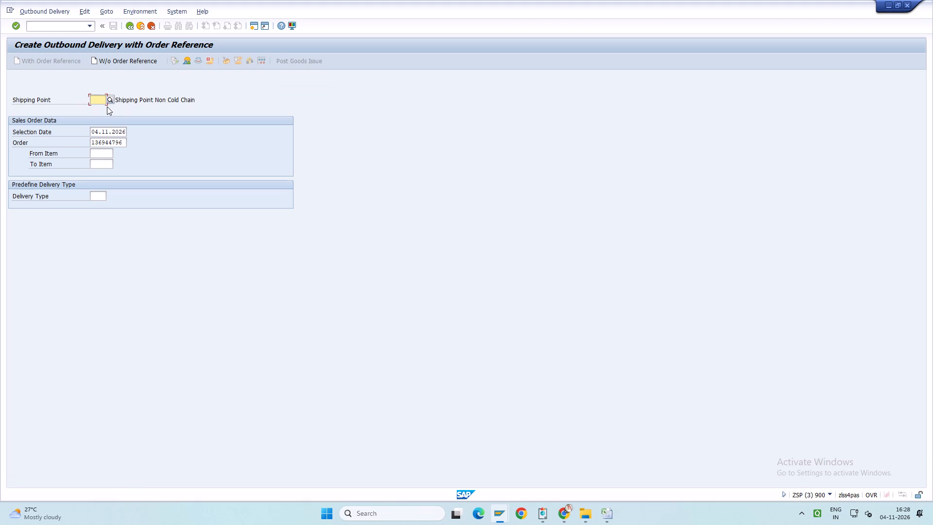
key("space")
left_click(101, 111)
key("Return")
Run the sales orders due-for-shipping list for shipping points C552 to N552.
left_click(90, 24)
double_click(90, 24)
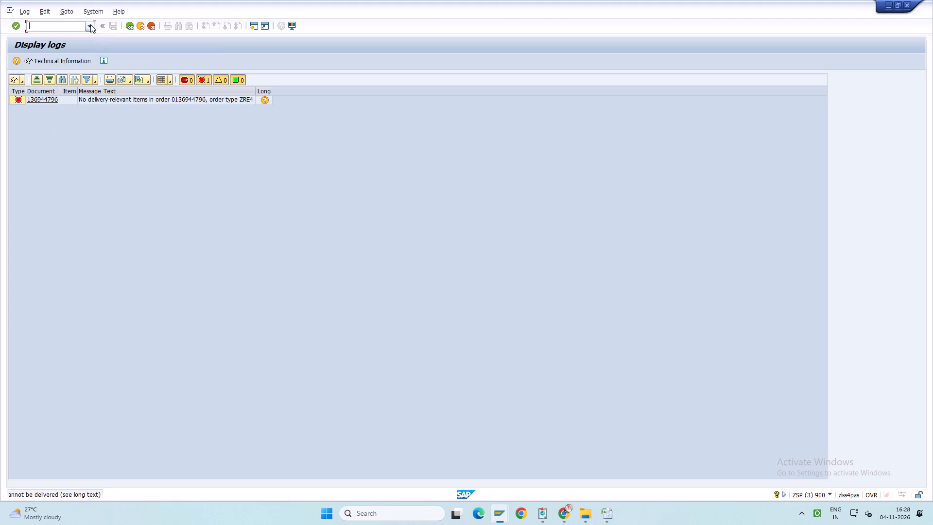
left_click(86, 61)
key("Return")
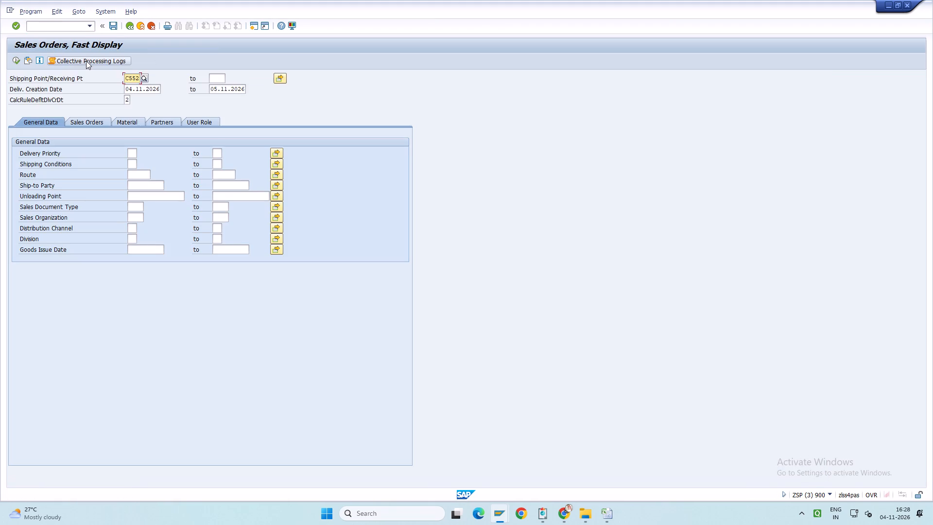
key("Tab")
key("space")
key("Down")
key("Return")
key("Down")
key("Down")
key("Down")
key("Down")
key("Down")
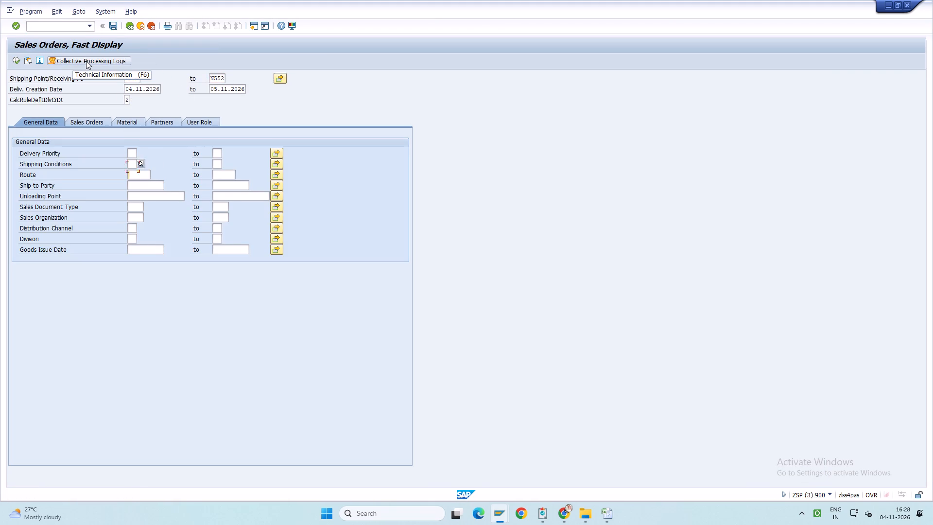
key("Down")
key("space")
key("Down")
key("Return")
key("F8")
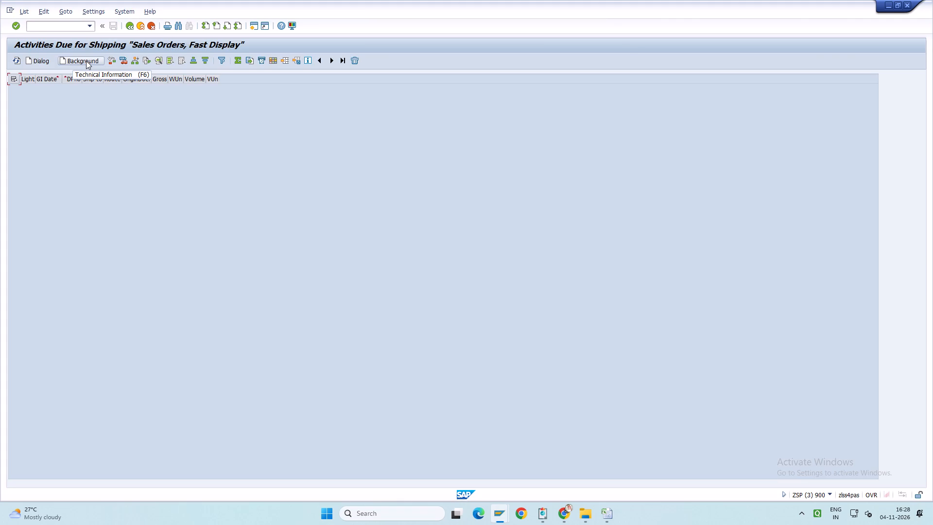
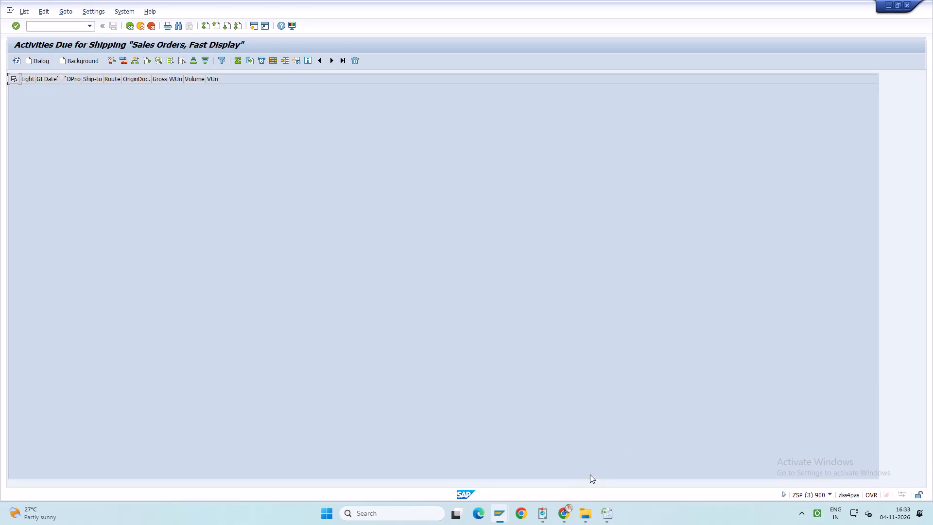
left_click(500, 511)
left_click(424, 326)
left_click(67, 27)
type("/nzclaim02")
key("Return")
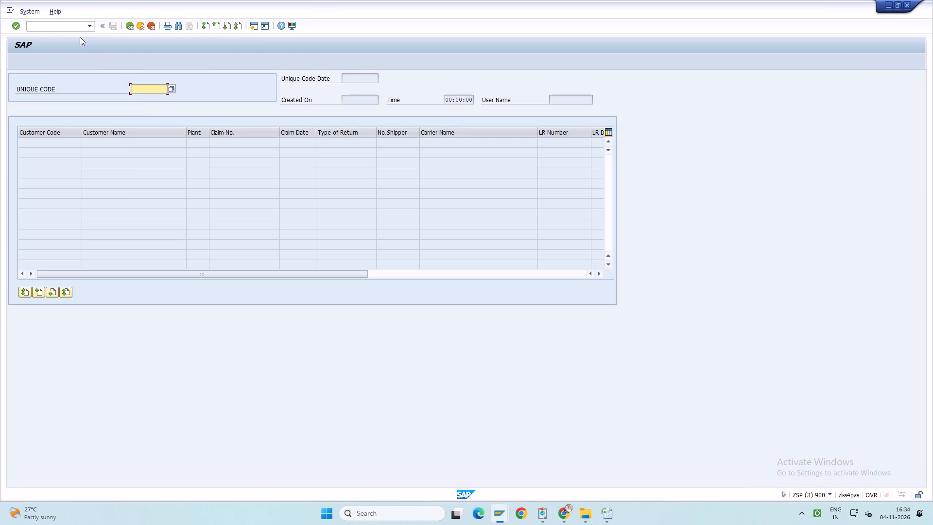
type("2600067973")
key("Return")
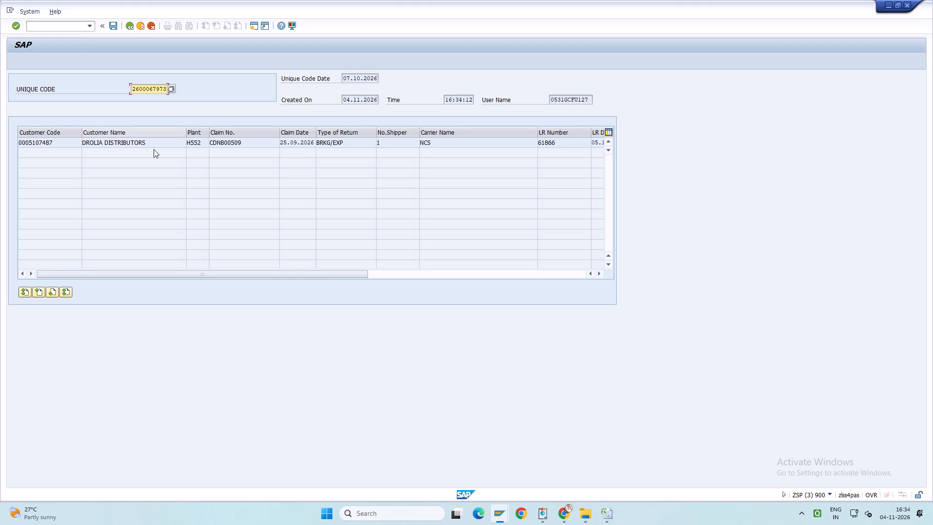
left_click_drag(273, 272, 404, 273)
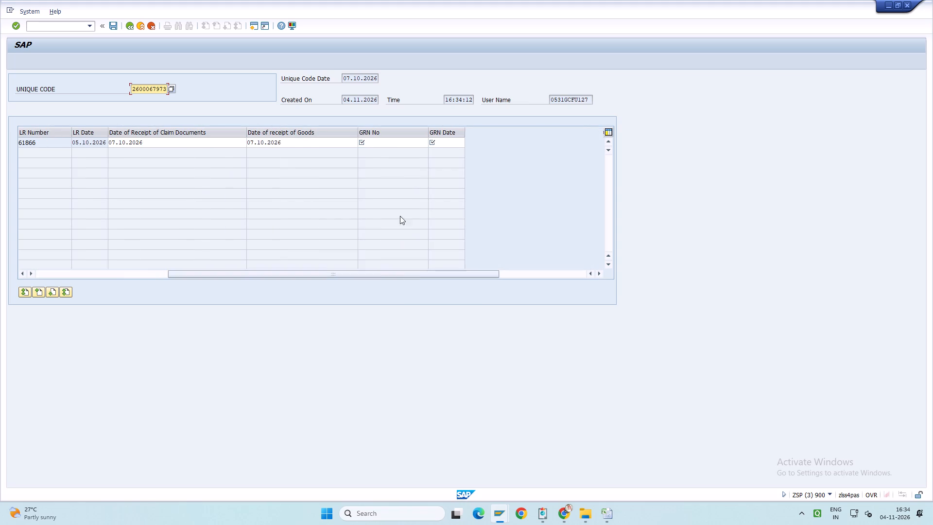
left_click(382, 142)
type("2836")
key("Tab")
key("space")
key("Down")
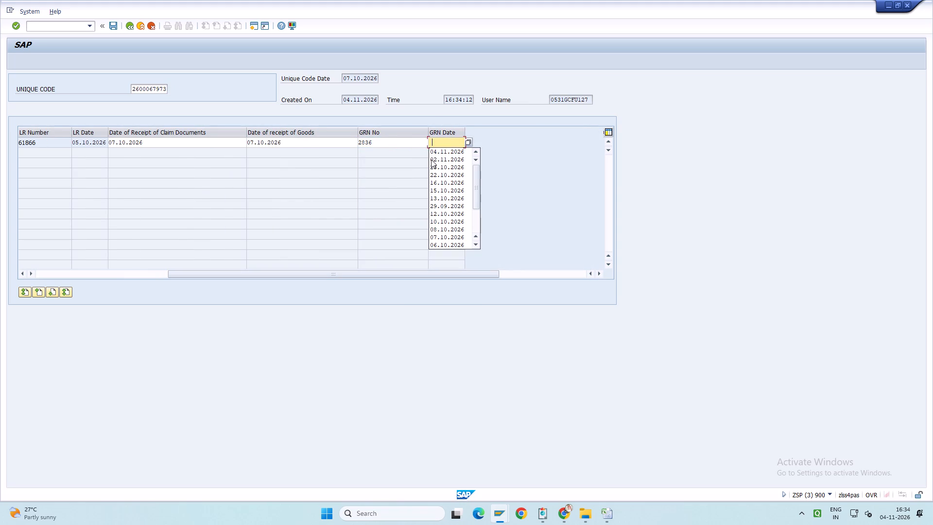
key("Return")
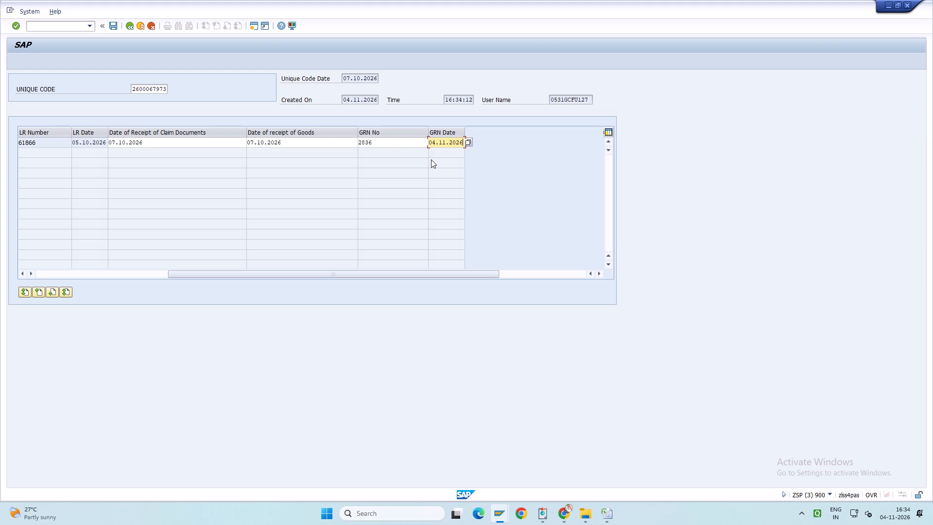
key("ctrl+s")
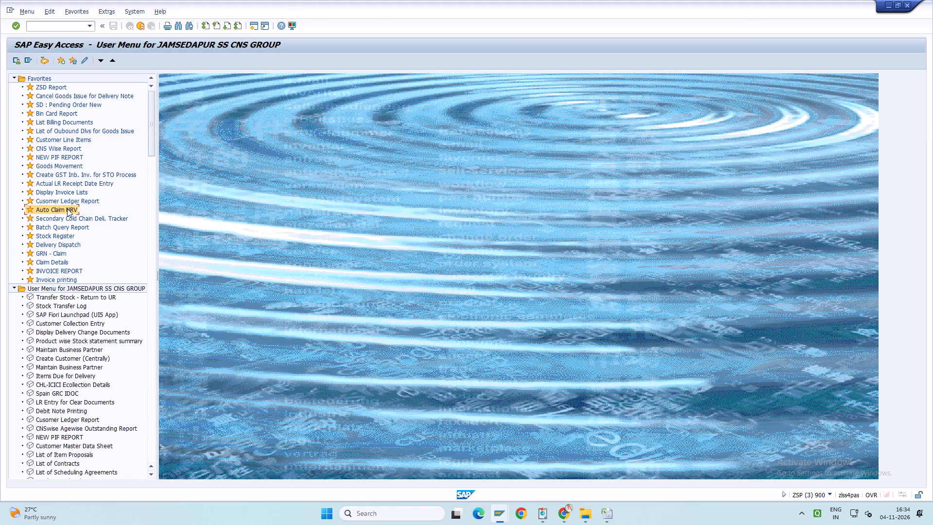
Switch to the AUTO_CLAIM_FORMAT workbook in Excel and clear all the Chandan Pharma claim data below the header row.
left_click(608, 510)
left_click(630, 453)
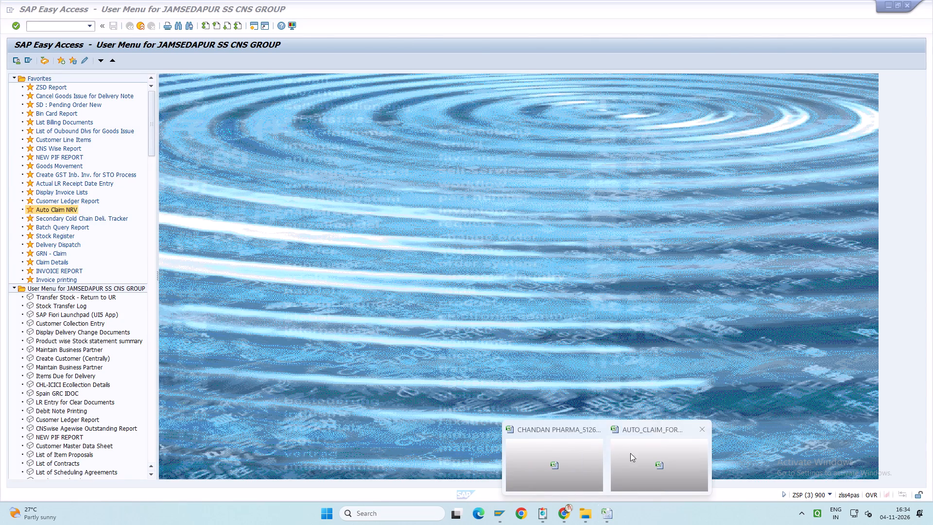
scroll(69, 116, "up", 3)
left_click_drag(30, 104, 362, 404)
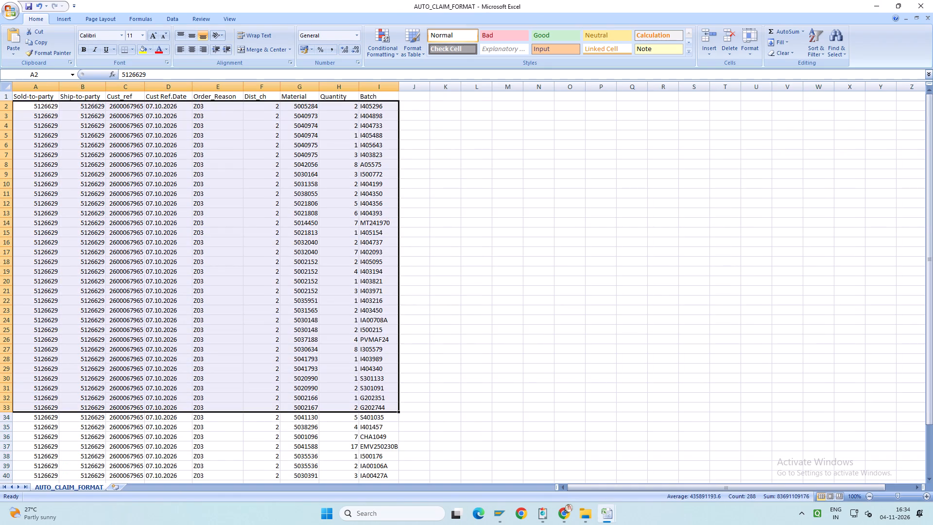
key("ctrl+shift+Down")
key("Delete")
scroll(220, 317, "up", 3)
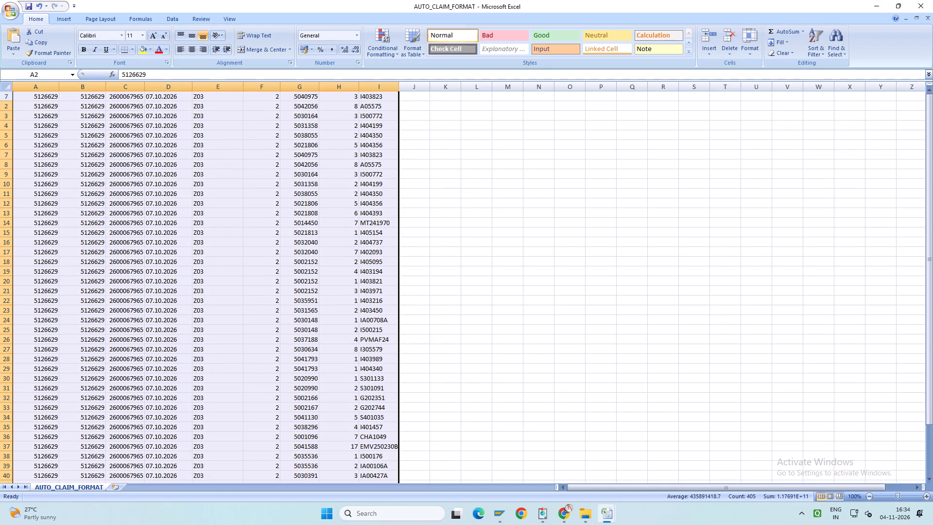
Close the CHANDAN PHARMA_5126629_Novas workbook without saving its changes.
left_click(605, 516)
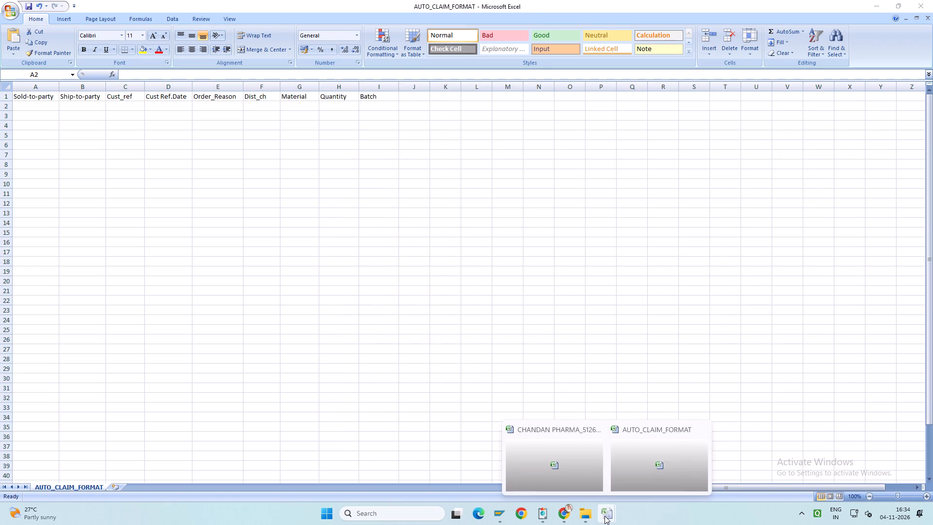
left_click(546, 443)
left_click(932, 0)
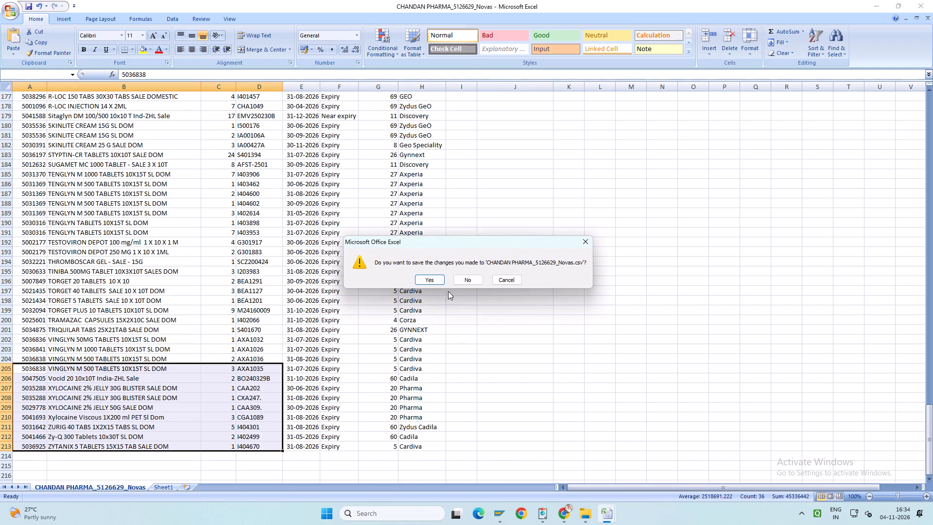
left_click(461, 282)
Open DROLIA DISTRIBUTORS_5107487_Novas(2) from the 2834-2840 folder and autofit all its columns.
left_click(587, 513)
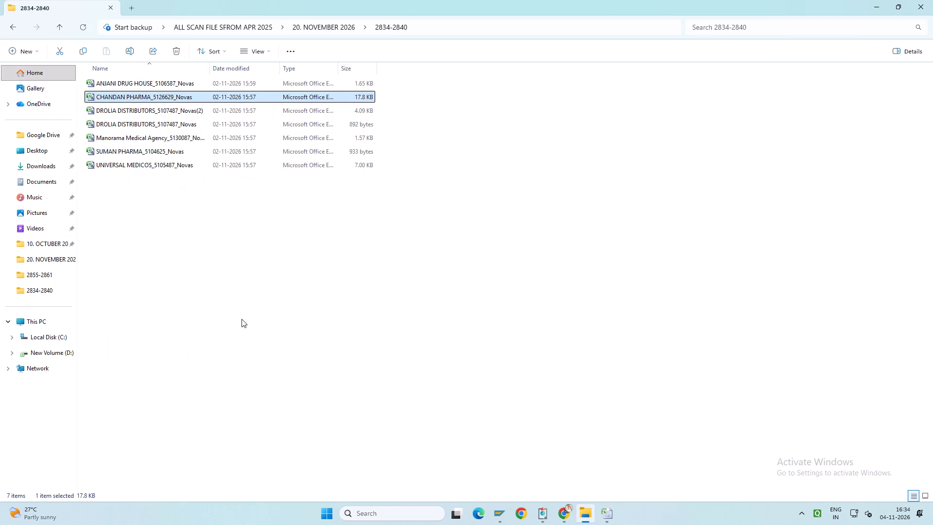
double_click(152, 109)
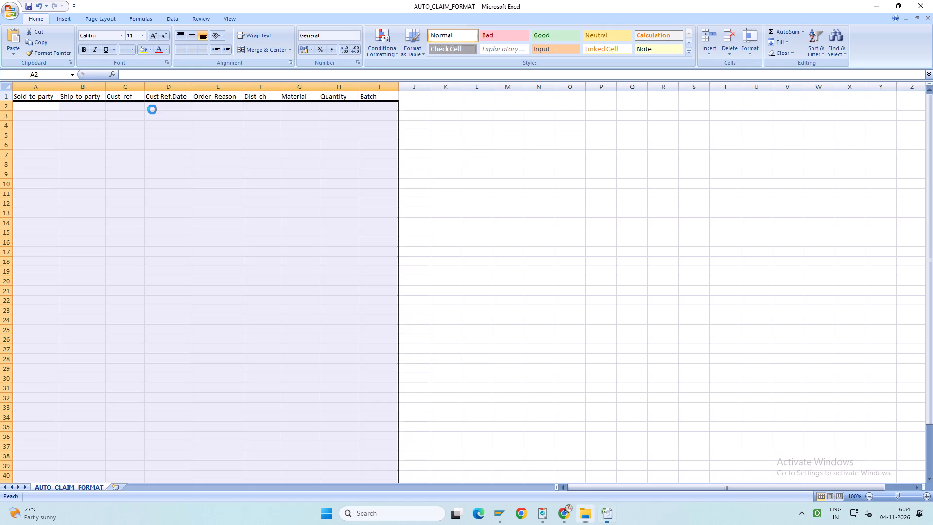
left_click(6, 87)
double_click(46, 87)
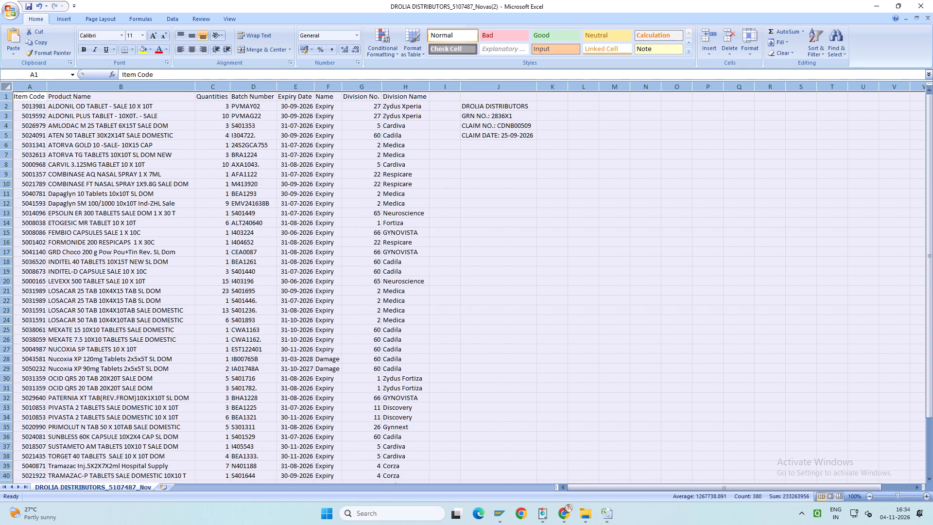
Copy all the item codes from the Drolia Distributors sheet into the Material column of AUTO_CLAIM_FORMAT, starting at G2.
left_click(36, 106)
key("ctrl+shift+Down")
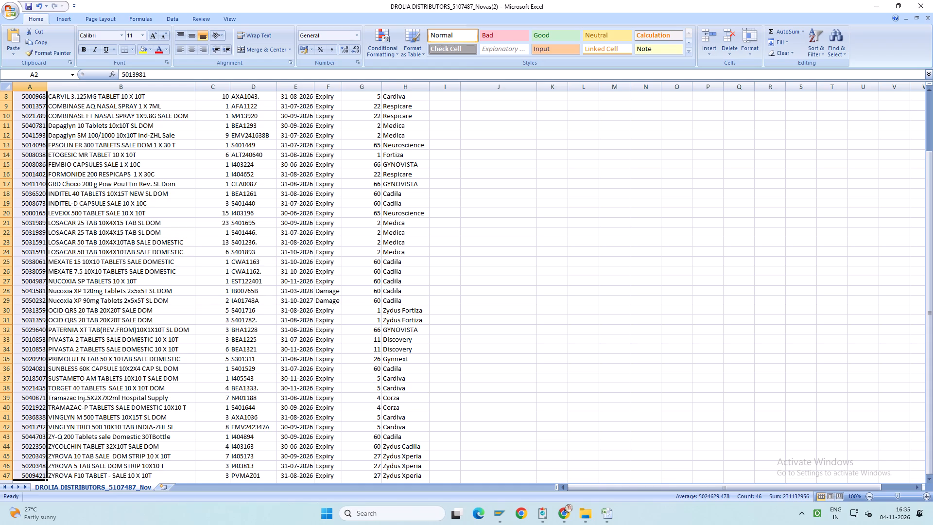
scroll(85, 195, "up", 5)
key("ctrl+c")
scroll(133, 302, "down", 5)
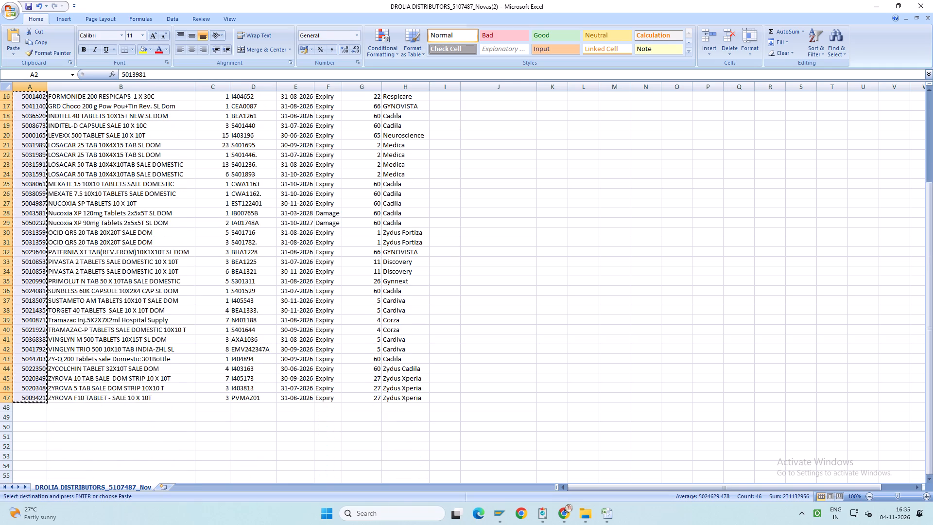
left_click(614, 512)
left_click(579, 472)
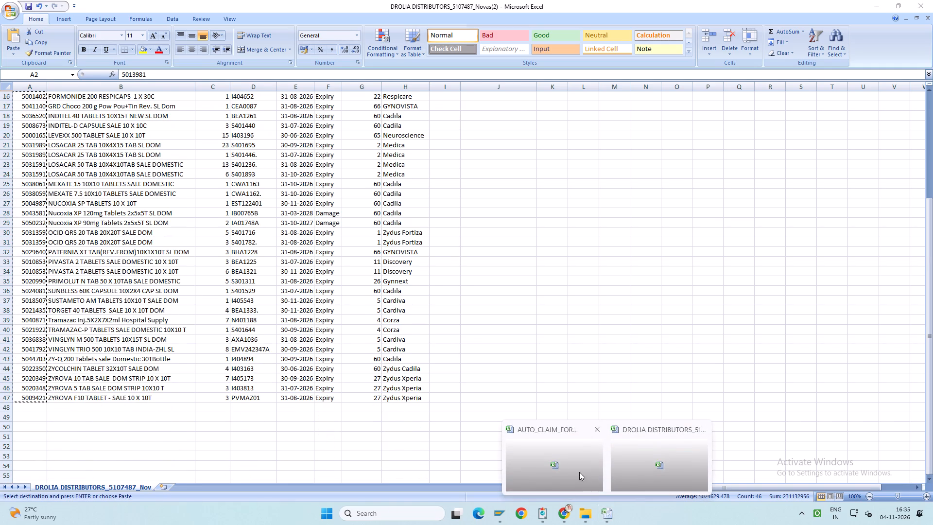
scroll(339, 214, "up", 4)
left_click(303, 110)
key("ctrl+v")
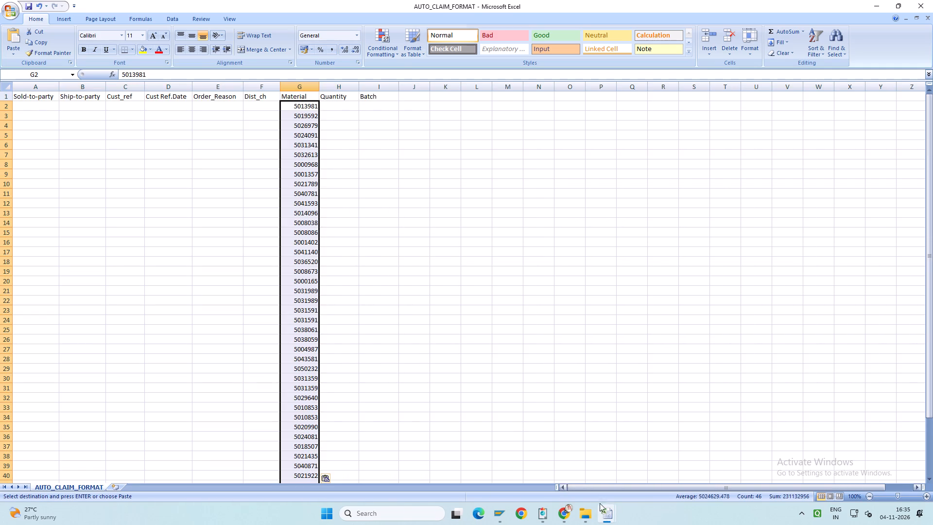
Copy the Drolia sheet's quantities and batch numbers into the Quantity and Batch columns of AUTO_CLAIM_FORMAT, starting at H2.
left_click(605, 519)
left_click(644, 464)
scroll(243, 238, "up", 10)
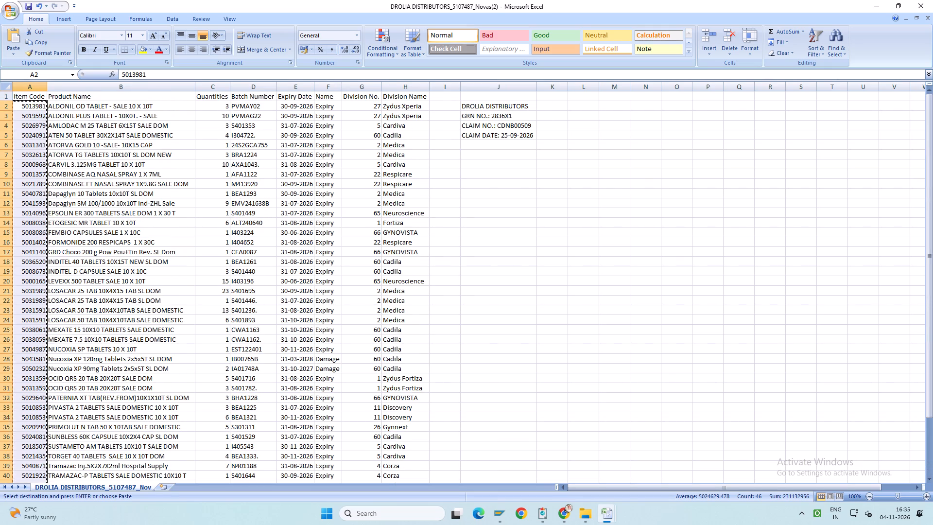
left_click_drag(217, 105, 261, 105)
key("ctrl+shift+Down")
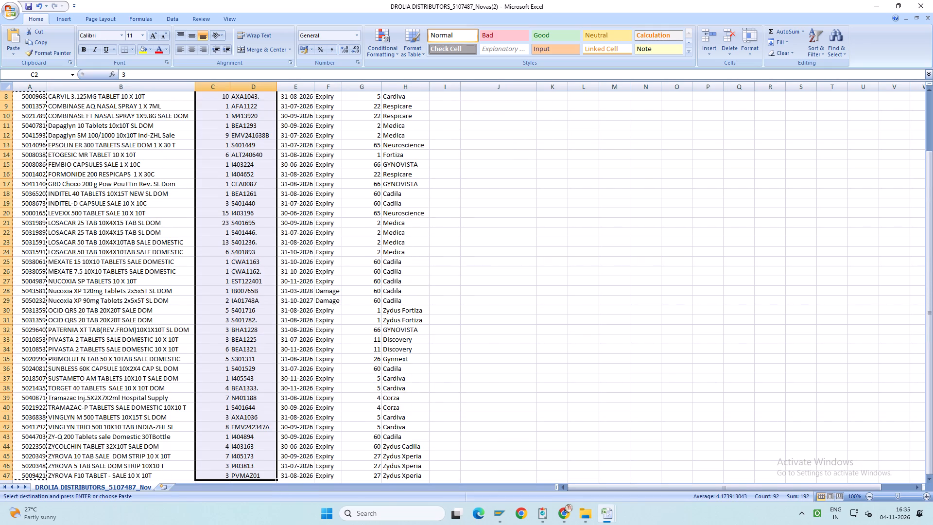
key("ctrl+c")
left_click(605, 514)
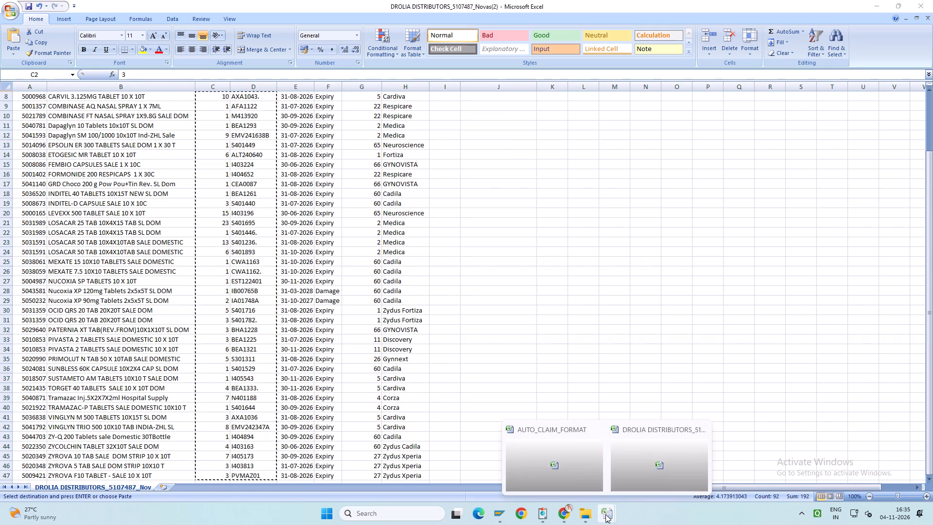
left_click(556, 466)
scroll(480, 351, "up", 4)
left_click(333, 103)
key("ctrl+v")
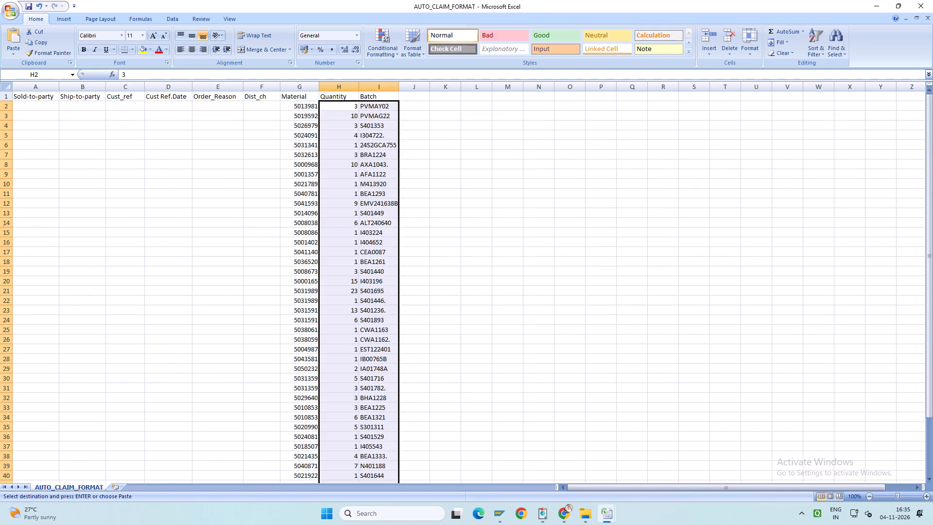
left_click(42, 108)
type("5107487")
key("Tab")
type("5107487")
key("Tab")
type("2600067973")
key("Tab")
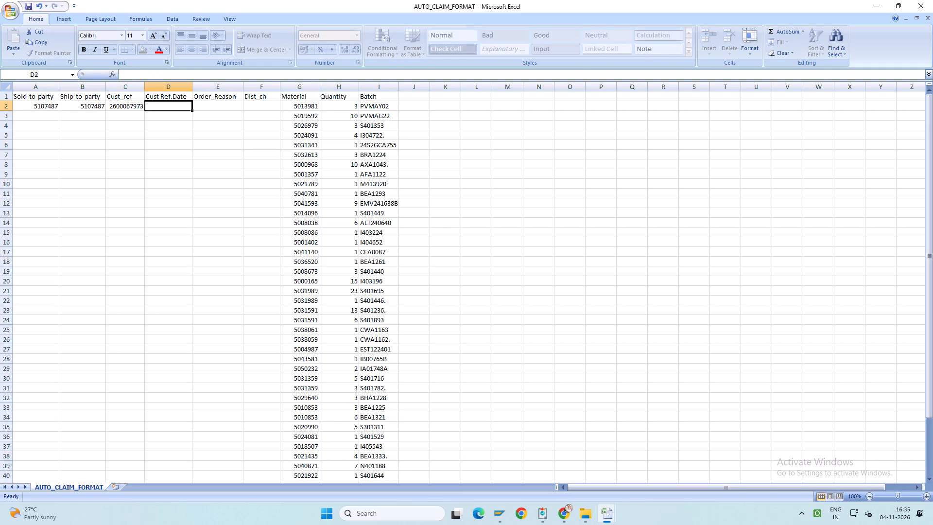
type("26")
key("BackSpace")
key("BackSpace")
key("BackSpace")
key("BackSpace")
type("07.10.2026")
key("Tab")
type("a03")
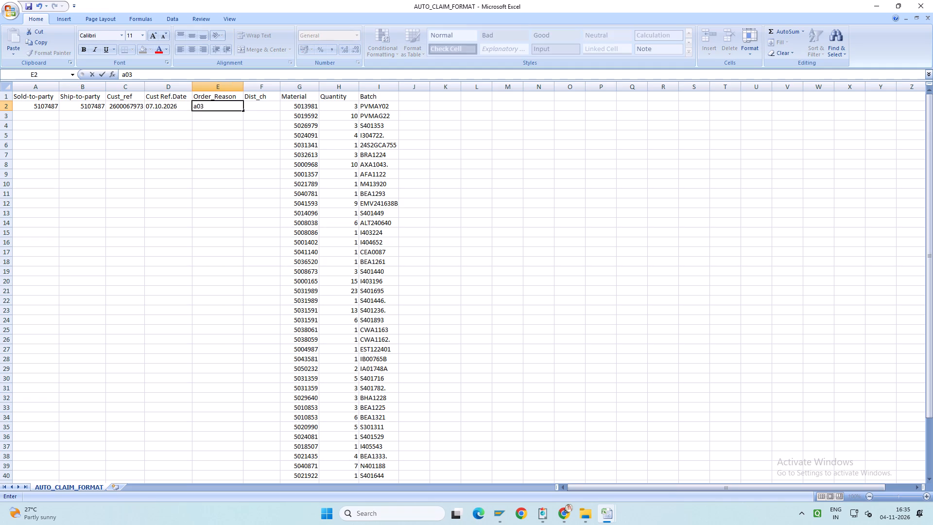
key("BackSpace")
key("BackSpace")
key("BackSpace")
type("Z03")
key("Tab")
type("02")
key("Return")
Fill the row 2 values of columns A to F down to row 47 and save AUTO_CLAIM_FORMAT, keeping its file format.
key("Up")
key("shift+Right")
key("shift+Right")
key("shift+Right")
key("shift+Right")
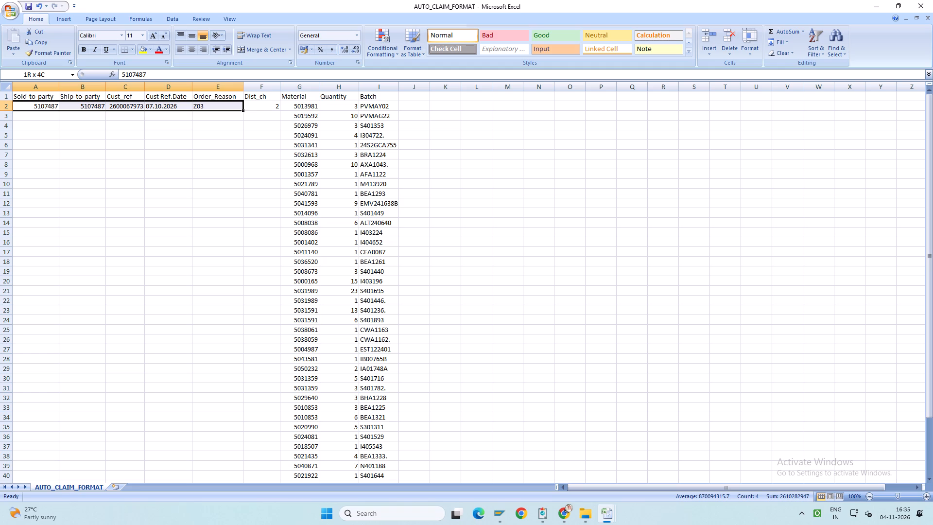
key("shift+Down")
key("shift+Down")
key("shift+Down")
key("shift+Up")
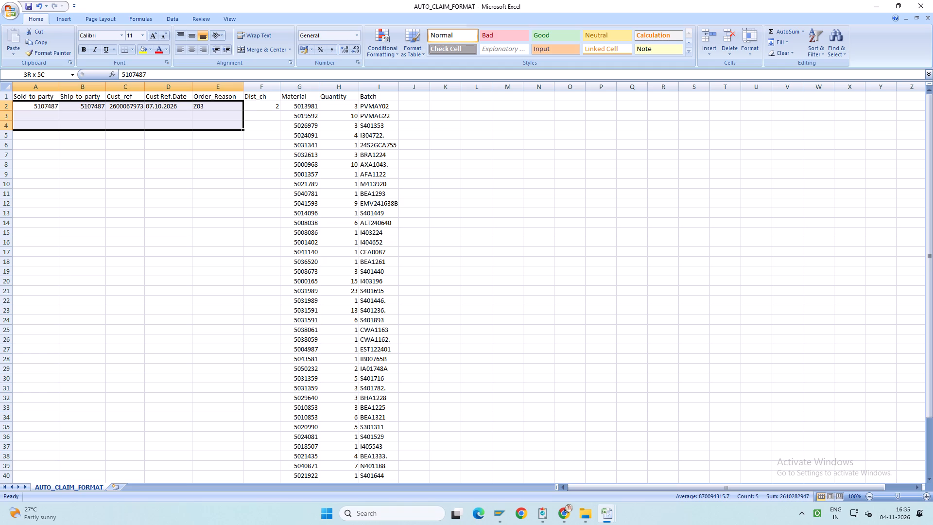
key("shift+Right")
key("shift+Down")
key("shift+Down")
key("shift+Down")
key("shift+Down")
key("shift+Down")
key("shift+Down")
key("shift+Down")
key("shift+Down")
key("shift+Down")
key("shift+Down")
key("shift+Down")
key("shift+Down")
key("shift+Down")
key("shift+Down")
key("shift+Down")
key("shift+Down")
key("shift+Down")
key("shift+Down")
key("shift+Down")
key("shift+Down")
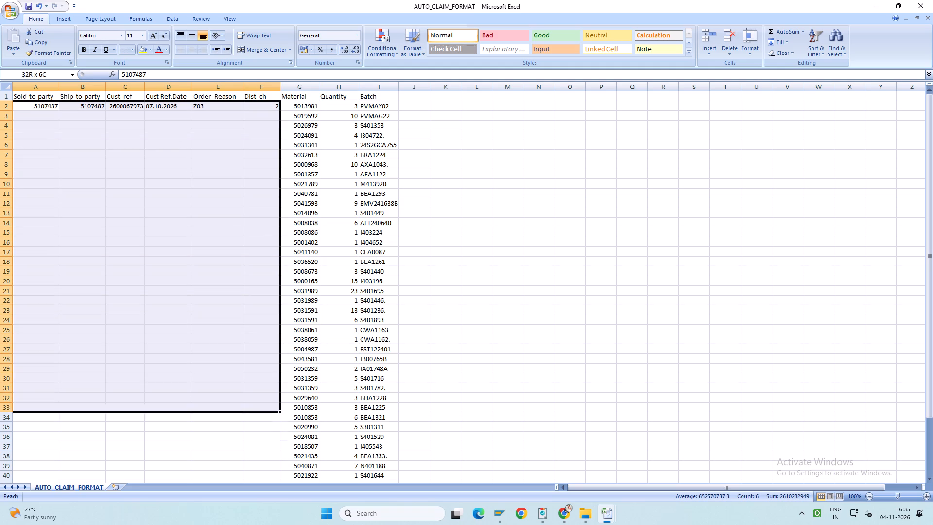
key("shift+Up")
key("shift+Up")
key("ctrl+d")
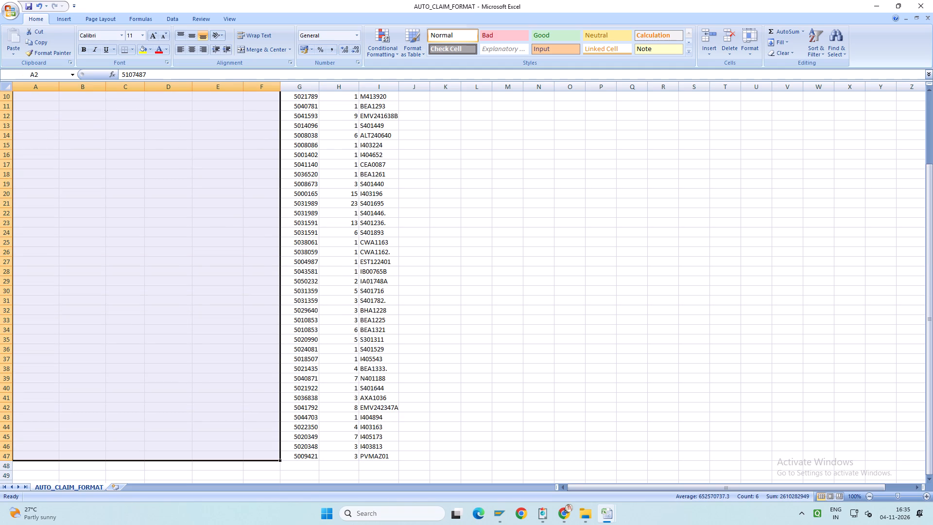
key("ctrl+s")
left_click(432, 287)
Delete rows 28 and 29, the damaged-goods materials 5043581 and 5050232, from AUTO_CLAIM_FORMAT.
scroll(385, 339, "up", 7)
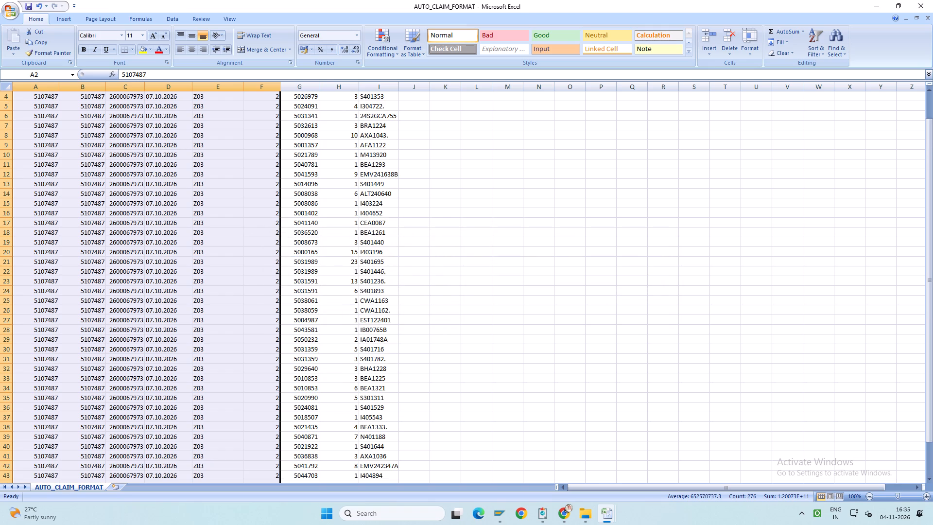
scroll(385, 339, "up", 9)
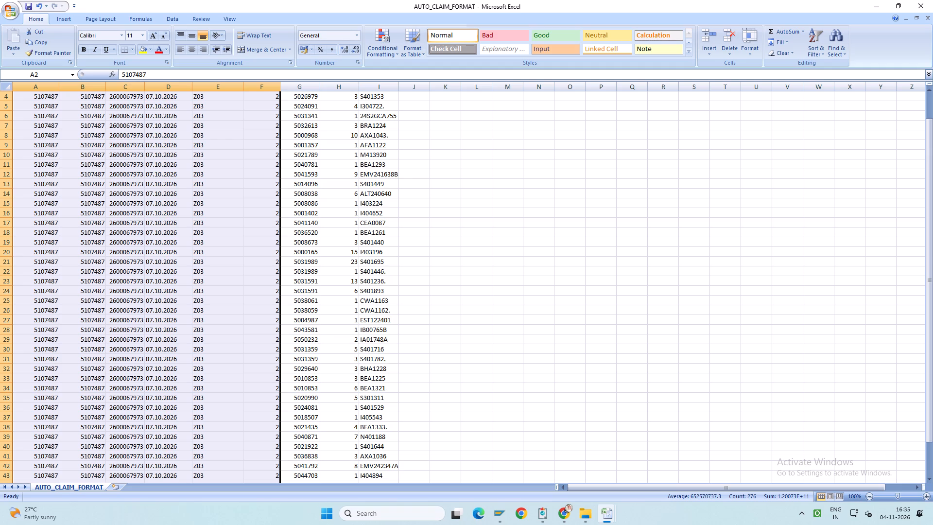
left_click(311, 360)
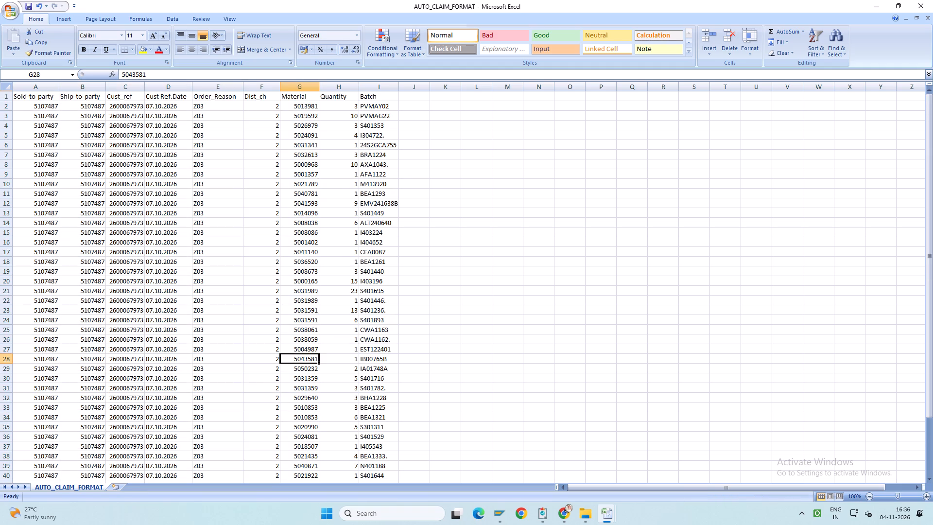
left_click_drag(4, 359, 3, 365)
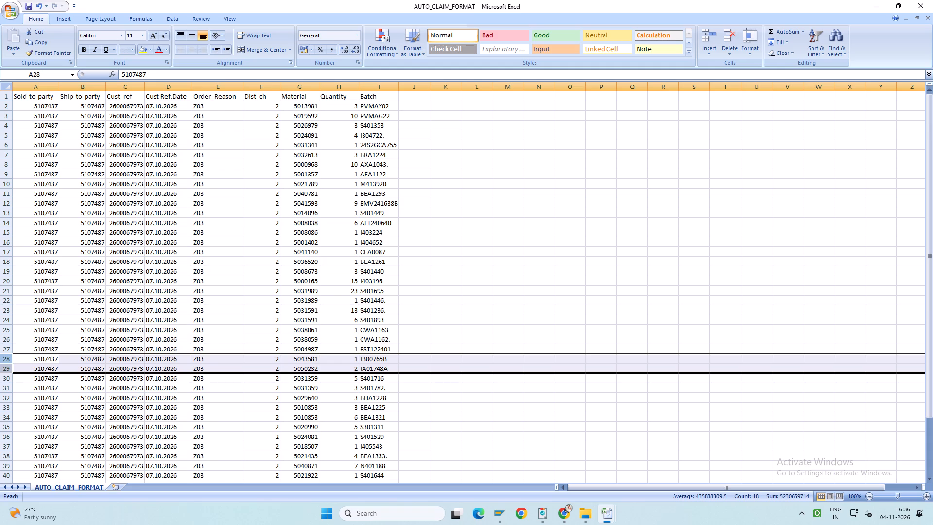
key("ctrl+minus")
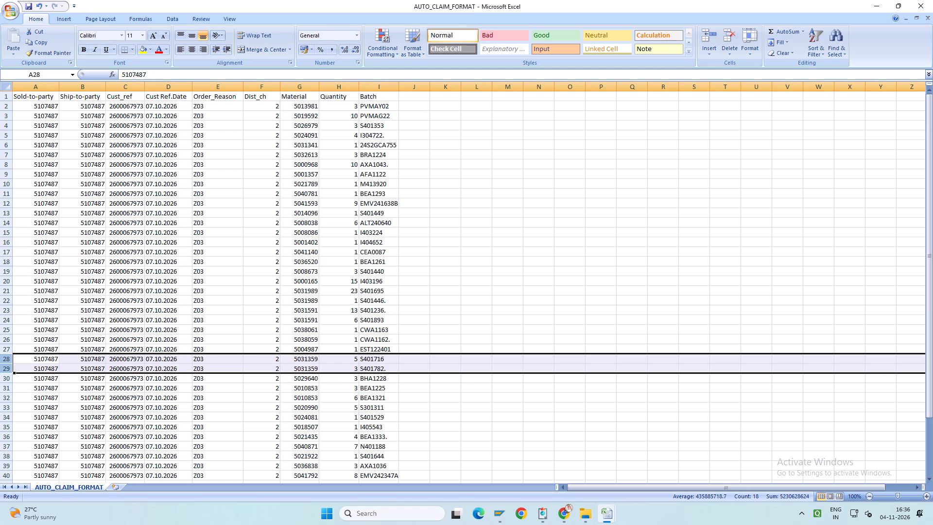
Save AUTO_CLAIM_FORMAT, keeping its tab-delimited text format.
key("ctrl+s")
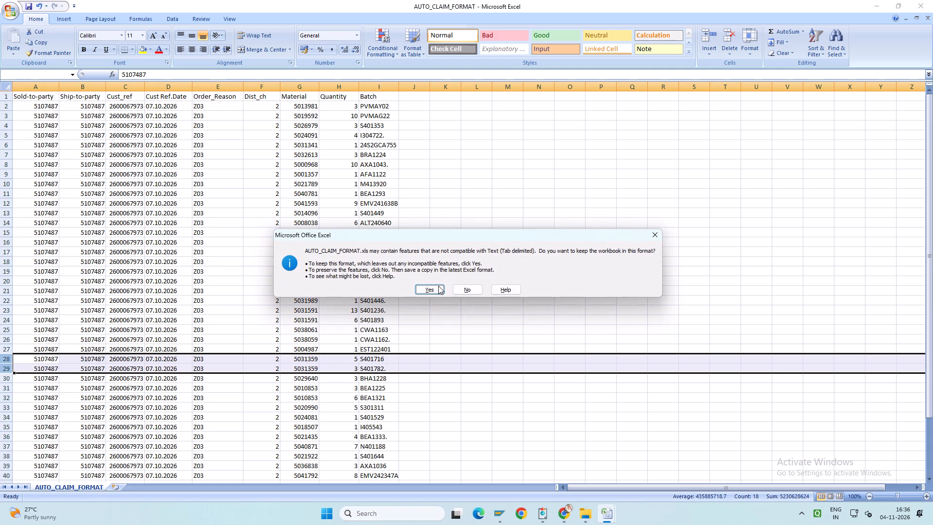
left_click(436, 290)
Switch to SAP, leave the Create Billing Document screen and open the Auto Claim NRV transaction.
left_click(497, 521)
left_click(397, 475)
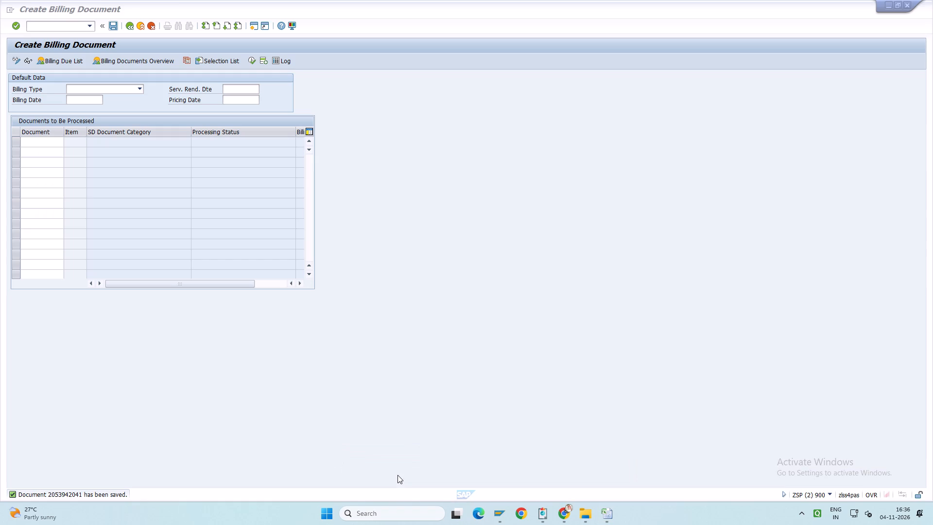
left_click(72, 27)
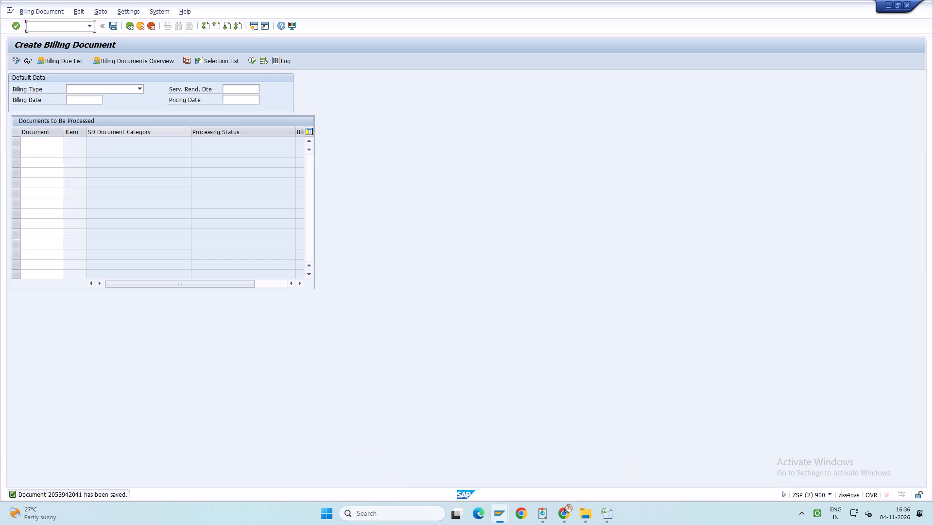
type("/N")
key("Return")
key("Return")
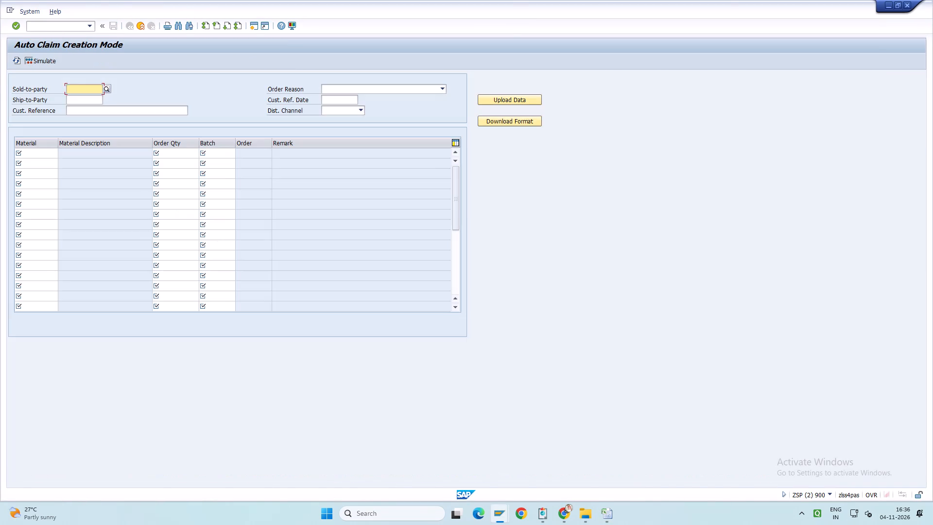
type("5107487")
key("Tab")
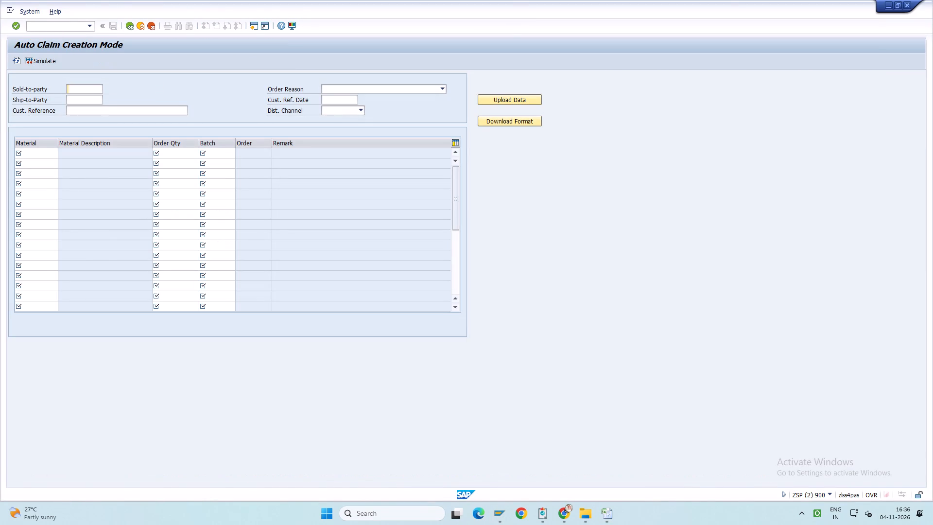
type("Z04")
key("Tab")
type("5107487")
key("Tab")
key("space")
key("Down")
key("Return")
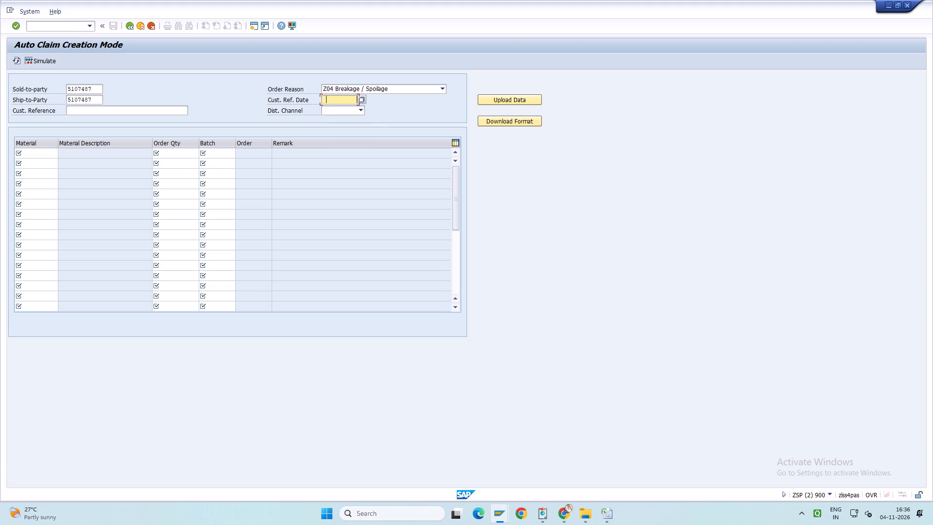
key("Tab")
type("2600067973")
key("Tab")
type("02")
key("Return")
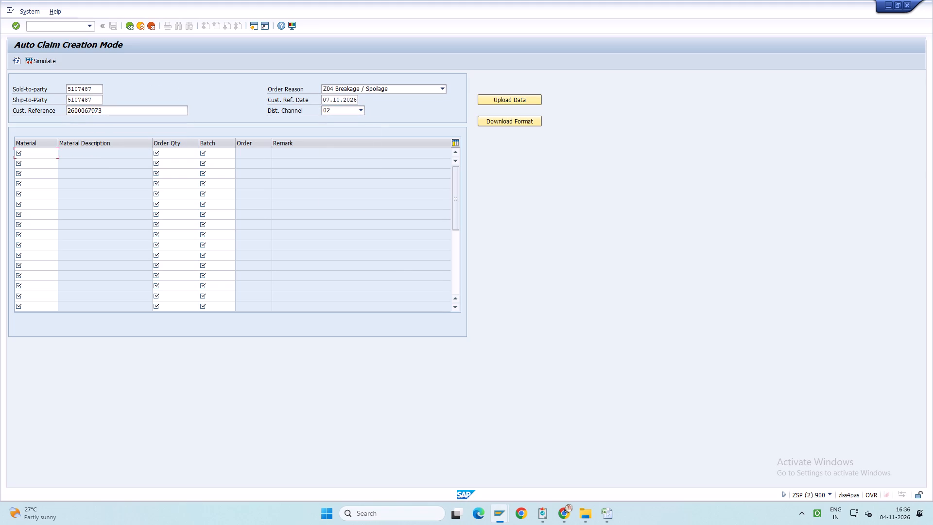
Copy the damaged-goods rows 28 and 29 (materials 5043581 and 5050232) from the Drolia sheet into the SAP claim's item table.
left_click(605, 513)
left_click(639, 447)
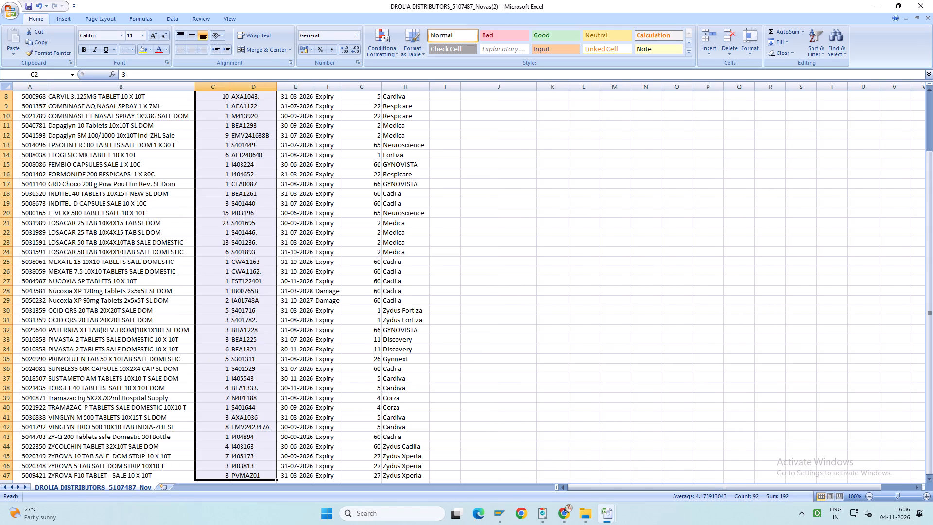
left_click_drag(36, 290, 230, 299)
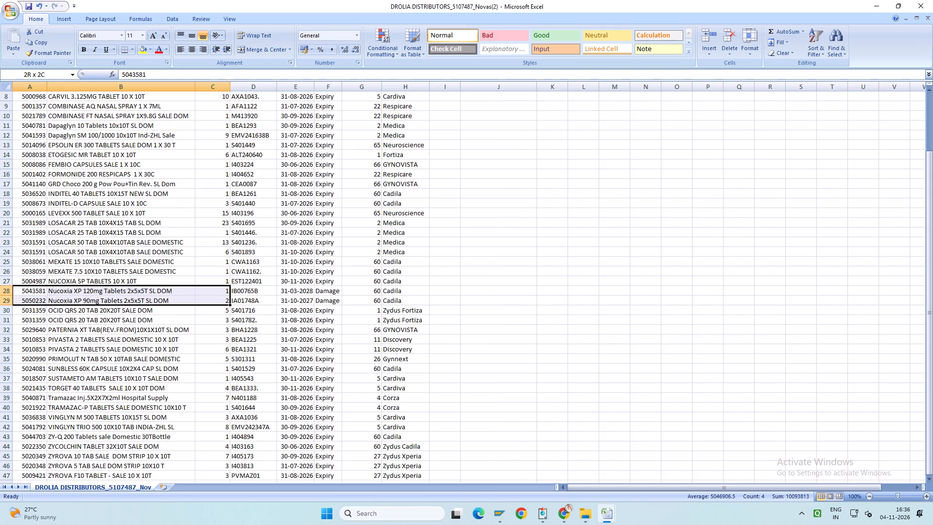
left_click_drag(230, 299, 255, 299)
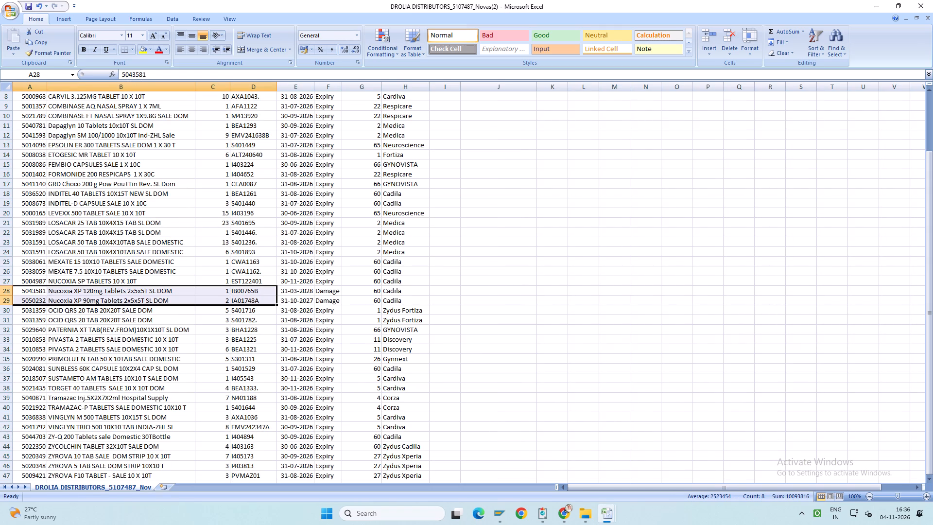
key("ctrl+c")
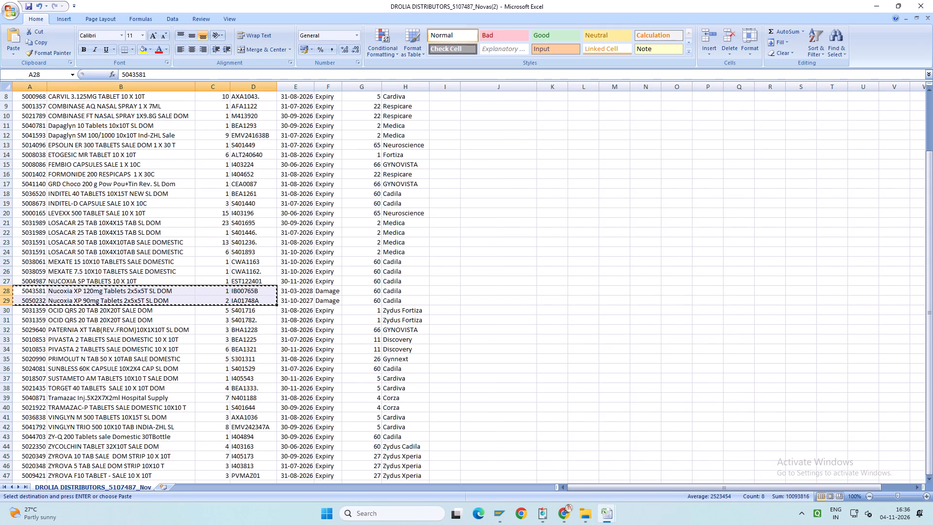
key("alt+Tab")
key("ctrl+v")
key("ctrl+Return")
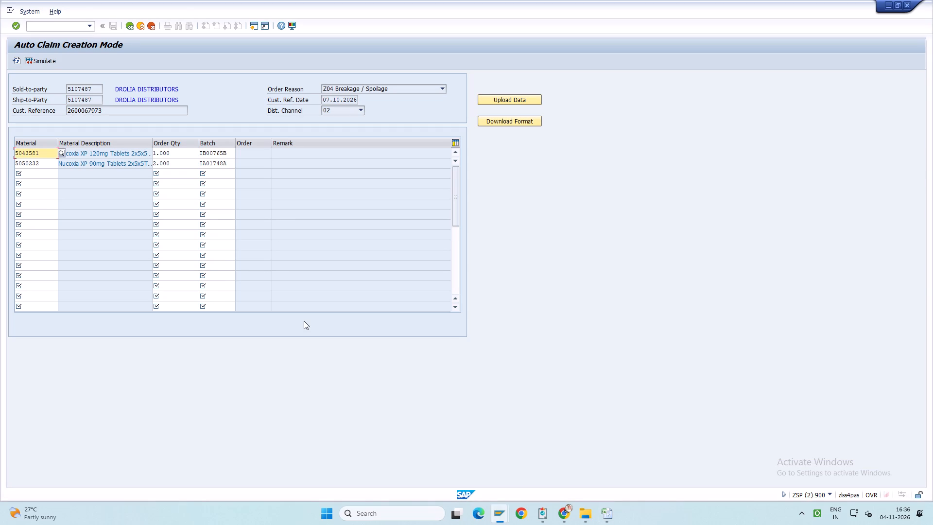
Simulate the Z04 breakage claim and create its claim order.
left_click(45, 63)
left_click(45, 63)
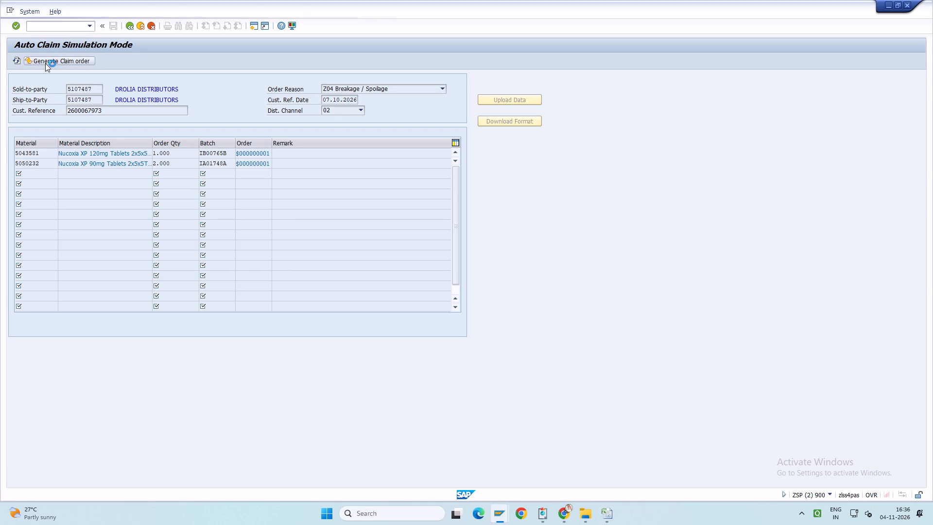
Open the newly created breakage claim order in transaction VA02 to review its items and values.
left_click(89, 25)
left_click(85, 63)
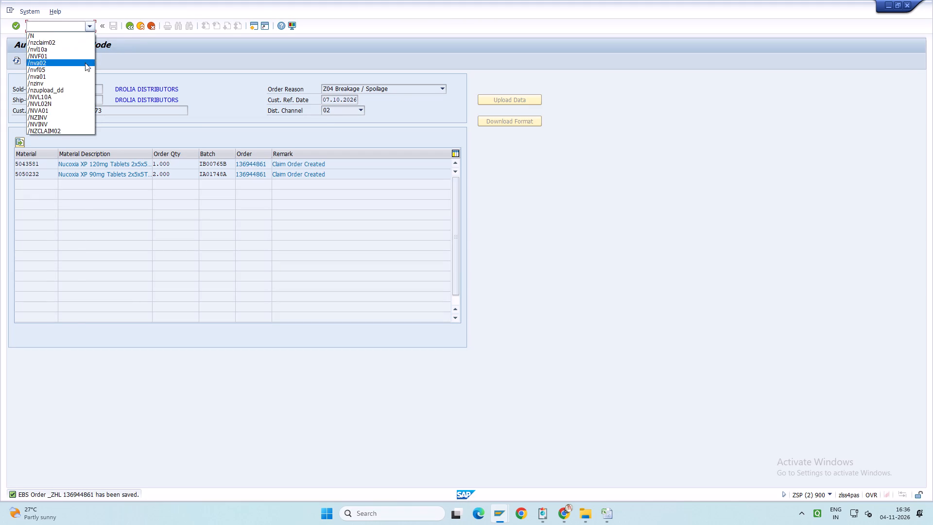
key("Return")
key("Return")
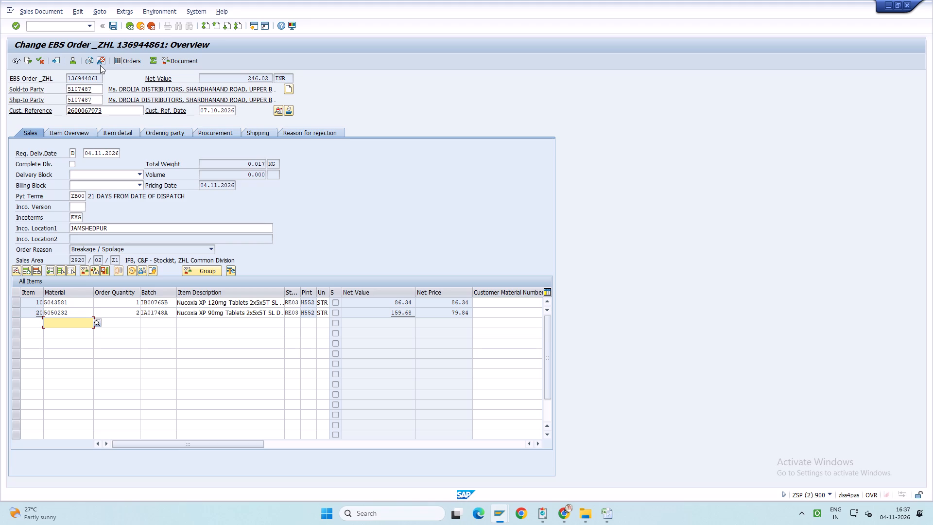
Leave the order with /N and reopen the Auto Claim NRV transaction with a blank claim.
left_click(89, 23)
left_click(87, 39)
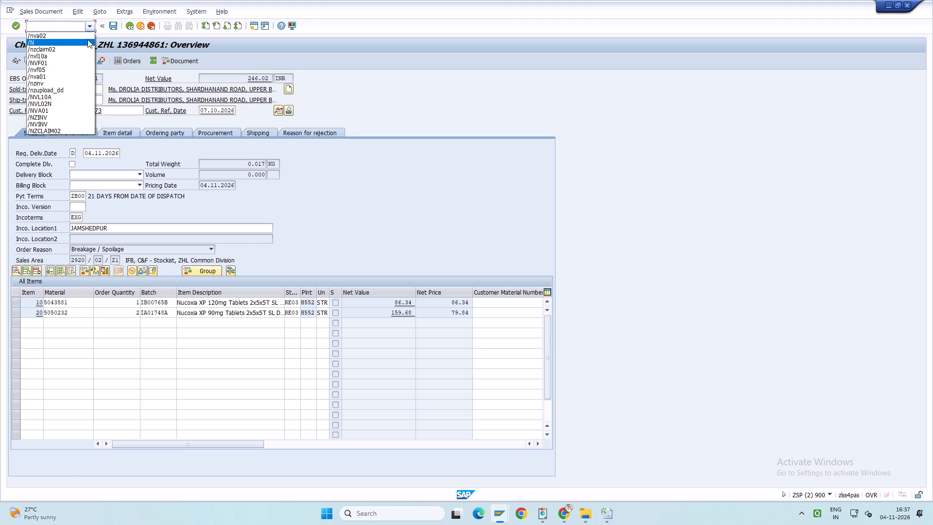
key("Return")
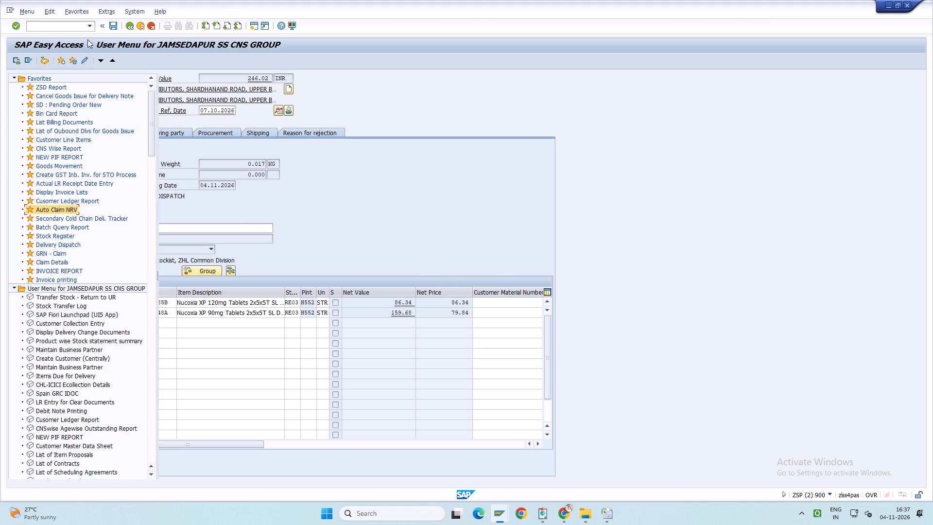
key("Return")
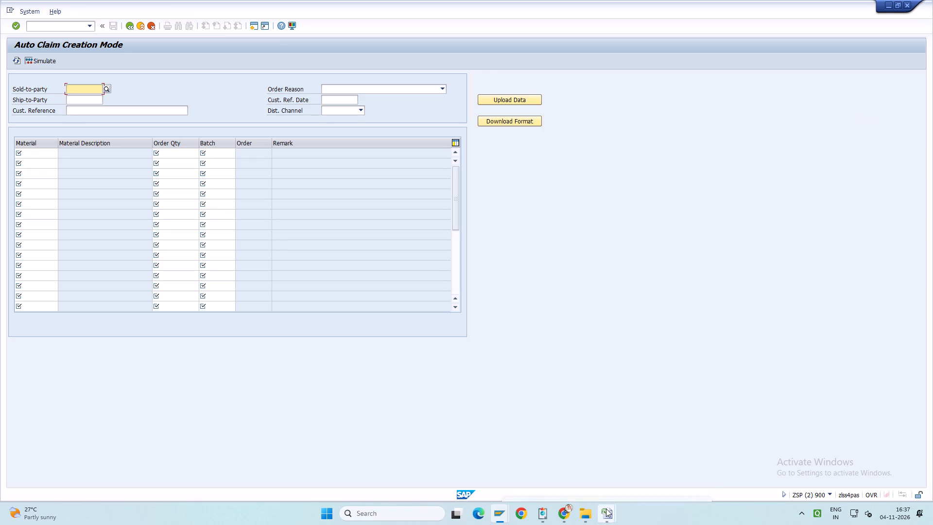
Return to AUTO_CLAIM_FORMAT in Excel and save it again in its tab-delimited text format.
left_click(638, 476)
left_click(613, 517)
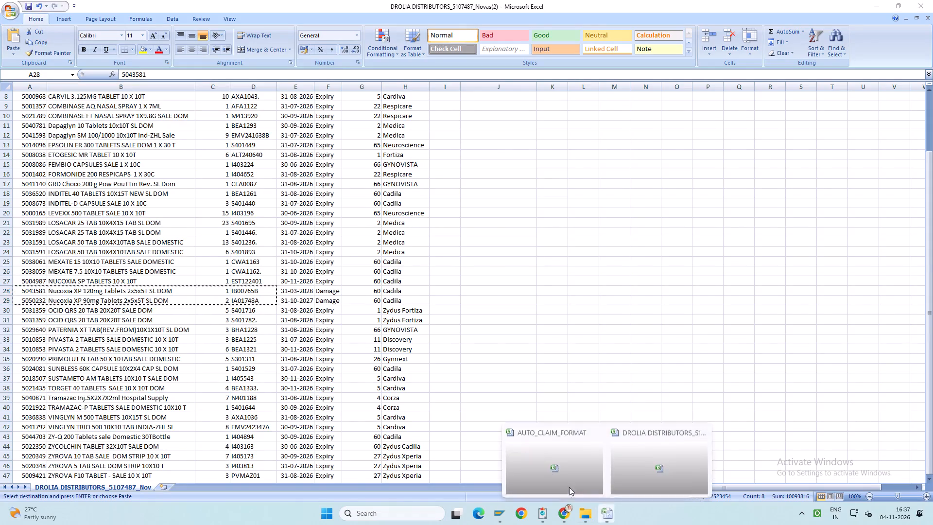
left_click(553, 472)
scroll(505, 283, "up", 11)
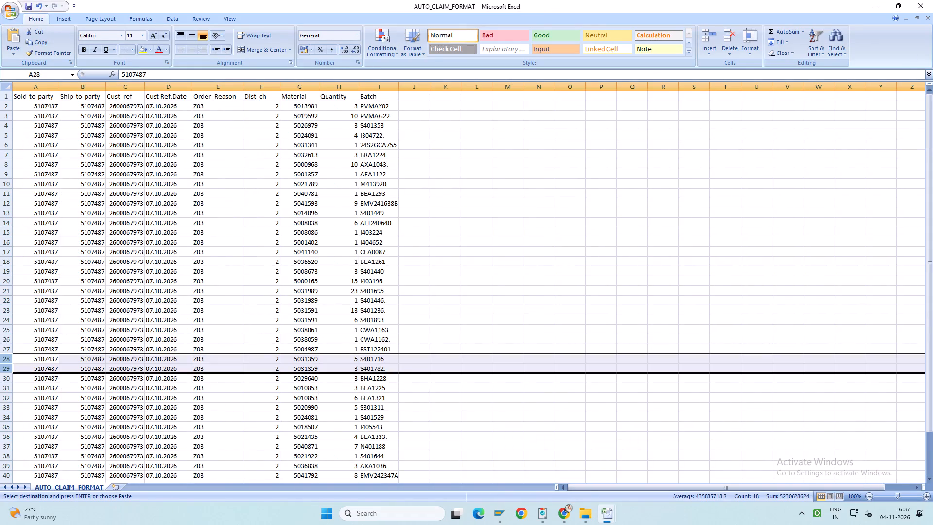
key("ctrl+s")
left_click(432, 292)
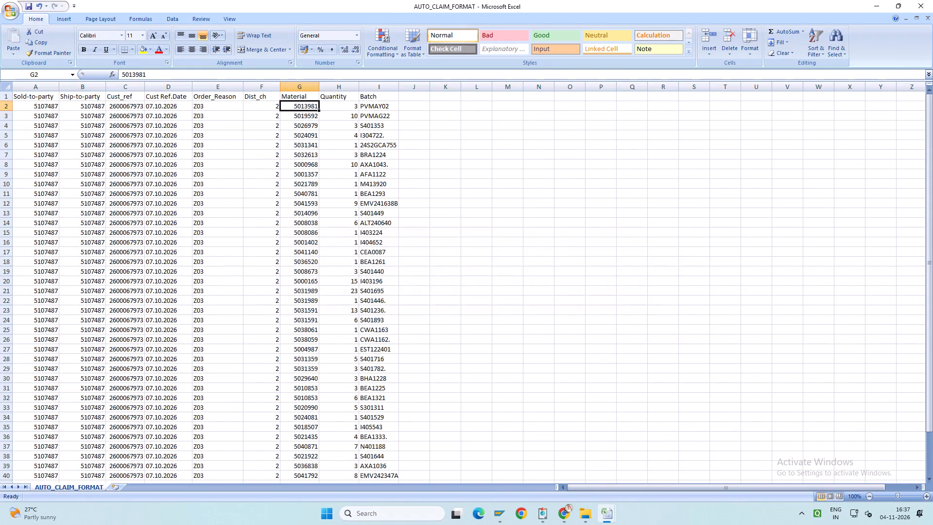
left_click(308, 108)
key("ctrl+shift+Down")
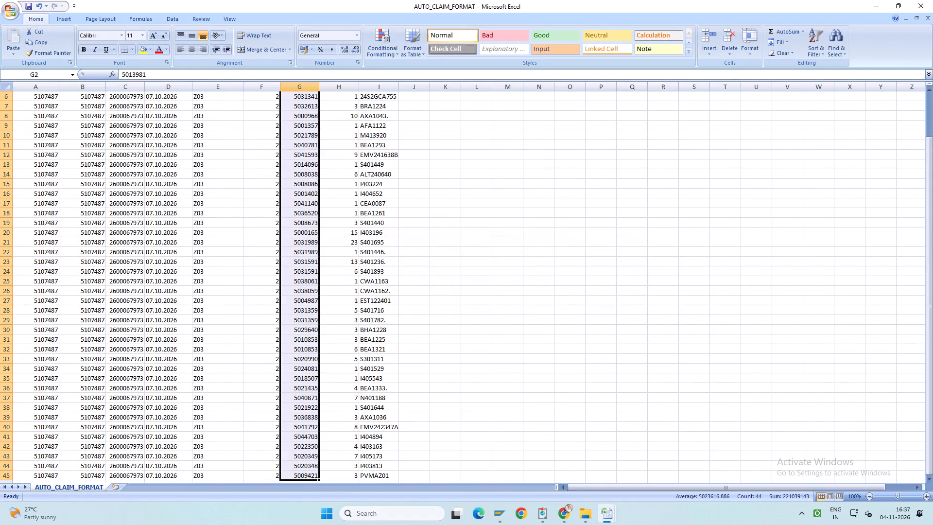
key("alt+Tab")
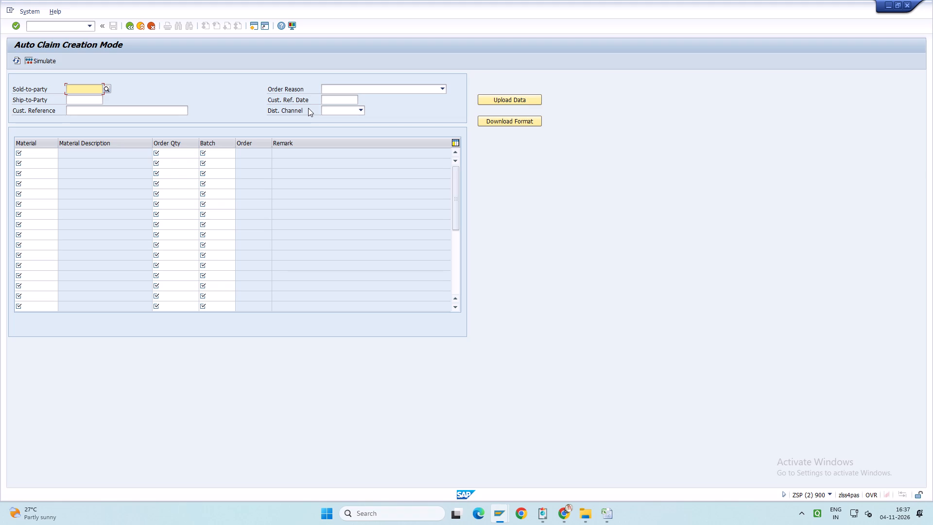
Remove the trailing period from the AUTO_CLAIM_FORMAT batches in I8, I26, I29 and I36, leaving AXA1043, CWA1162, S401782 and BEA1333.
left_click(607, 514)
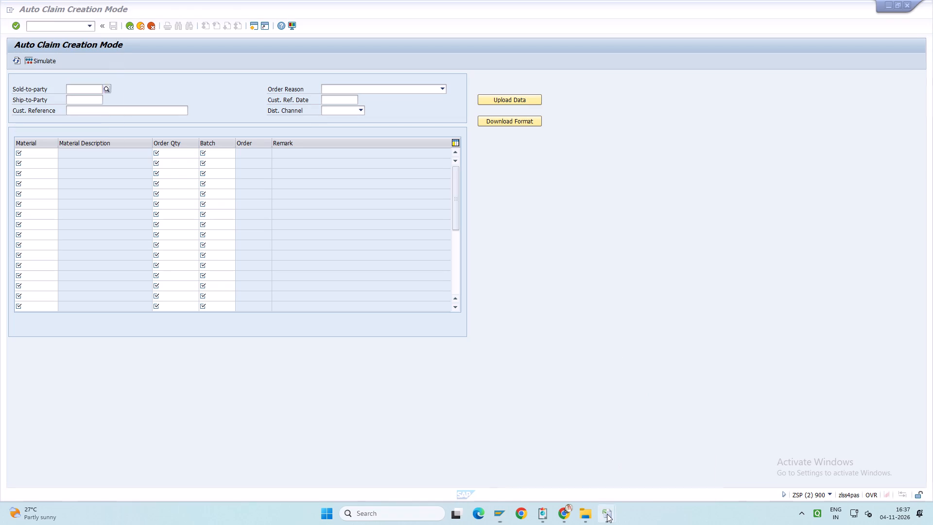
left_click(564, 451)
scroll(401, 274, "up", 4)
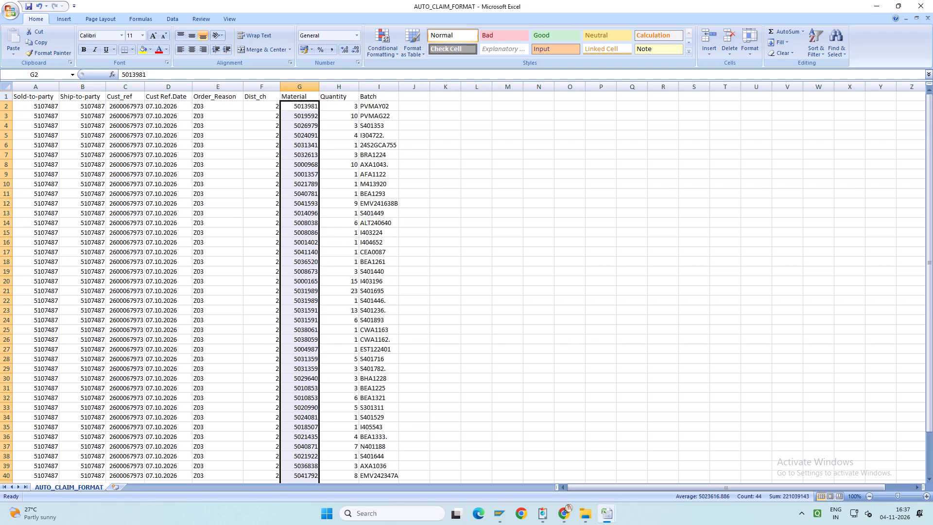
left_click(389, 165)
double_click(393, 165)
key("BackSpace")
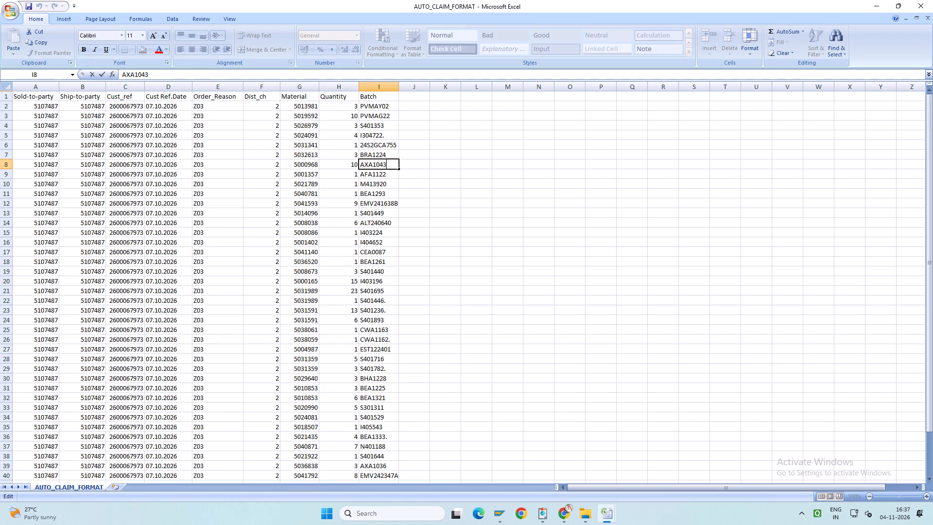
double_click(393, 339)
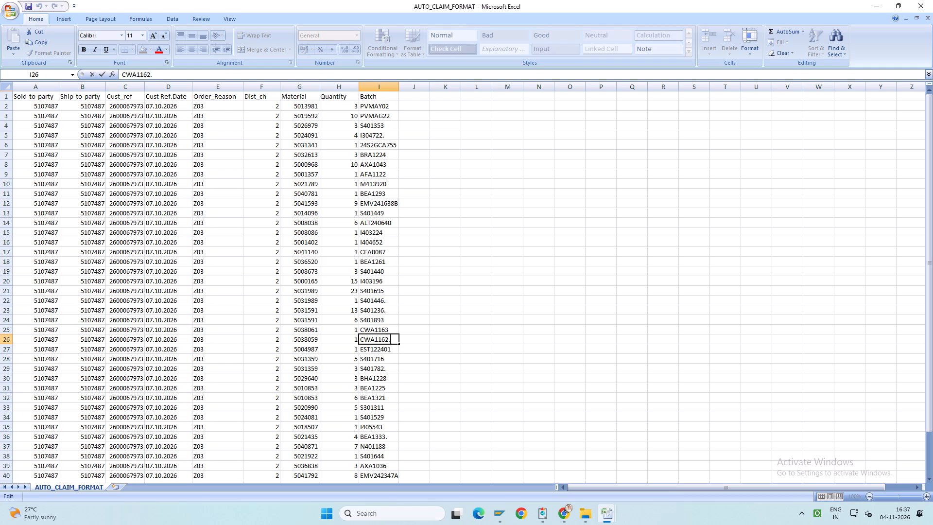
key("BackSpace")
left_click(393, 360)
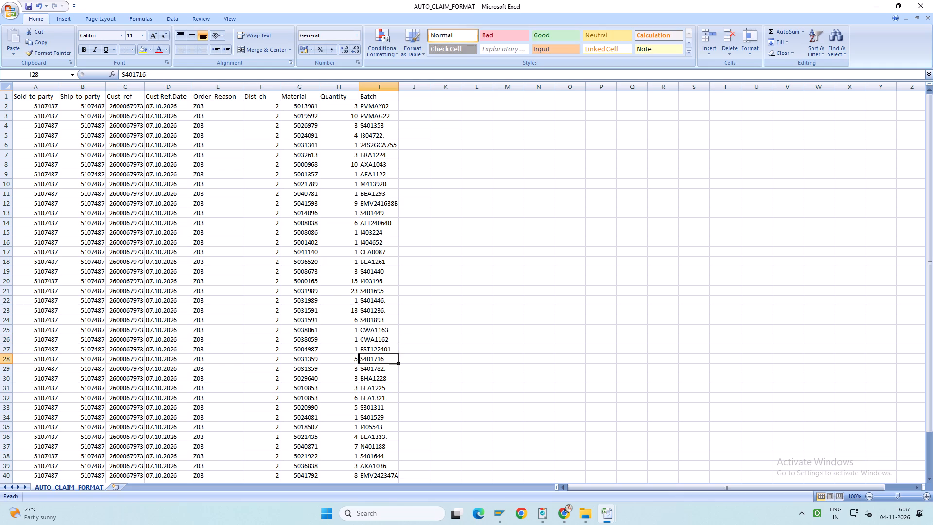
double_click(391, 369)
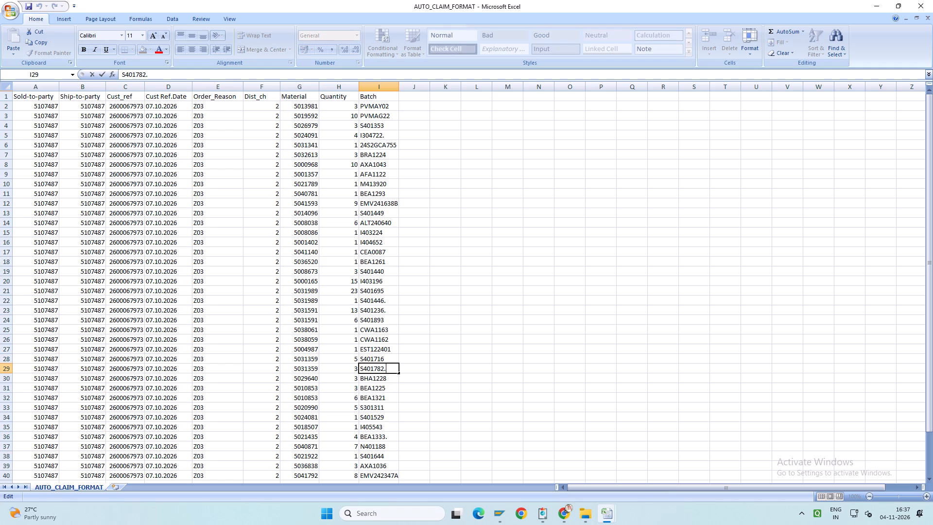
key("BackSpace")
left_click(390, 383)
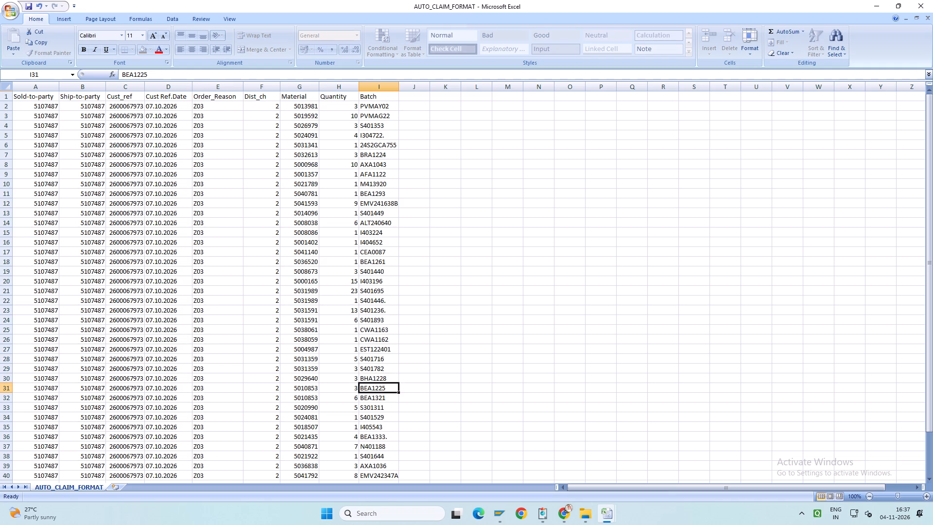
double_click(391, 437)
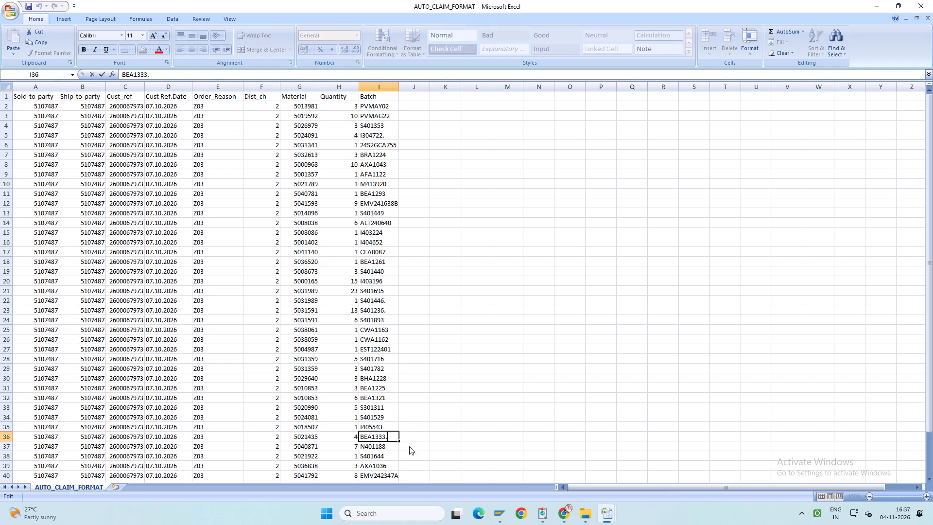
key("BackSpace")
Check the remaining batch numbers and remove the trailing period in I5, making it I304722.
scroll(409, 446, "down", 2)
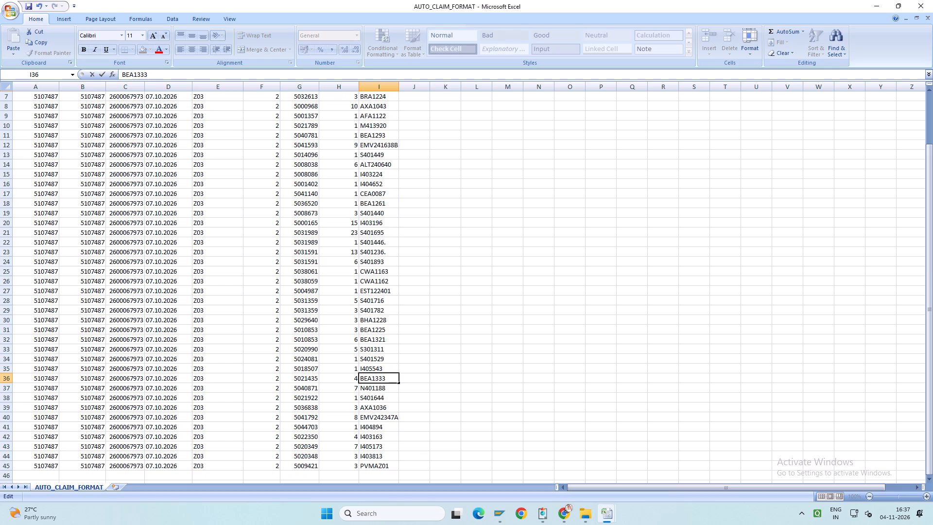
scroll(409, 446, "up", 4)
scroll(393, 329, "up", 8)
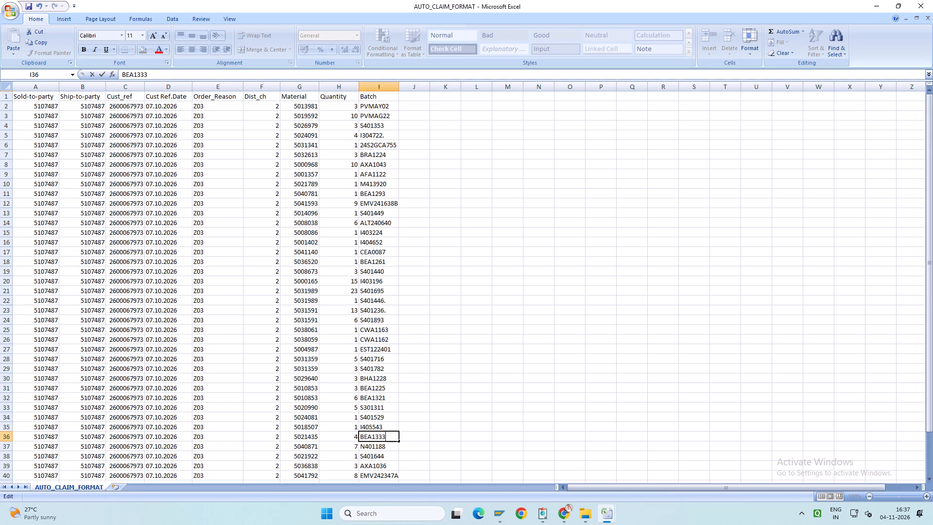
double_click(392, 135)
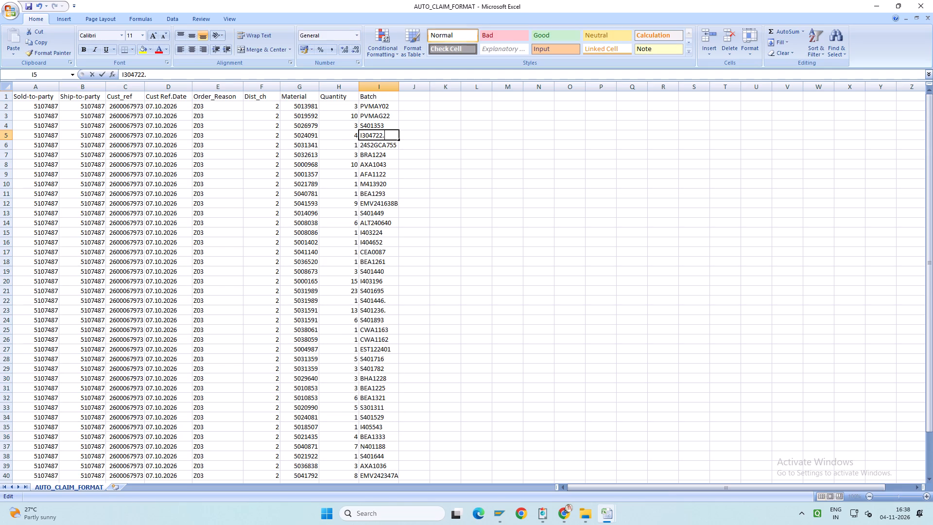
key("BackSpace")
key("Return")
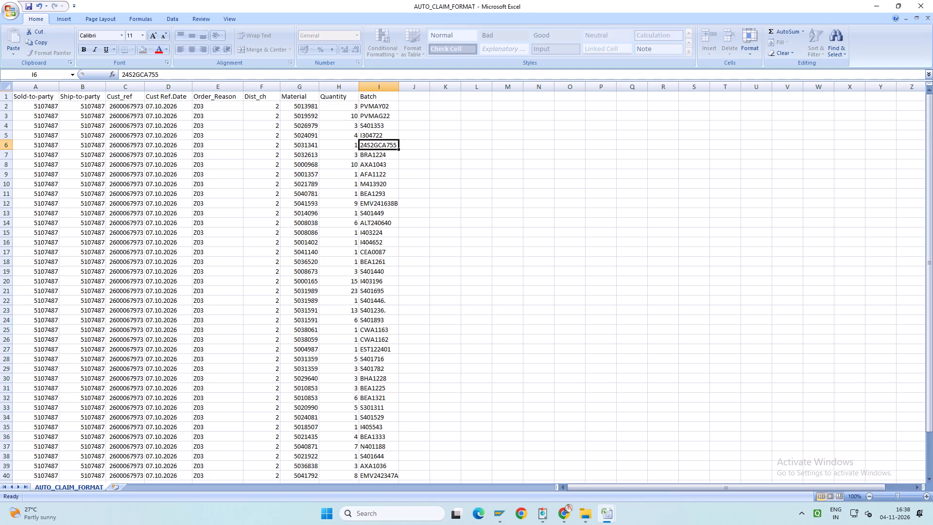
Save the corrected AUTO_CLAIM_FORMAT, keeping its tab-delimited text format.
key("ctrl+s")
key("ctrl+s")
left_click(424, 283)
left_click(430, 289)
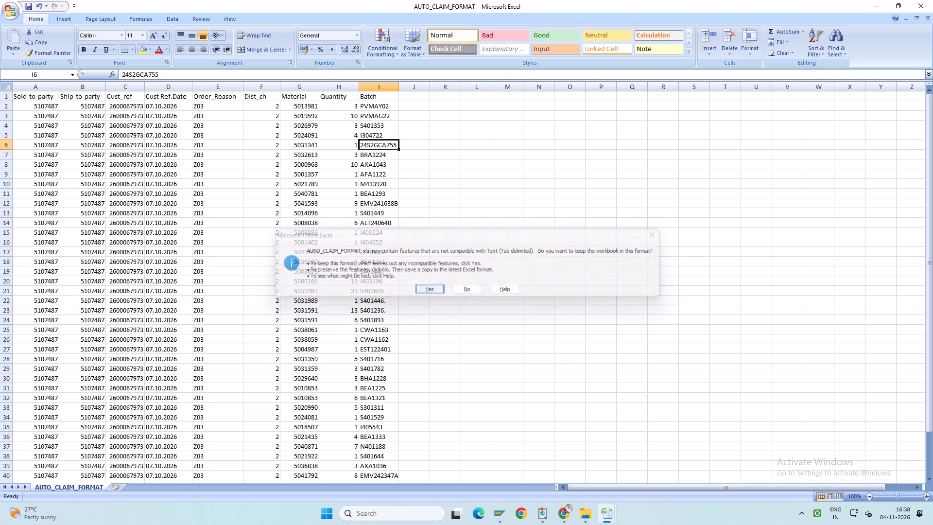
Switch to SAP and upload the AUTO_CLAIM_FORMAT file from the Desktop into the blank auto claim.
left_click(497, 508)
left_click(393, 476)
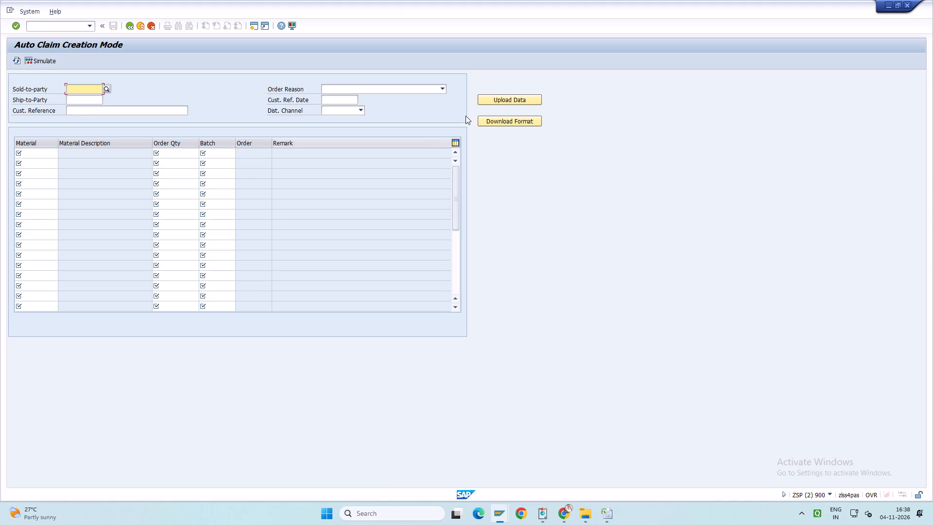
left_click(512, 100)
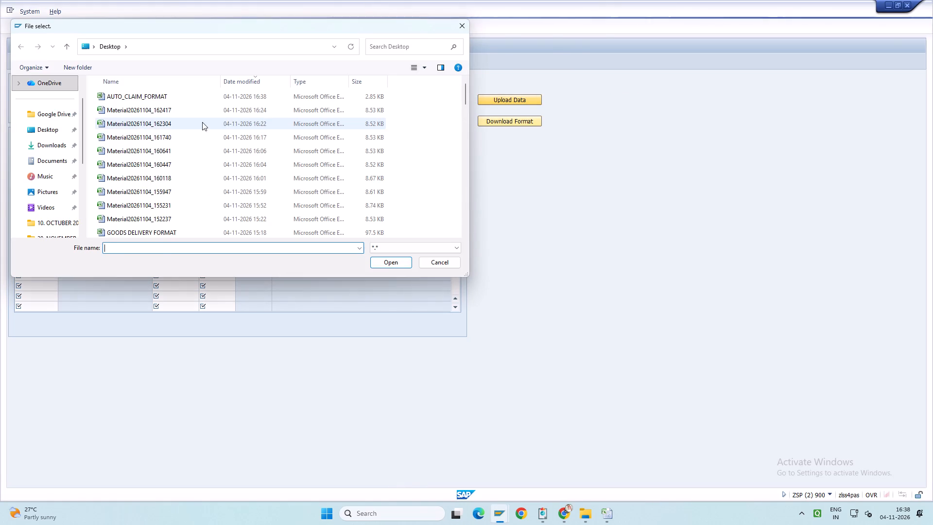
double_click(177, 95)
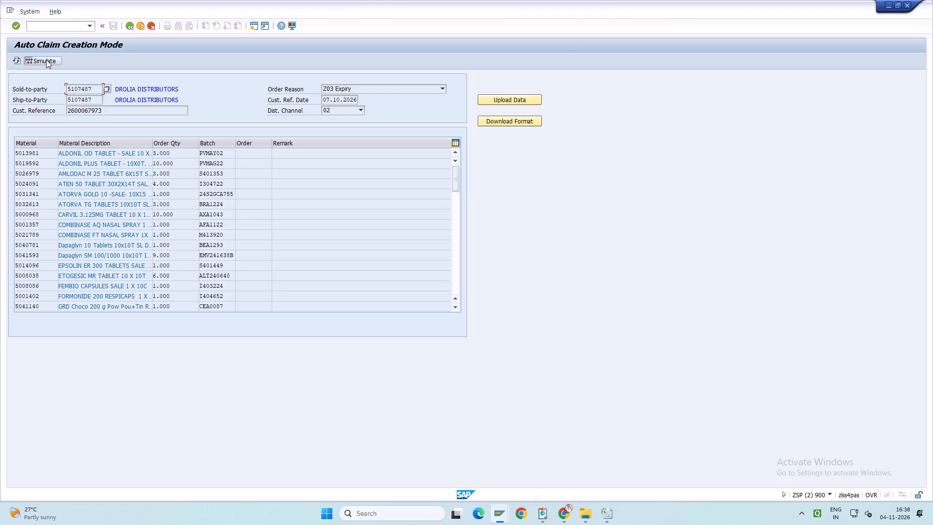
left_click(46, 60)
left_click(422, 223)
left_click(486, 338)
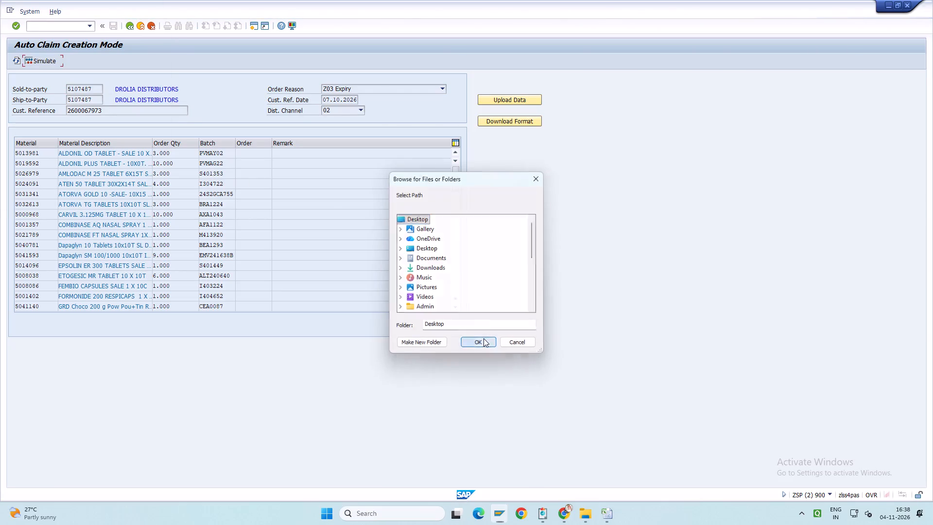
Generate the claim order from the simulated DROLIA DISTRIBUTORS expiry claim.
left_click(51, 62)
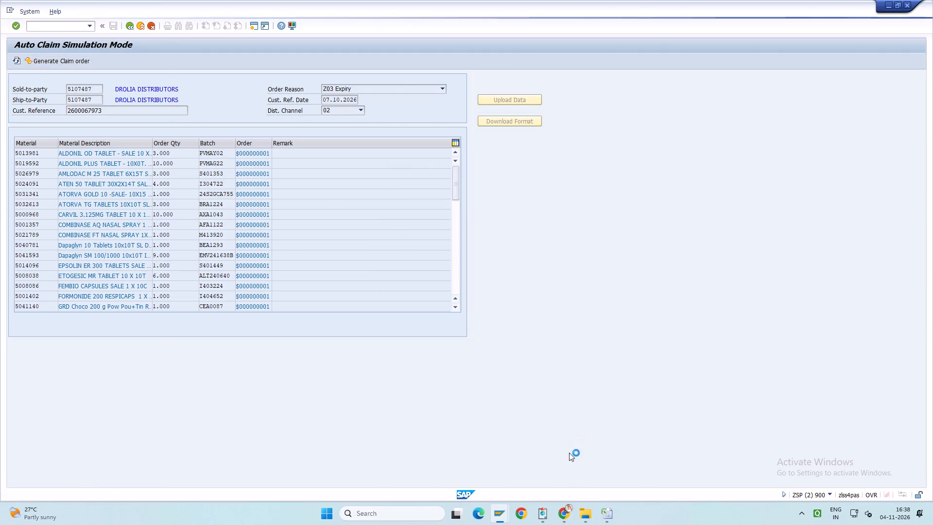
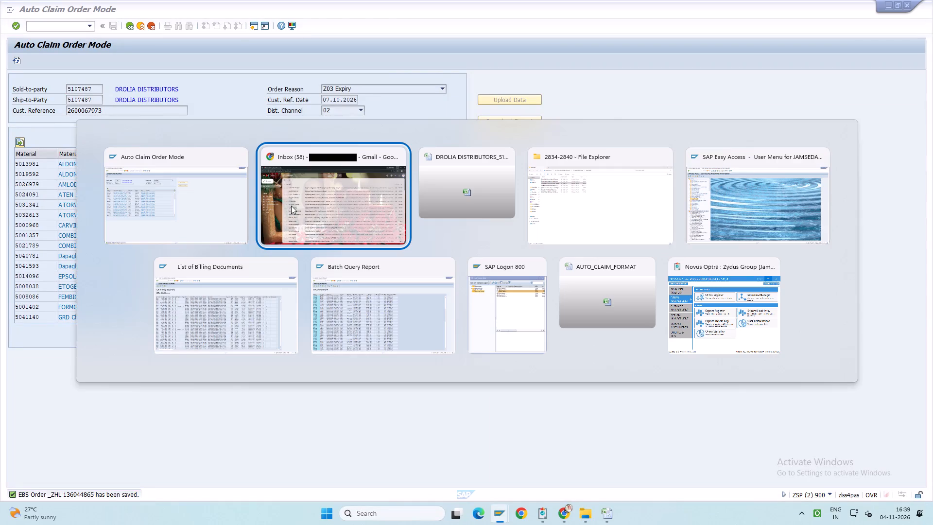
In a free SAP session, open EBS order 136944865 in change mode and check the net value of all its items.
key("alt+Tab")
key("alt+Tab")
key("alt+Tab")
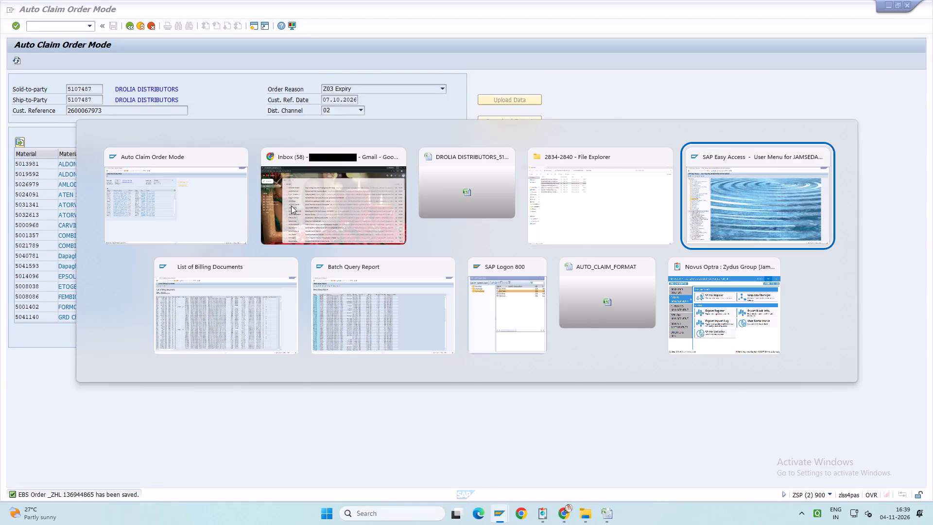
left_click(91, 29)
left_click(86, 40)
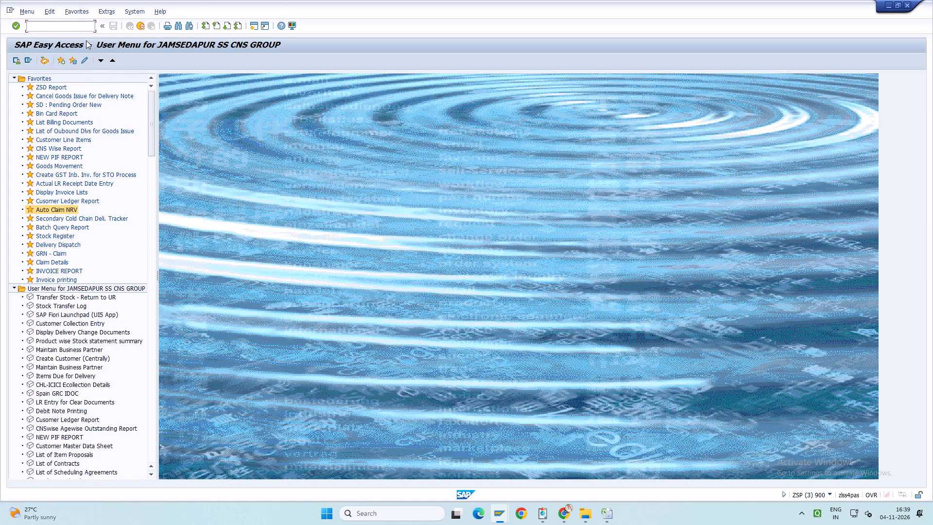
key("Return")
left_click_drag(127, 97, 48, 100)
key("ctrl+v")
key("Return")
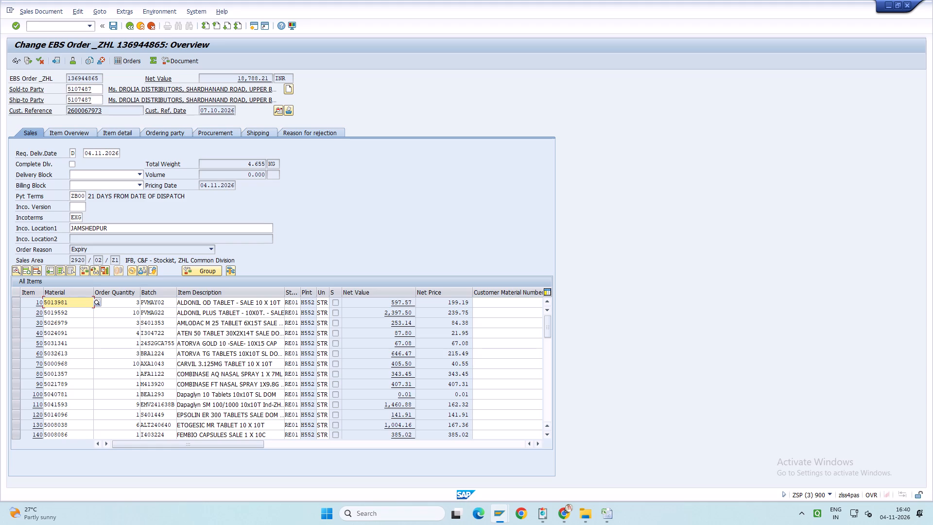
key("Page_Down")
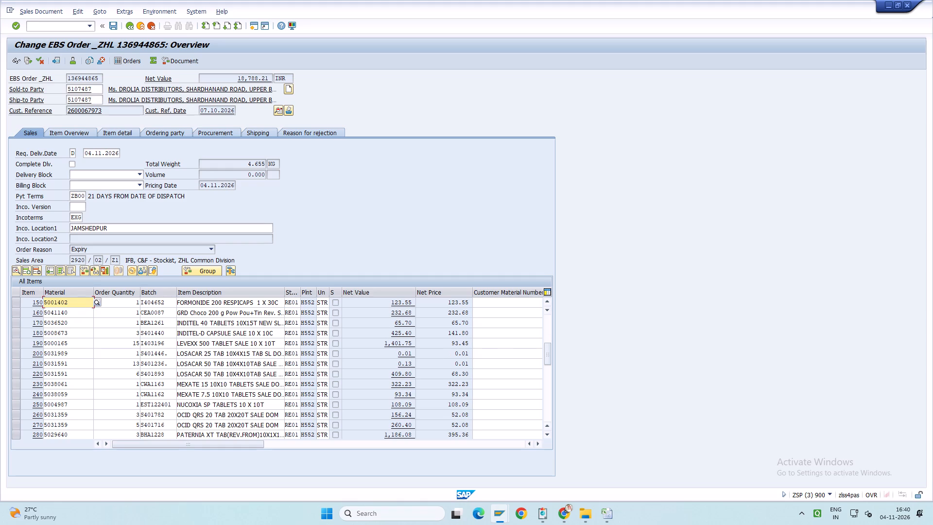
key("Page_Down")
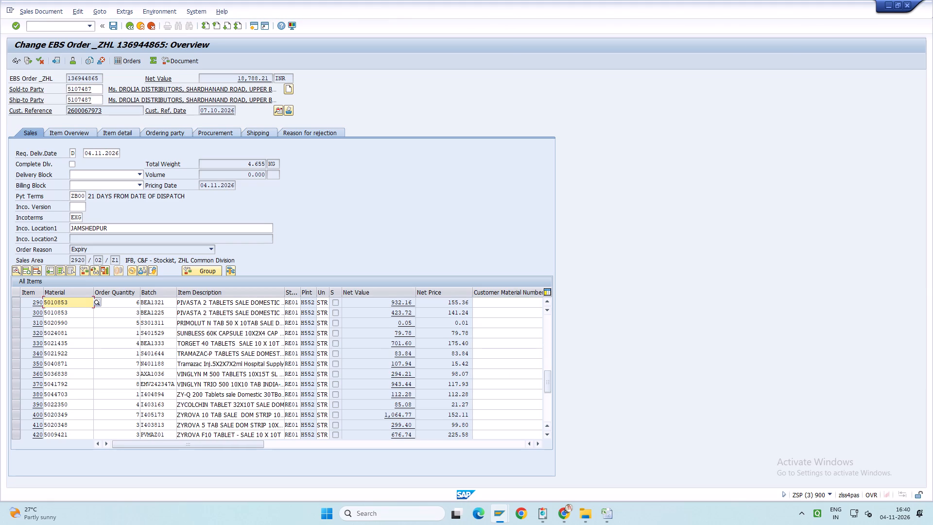
key("Page_Down")
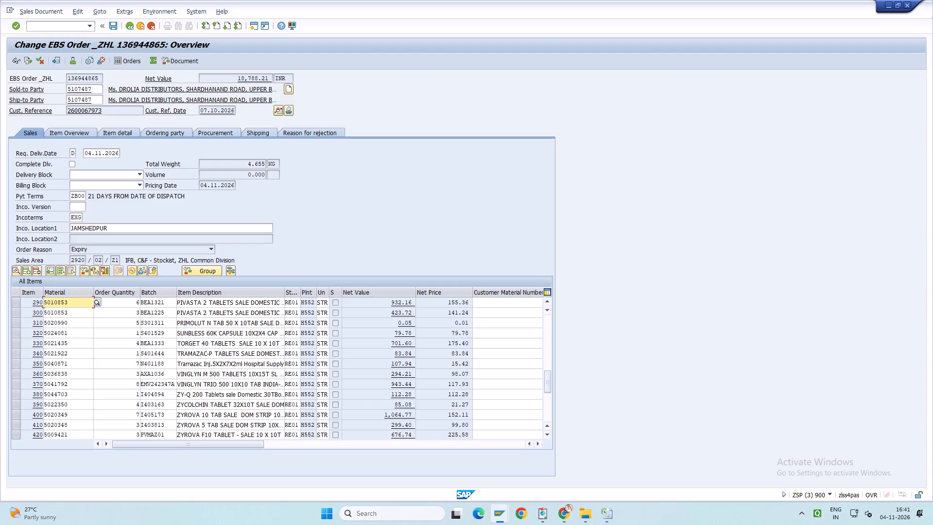
Copy material 5020990 from order item 310, check the created claim lines in Auto Claim, and start a blank claim.
left_click_drag(71, 322, 14, 322)
key("ctrl+c")
key("alt+Tab")
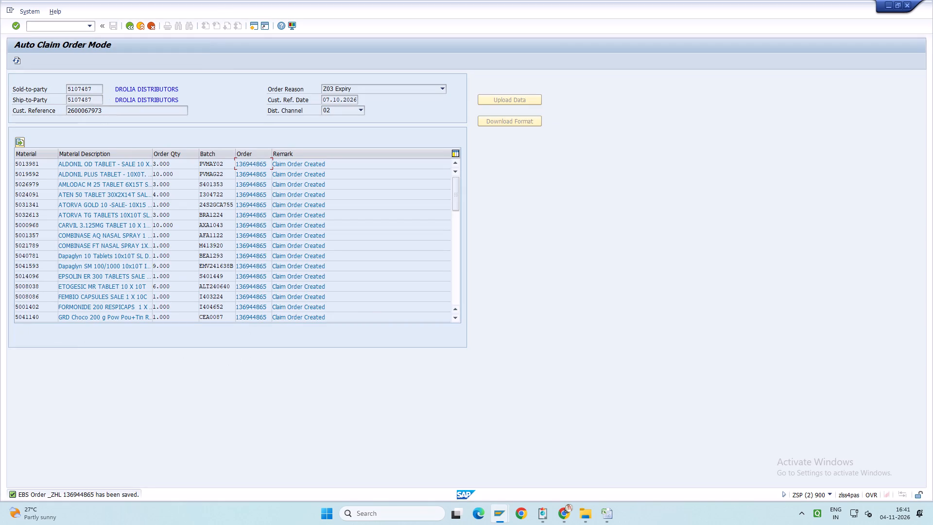
scroll(267, 281, "down", 20)
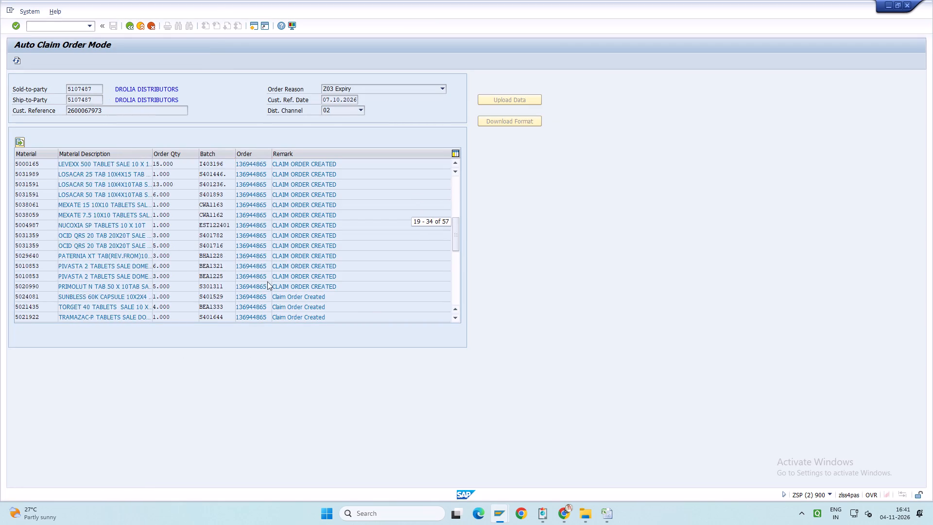
scroll(267, 281, "down", 12)
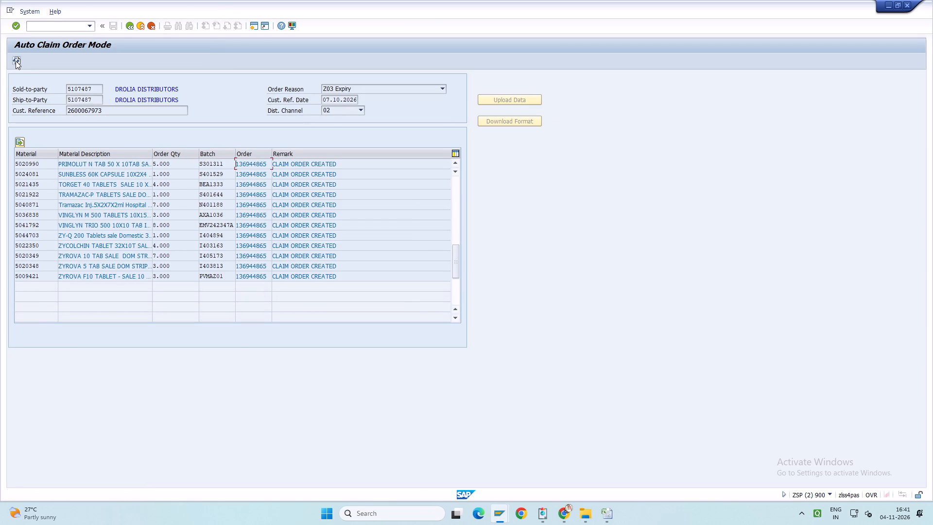
left_click(16, 61)
key("Up")
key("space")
key("Down")
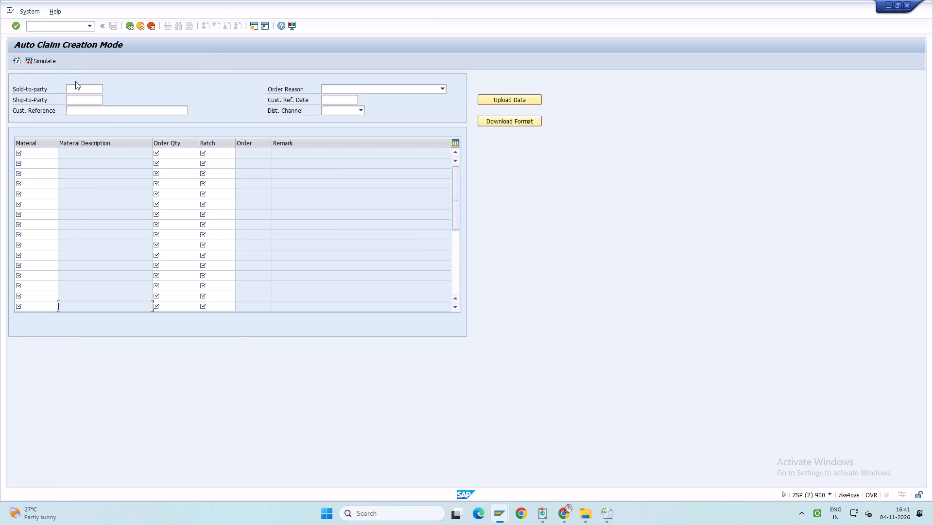
left_click(80, 88)
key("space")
key("Down")
key("Return")
key("Tab")
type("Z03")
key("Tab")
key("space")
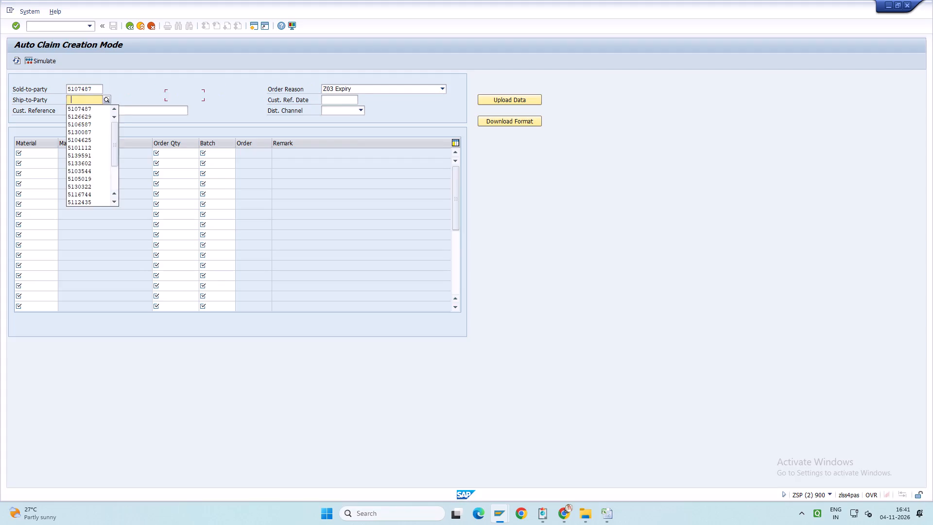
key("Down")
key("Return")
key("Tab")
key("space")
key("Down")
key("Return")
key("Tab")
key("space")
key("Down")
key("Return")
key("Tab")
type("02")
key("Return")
Enter material 5020990 in the first claim row, with quantity 5 and batch S301311 copied from order item 310.
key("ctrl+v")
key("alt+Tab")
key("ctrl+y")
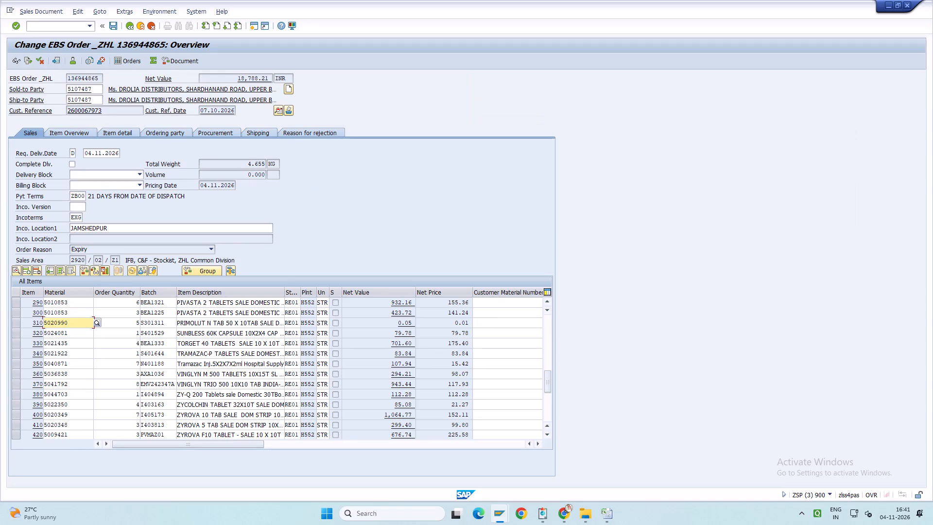
left_click_drag(131, 320, 153, 324)
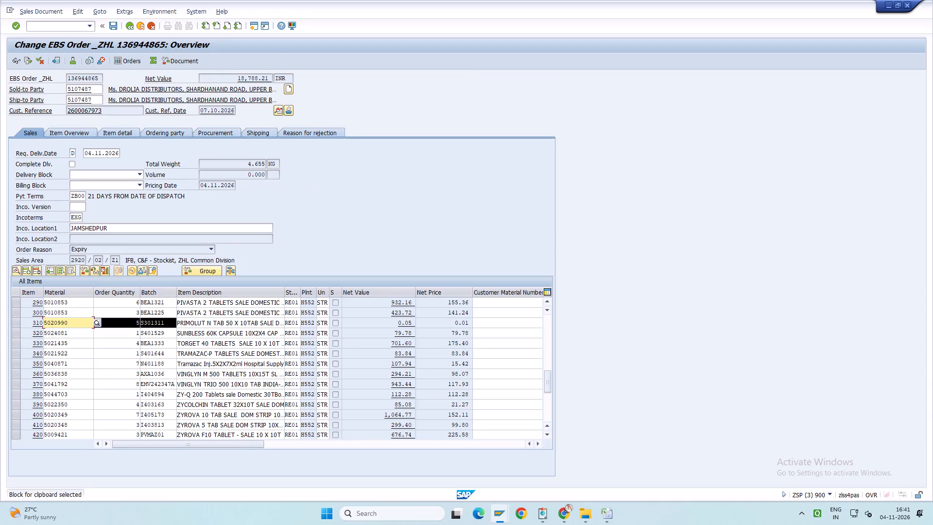
key("ctrl+c")
key("alt+Tab")
left_click(169, 152)
key("ctrl+v")
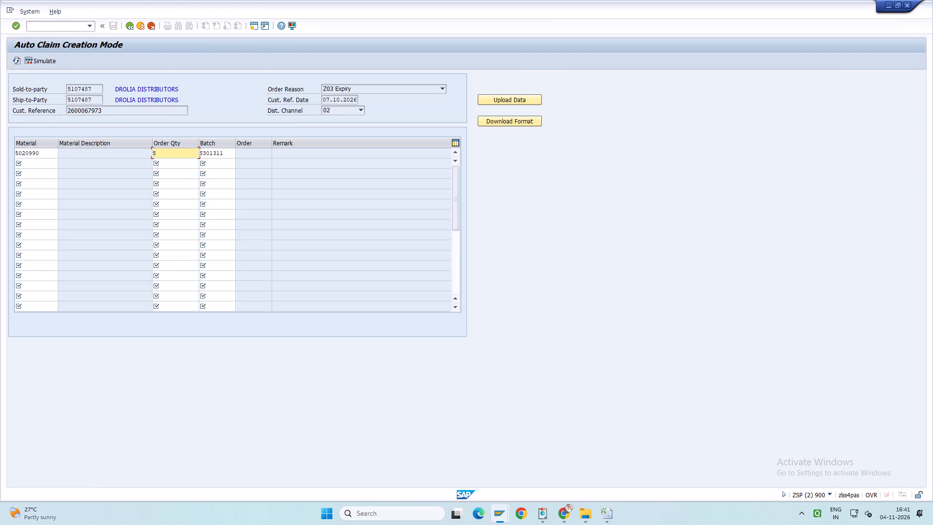
Copy materials 5031989 and 5031591 from order items 200 and 210 into the next two claim rows.
key("alt+Tab")
key("Page_Up")
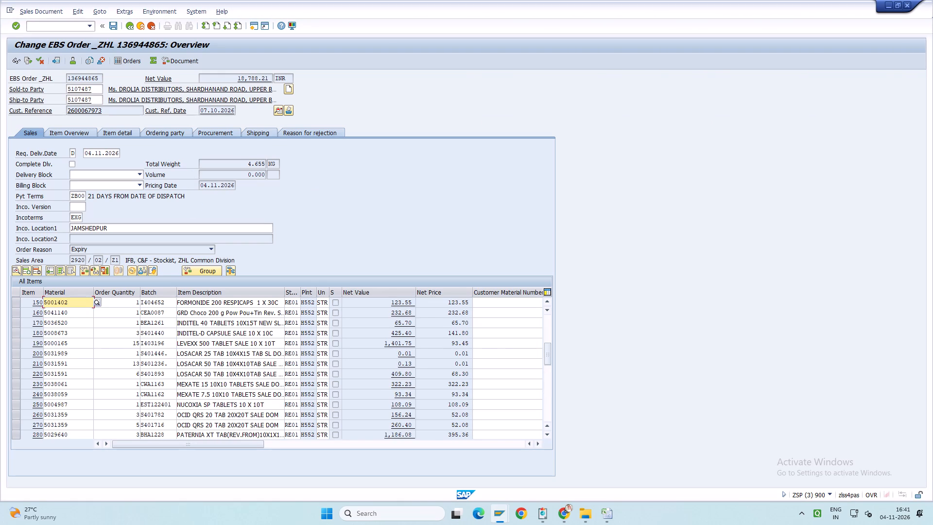
key("ctrl+y")
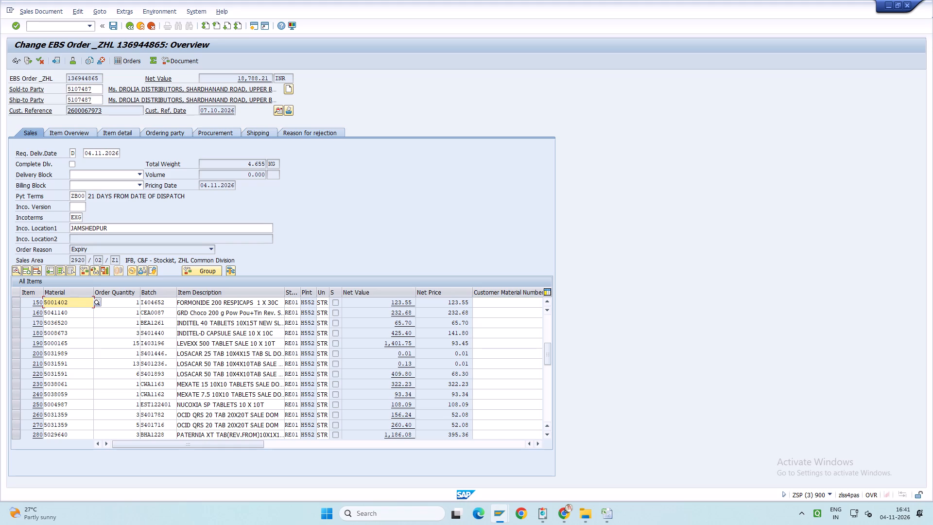
left_click_drag(69, 351, 81, 363)
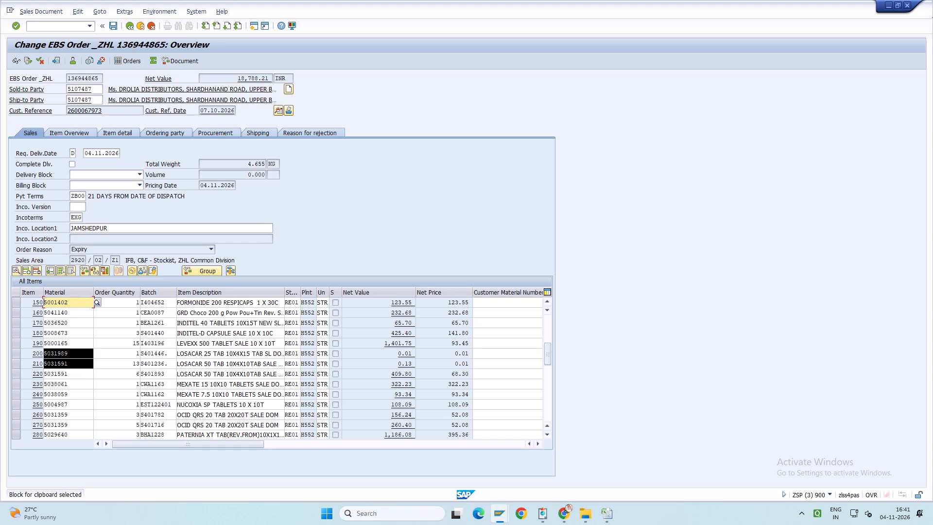
key("ctrl+c")
key("alt+Tab")
left_click(40, 162)
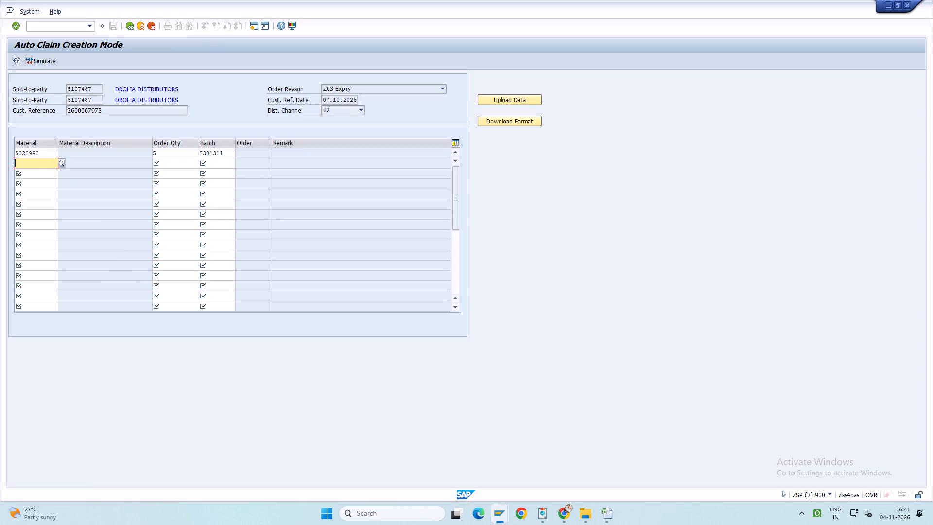
key("ctrl+v")
Copy quantities 1 and 13 with their batches from order items 200 and 210 into the matching claim rows.
key("alt+Tab")
key("ctrl+y")
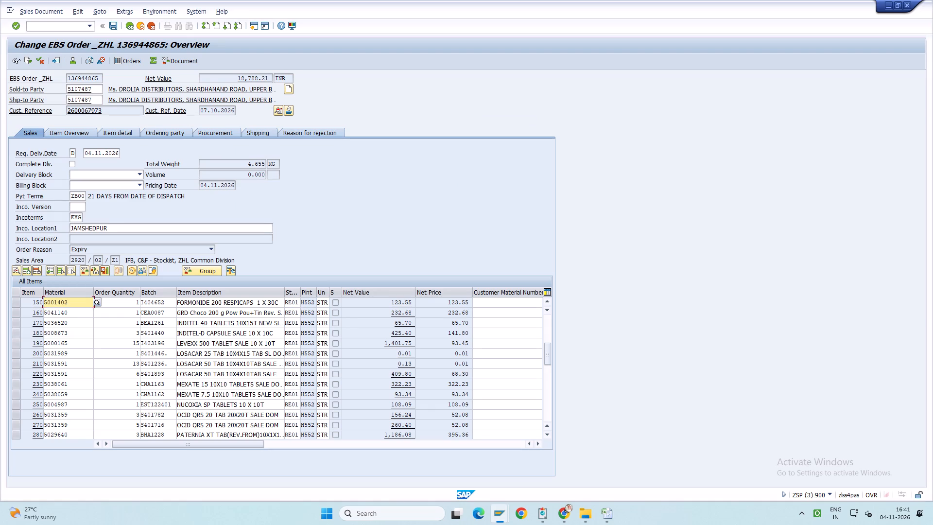
left_click_drag(130, 350, 155, 362)
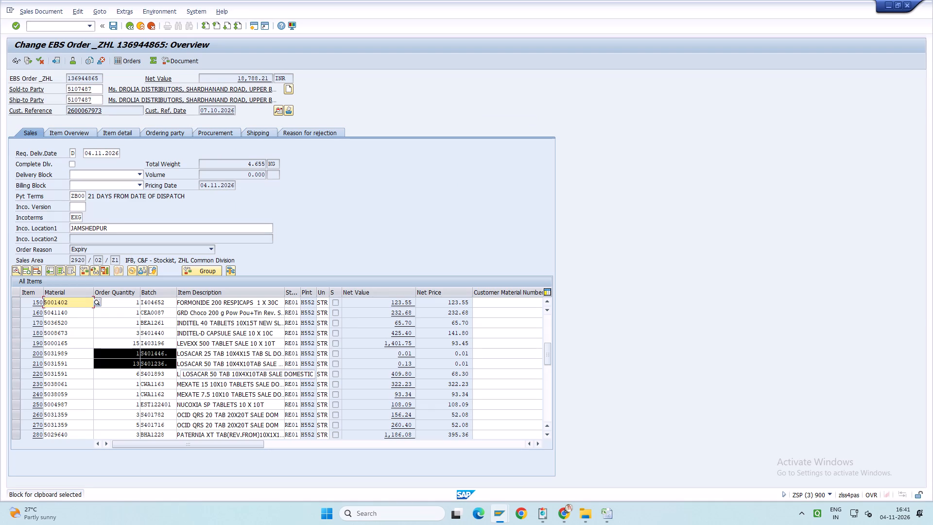
key("ctrl+c")
key("alt+Tab")
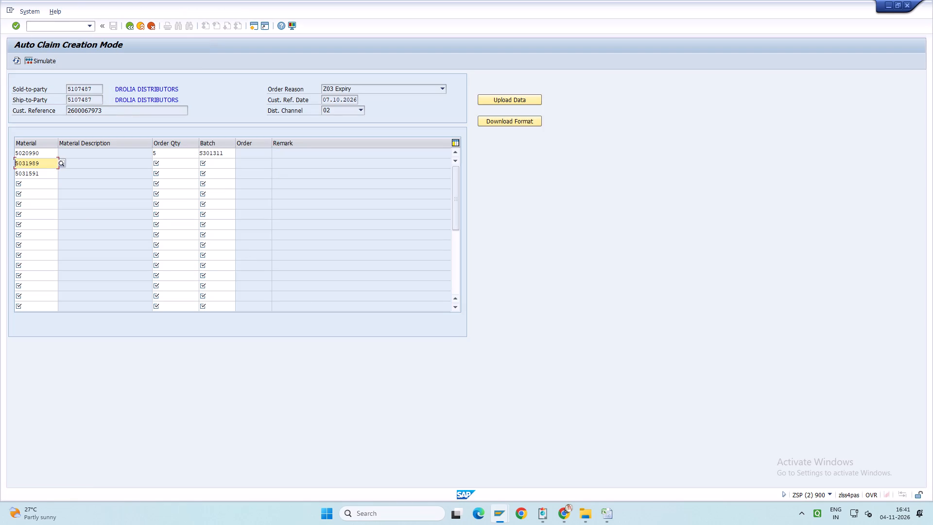
left_click(166, 165)
key("ctrl+v")
Remove the trailing period from both Losacar batches in the claim, leaving S401446 and S401236.
left_click(229, 165)
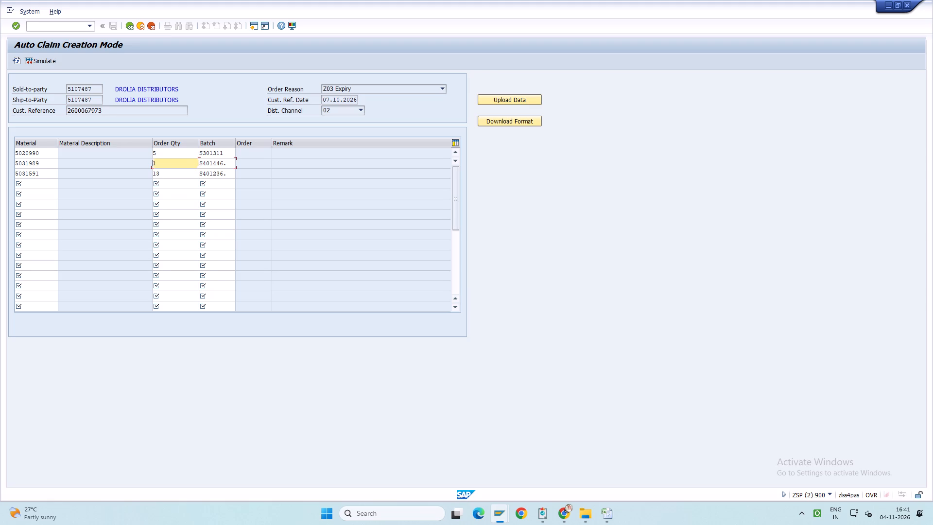
key("BackSpace")
key("Return")
left_click(227, 171)
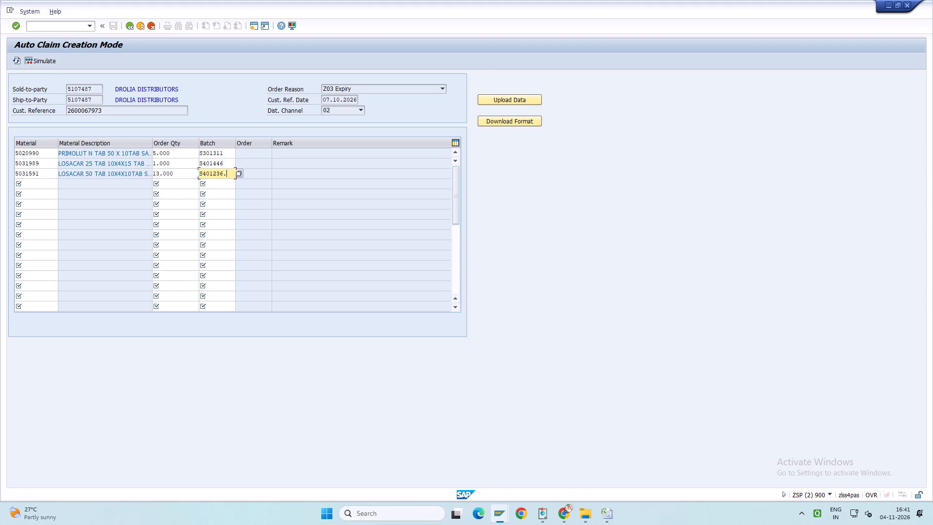
key("BackSpace")
key("Return")
Add material 5040781 from order item 100 as the fourth claim row, with quantity 1 and batch BEA1293.
key("alt+Tab")
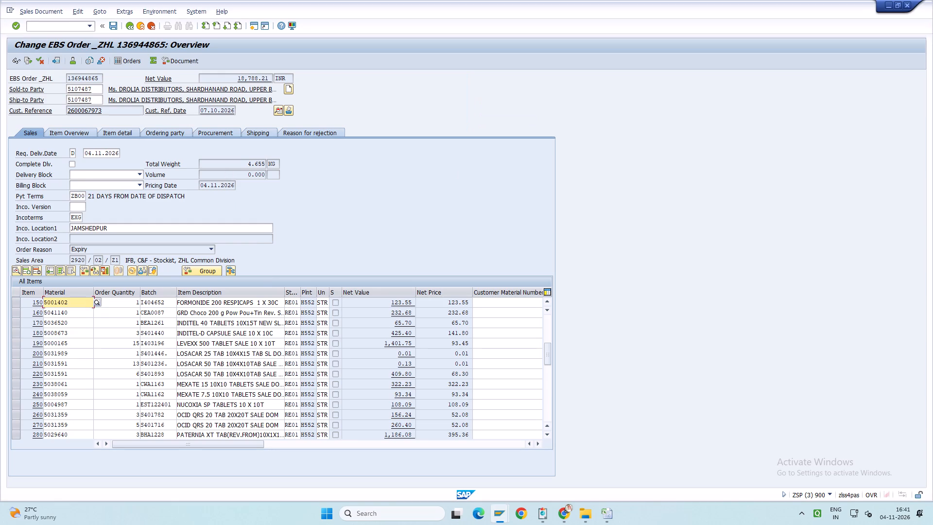
key("Page_Up")
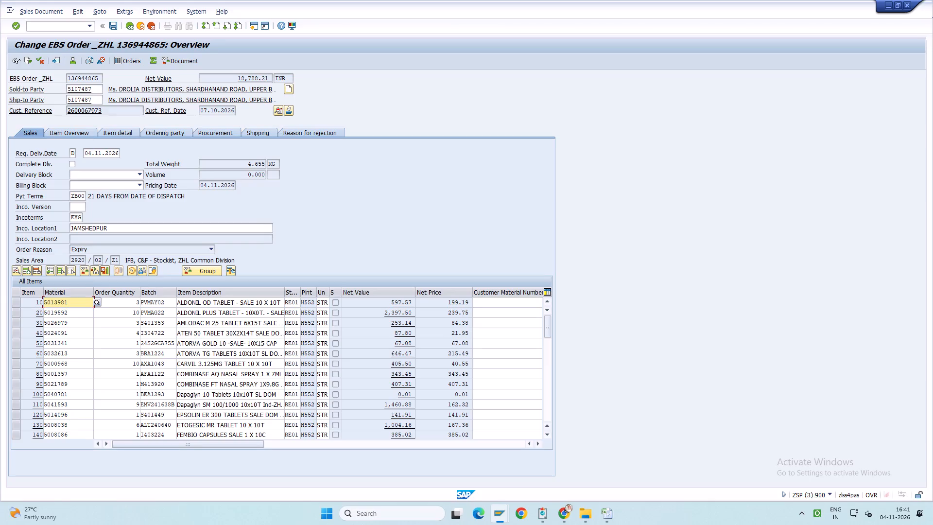
left_click_drag(76, 397, 28, 397)
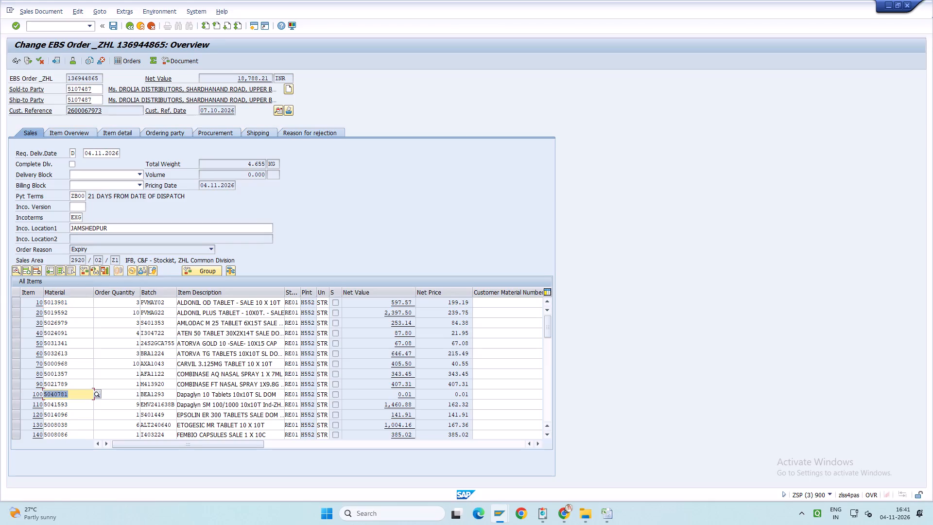
key("ctrl+c")
key("alt+Tab")
left_click(35, 182)
key("ctrl+v")
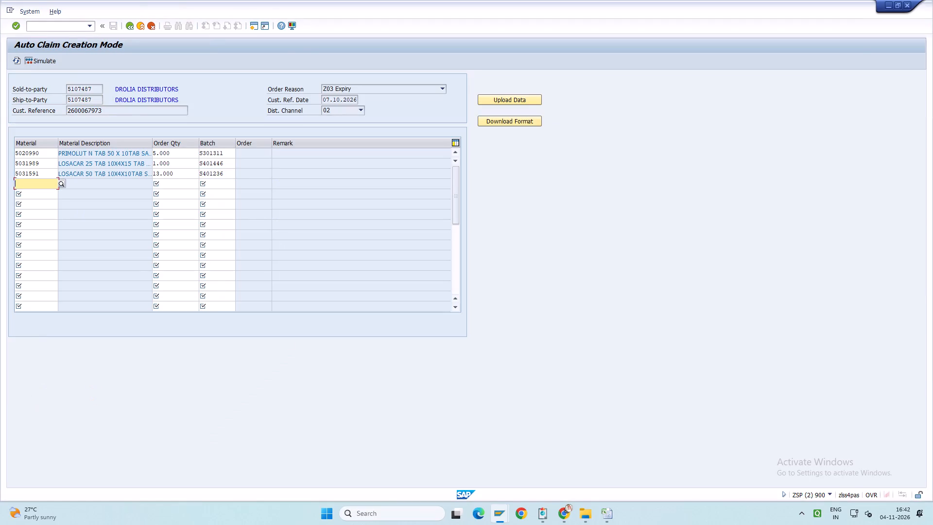
key("alt+Tab")
key("ctrl+y")
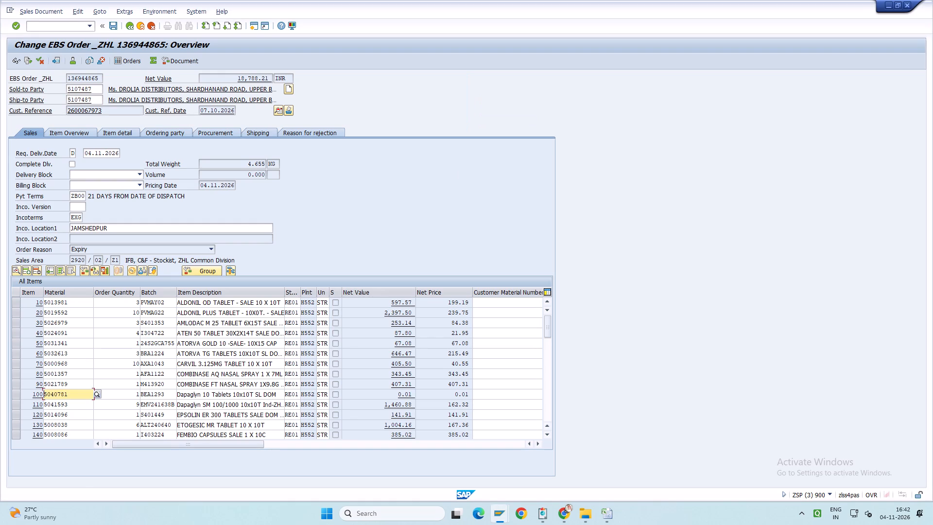
left_click_drag(126, 391, 147, 391)
key("ctrl+c")
key("alt+Tab")
left_click(167, 183)
key("ctrl+v")
key("Return")
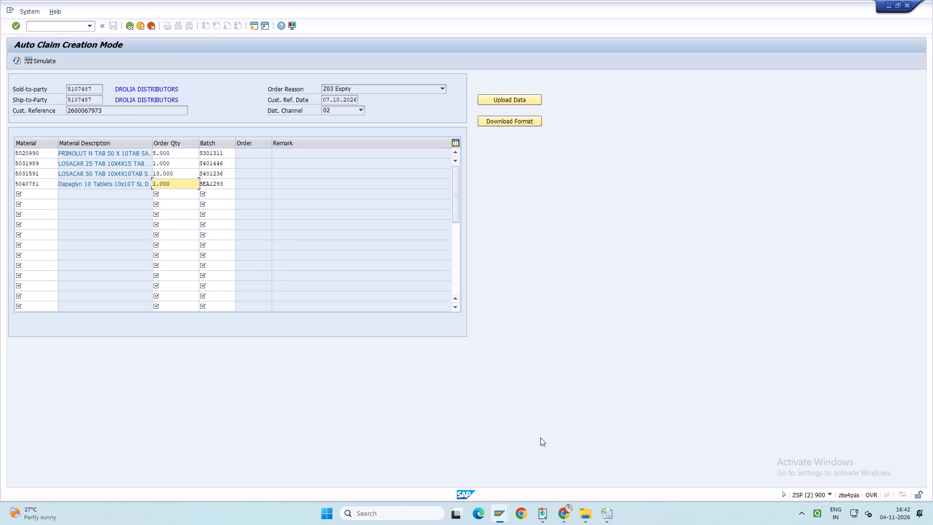
left_click(502, 519)
left_click(577, 472)
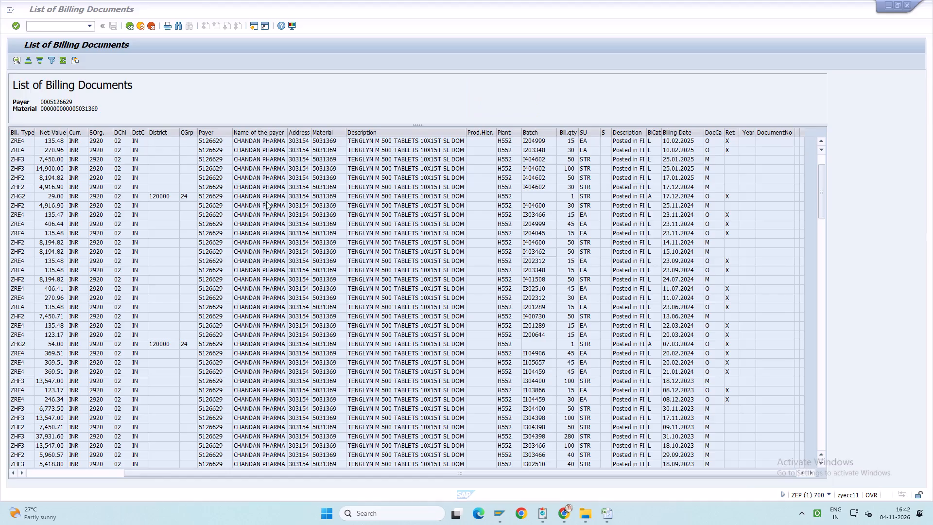
left_click(126, 21)
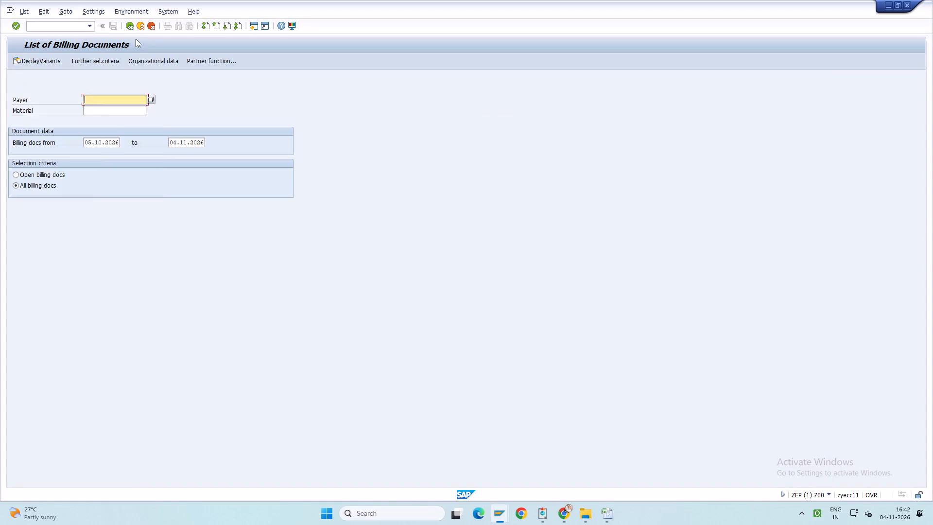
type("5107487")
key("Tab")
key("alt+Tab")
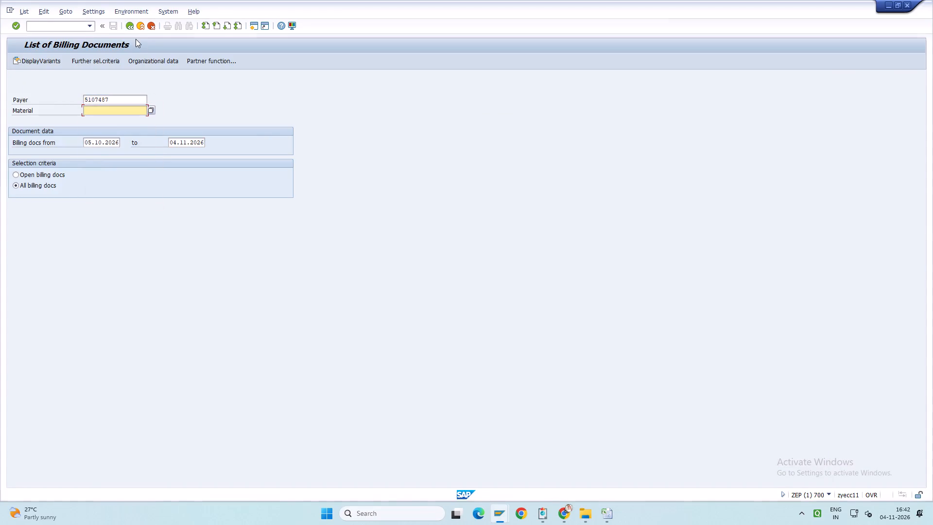
left_click_drag(47, 155, 0, 155)
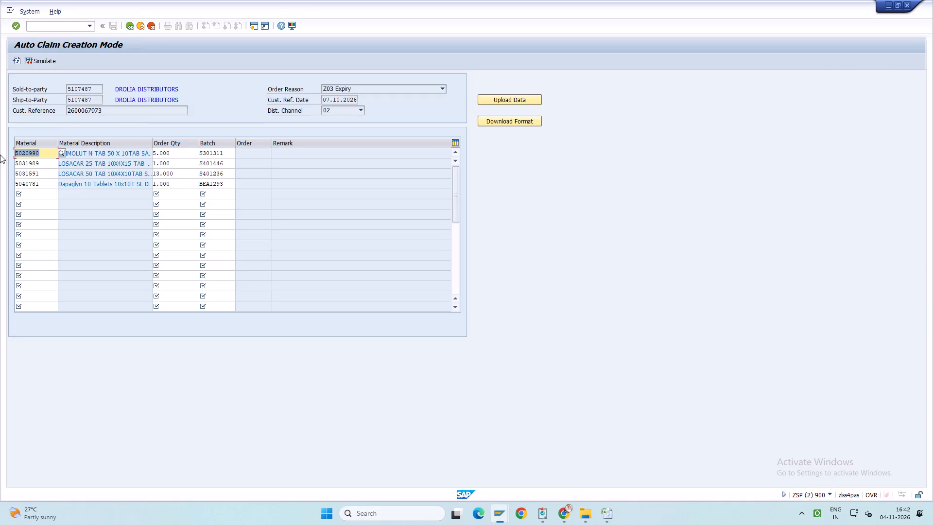
key("ctrl+c")
key("alt+Tab")
key("ctrl+v")
left_click(100, 142)
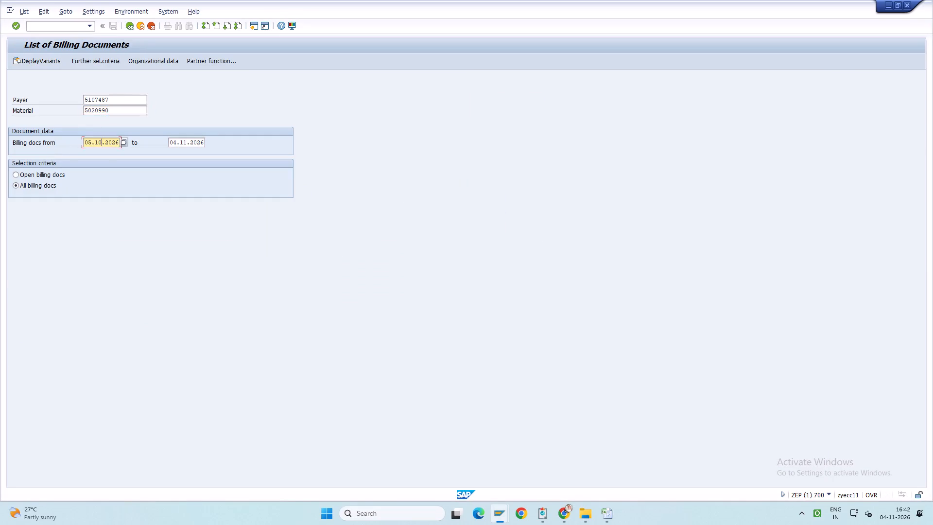
key("ctrl+a")
key("BackSpace")
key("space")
key("Down")
key("Return")
key("Return")
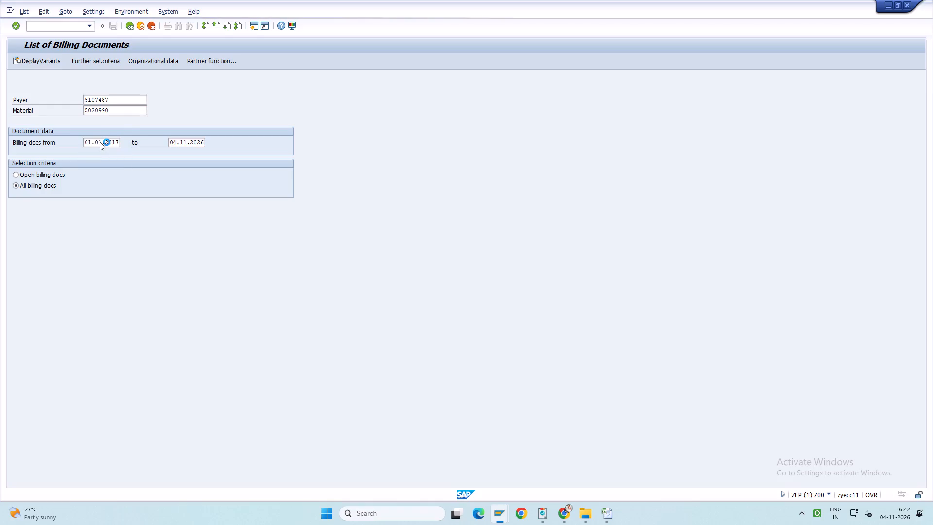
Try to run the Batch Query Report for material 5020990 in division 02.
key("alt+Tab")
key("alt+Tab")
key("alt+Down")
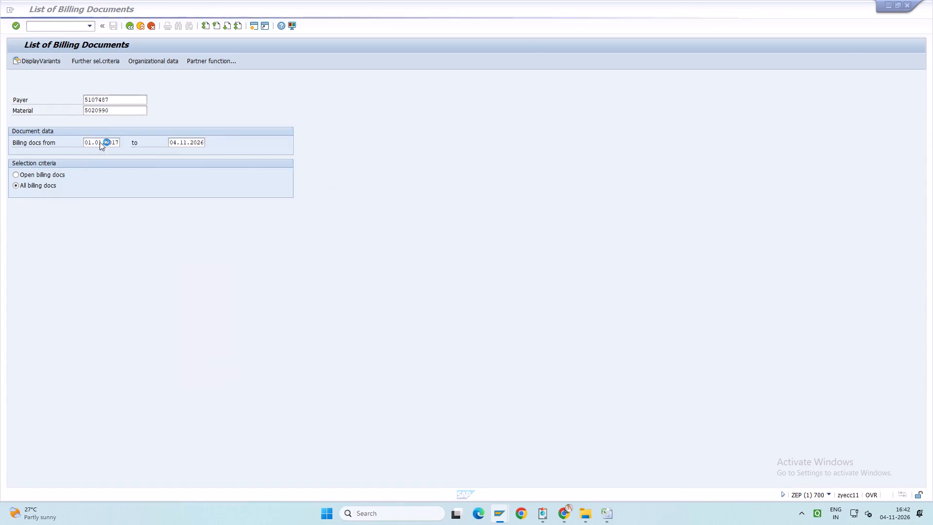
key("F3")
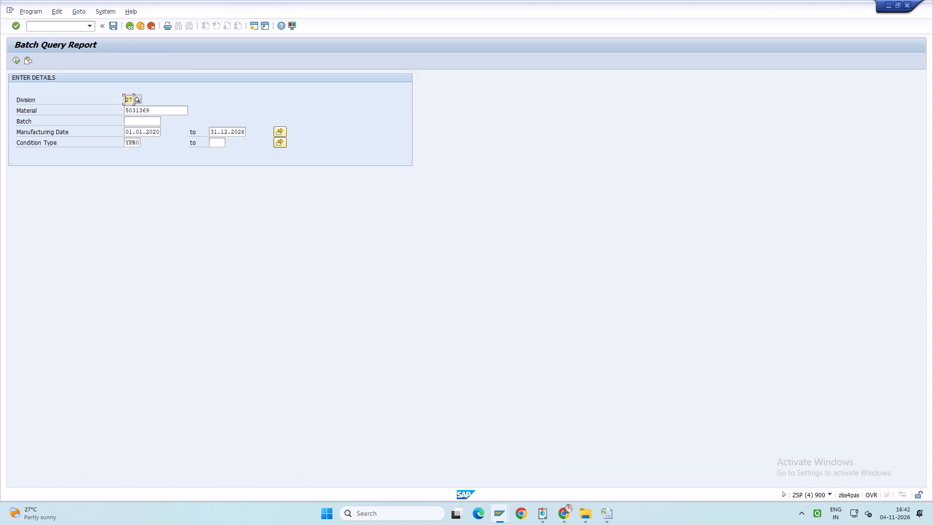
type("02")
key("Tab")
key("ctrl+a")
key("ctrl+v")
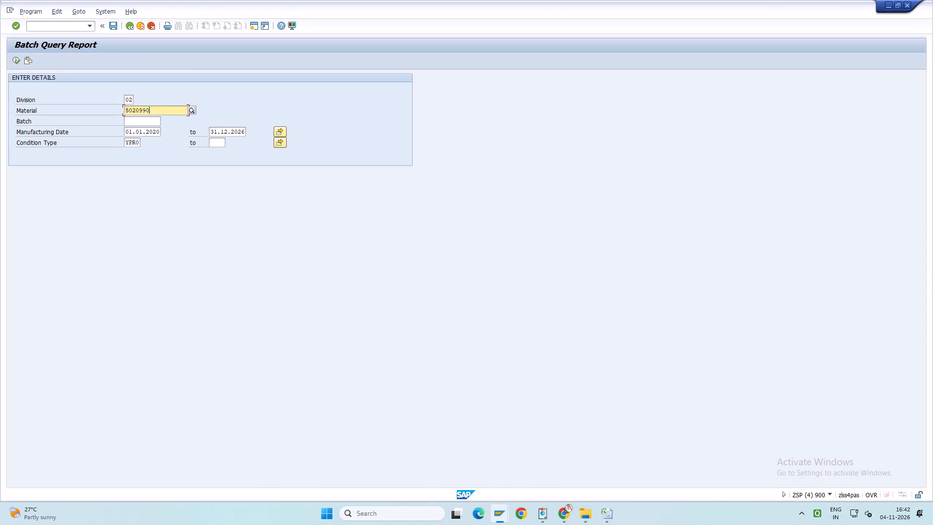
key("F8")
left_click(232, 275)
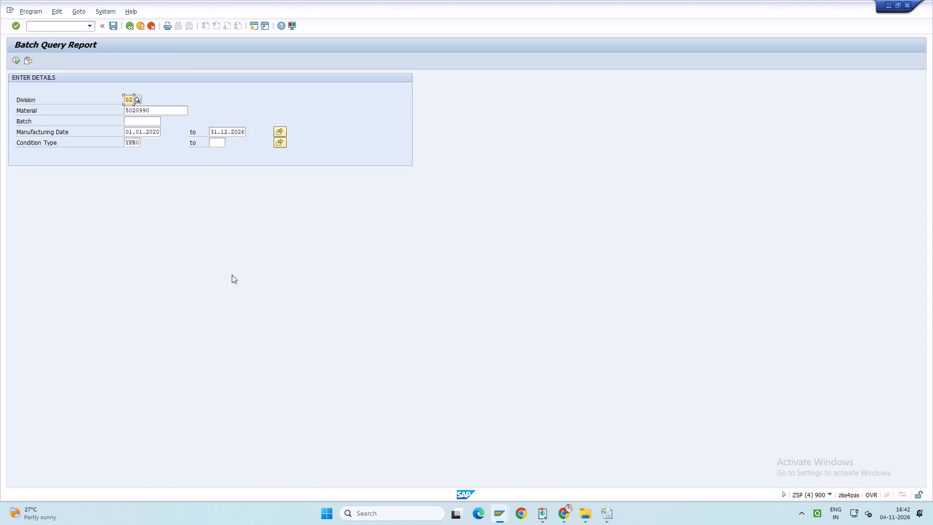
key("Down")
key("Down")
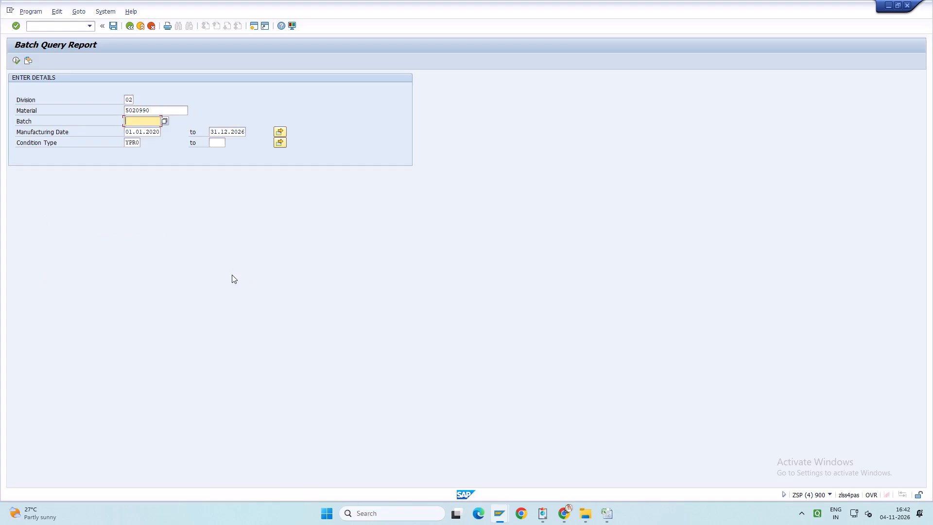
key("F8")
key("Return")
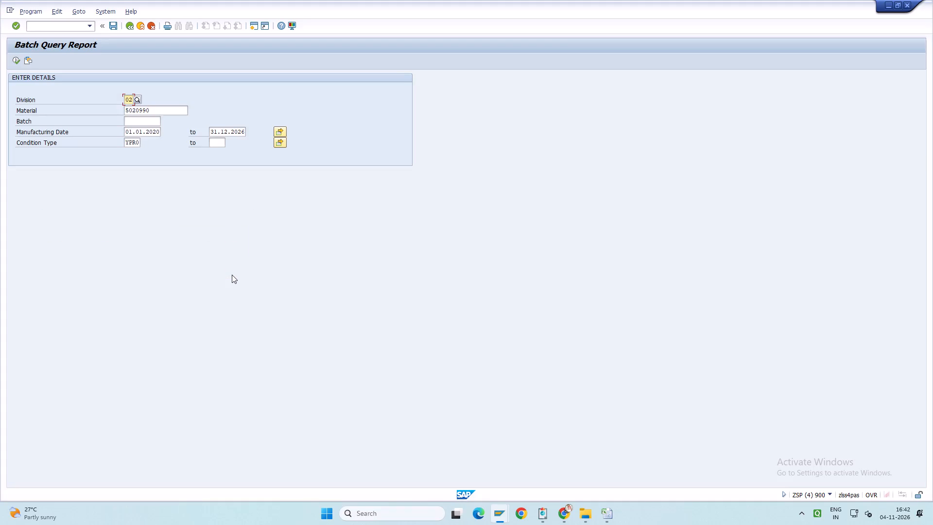
Run the Batch Query Report for material 5020990 with division 26.
key("alt+Tab")
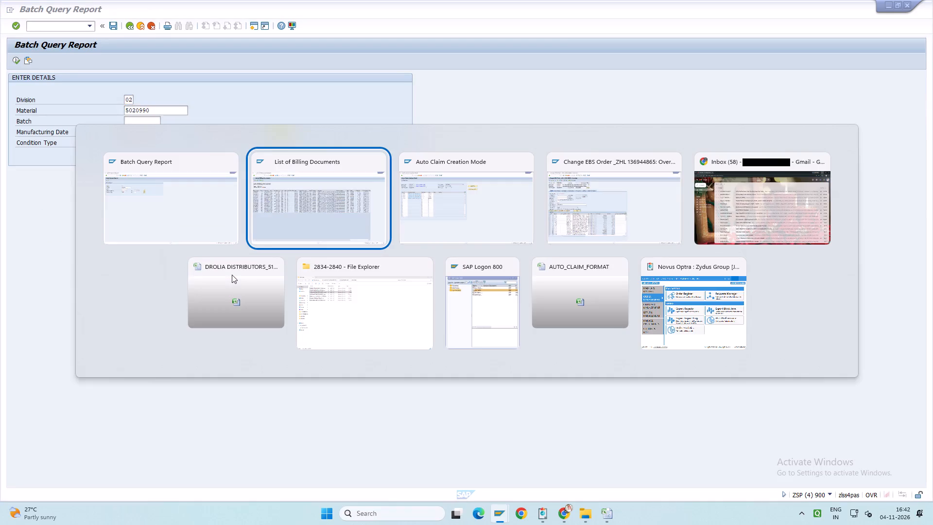
key("alt+Left")
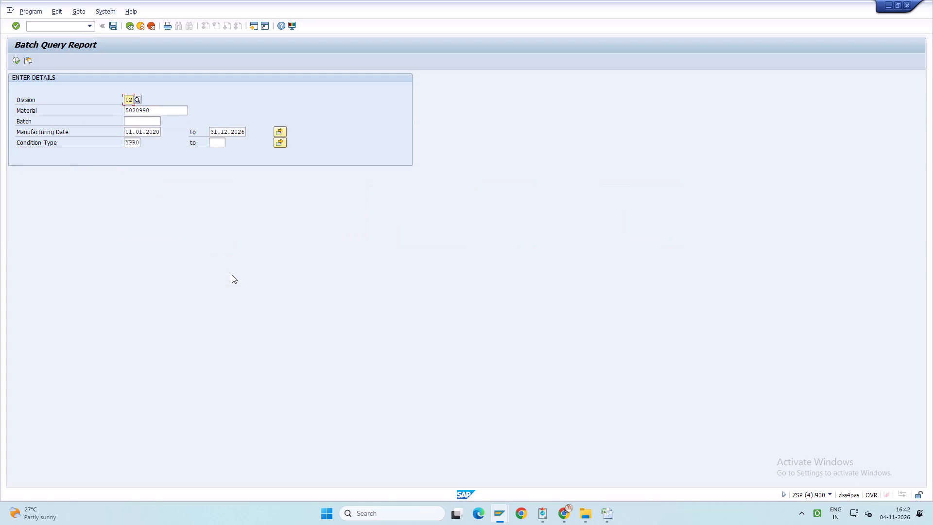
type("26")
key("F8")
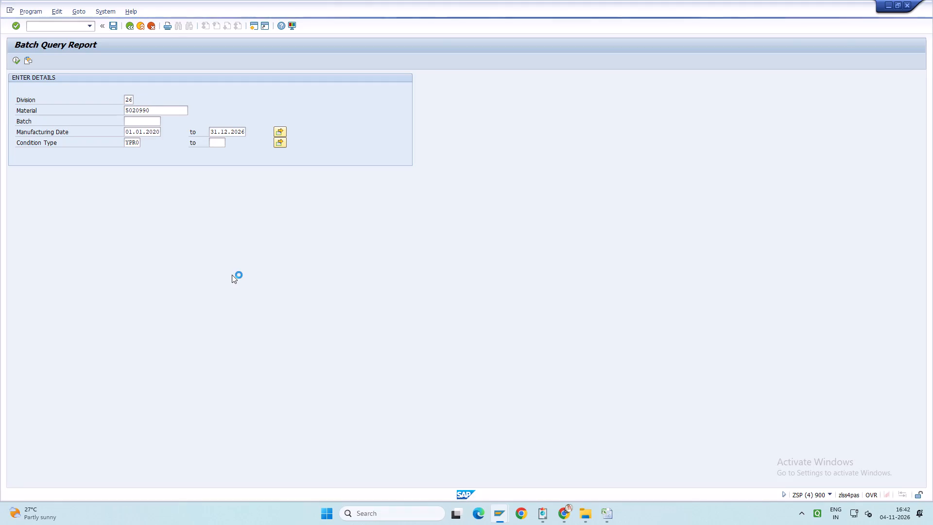
Search the billing documents list for the claim's Primolut N batch S301311, also with a trailing period.
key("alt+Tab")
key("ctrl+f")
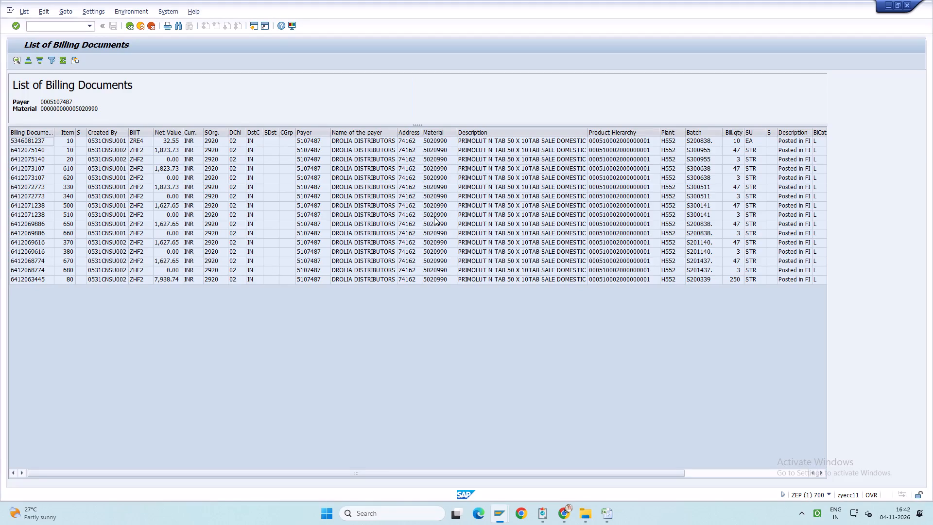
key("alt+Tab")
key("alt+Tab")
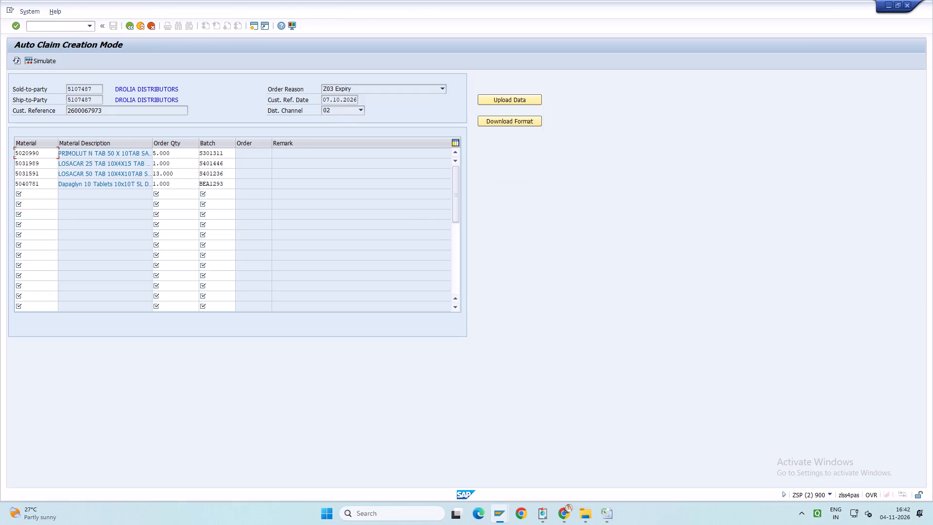
left_click_drag(226, 152, 185, 152)
key("ctrl+c")
key("ctrl+v")
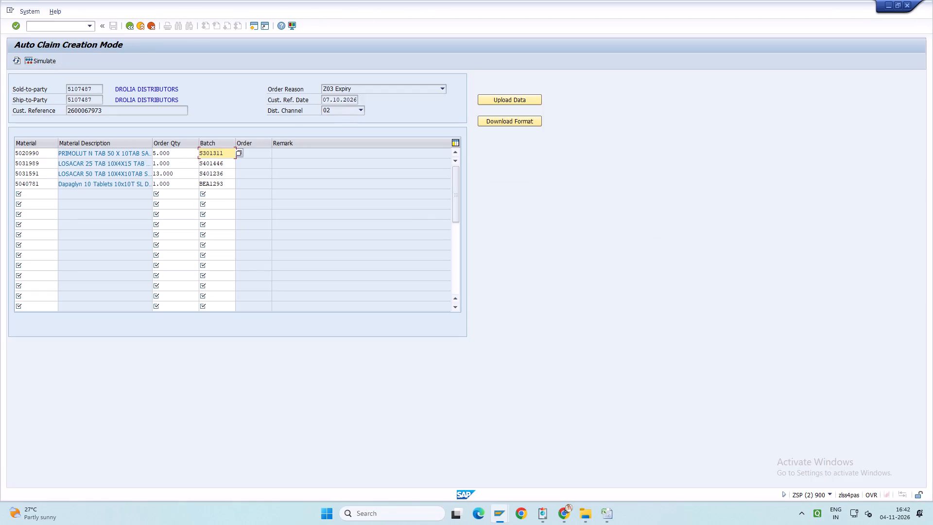
key("ctrl+c")
left_click_drag(228, 153, 180, 153)
key("ctrl+c")
key("alt+Tab")
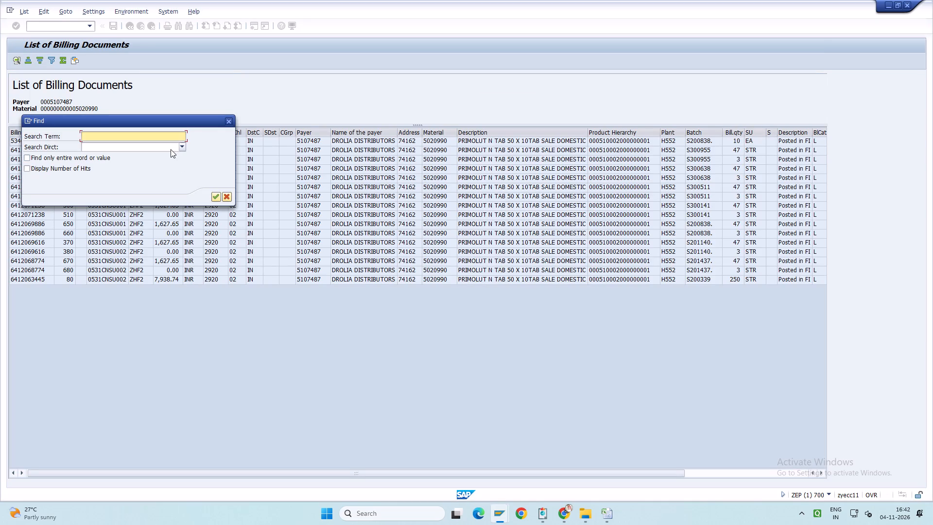
key("ctrl+v")
key("ctrl+Return")
left_click(123, 134)
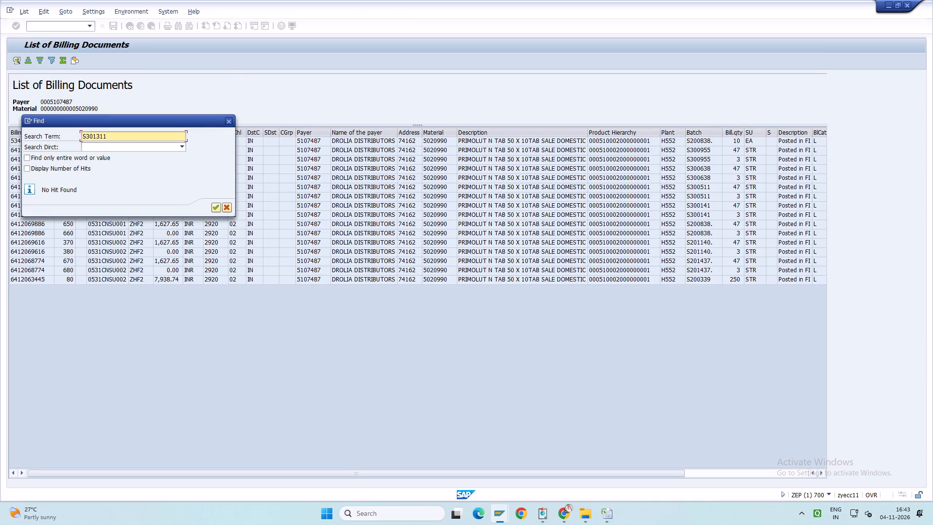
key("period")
key("Return")
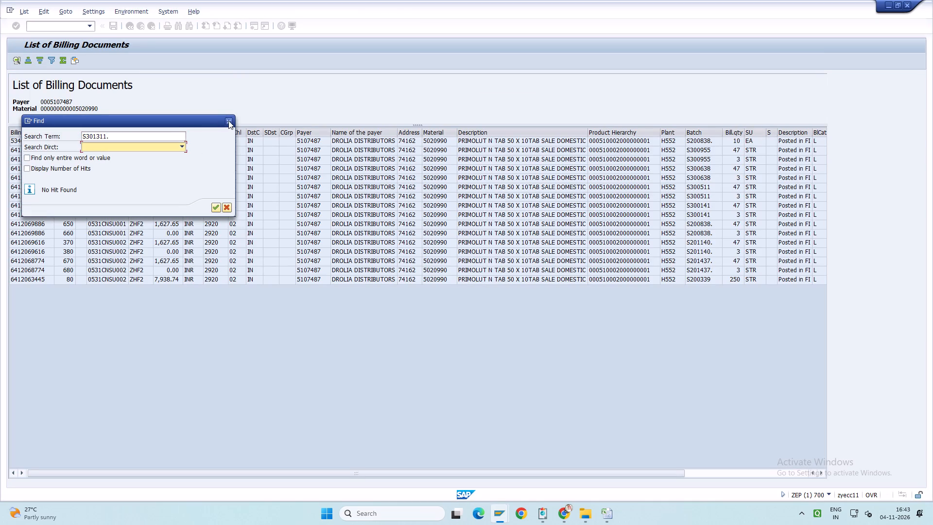
left_click(228, 121)
Copy batch S300511 from the billing documents list and search for it in the Batch Query Report.
left_click_drag(372, 472, 625, 463)
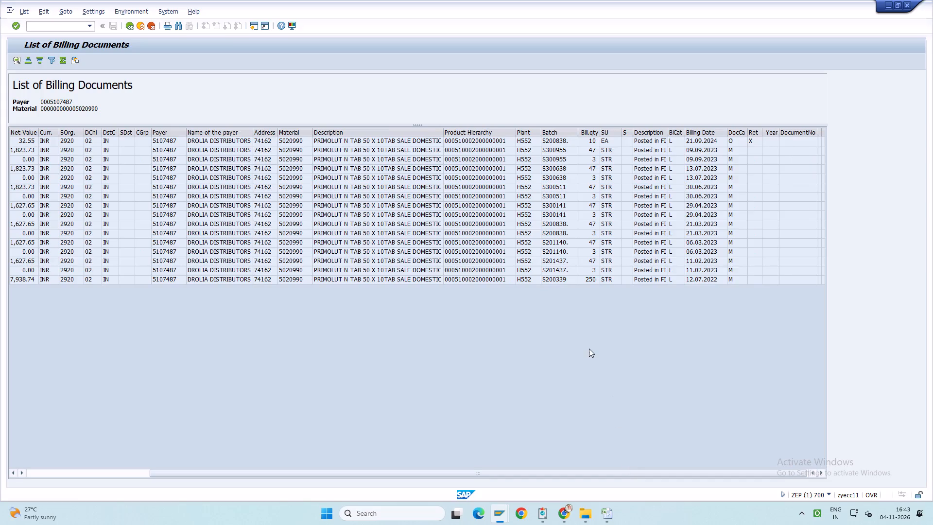
left_click(562, 197)
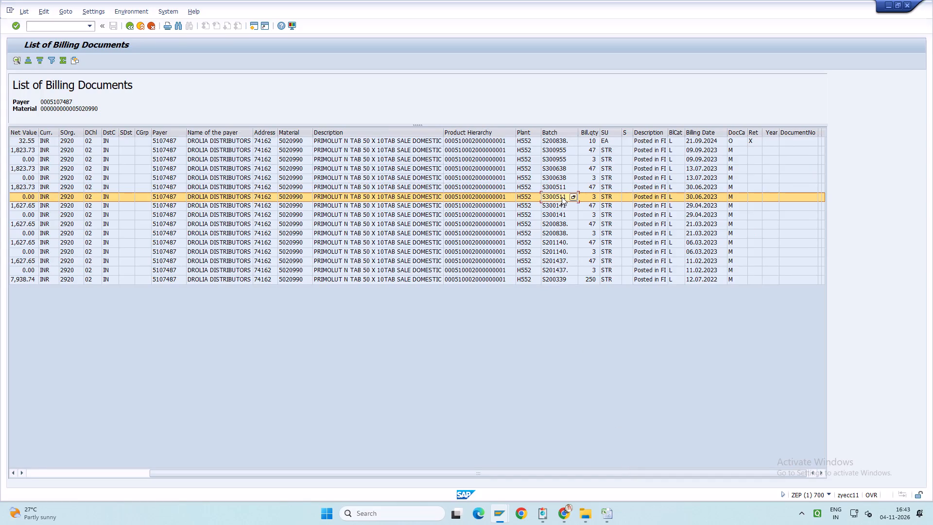
key("ctrl+y")
key("ctrl+c")
key("alt+Tab")
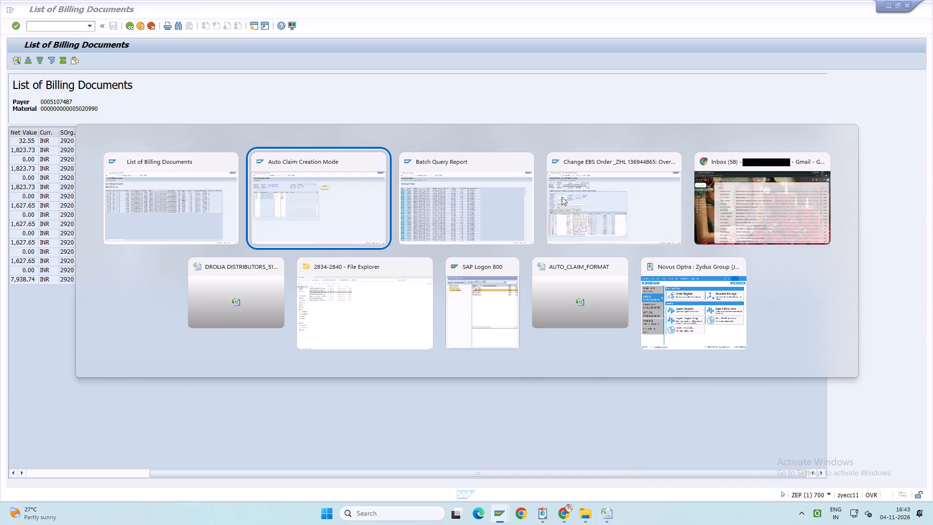
key("alt+Tab")
left_click(73, 114)
key("ctrl+f")
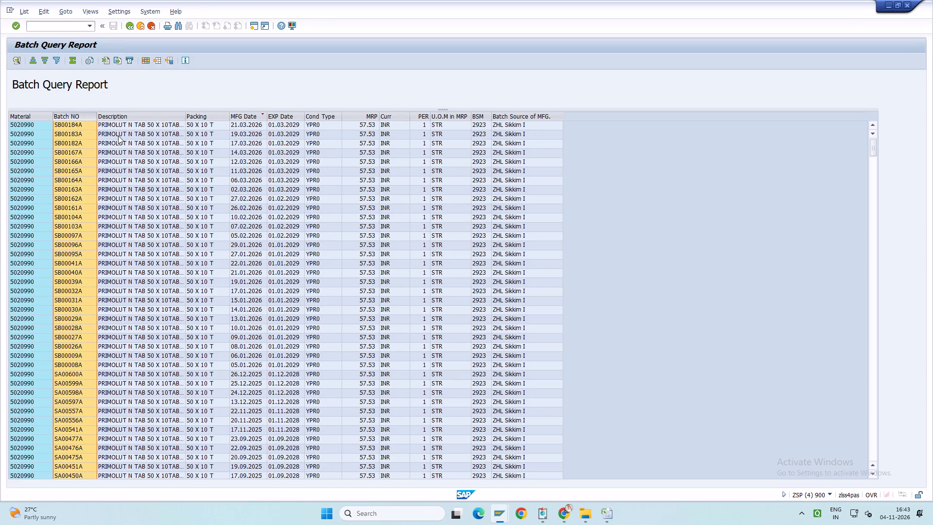
key("ctrl+v")
key("Return")
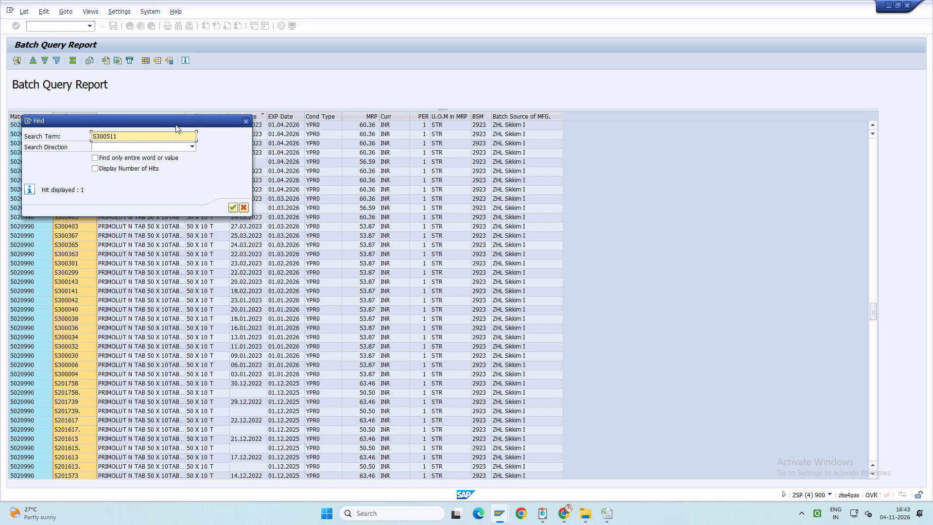
left_click_drag(177, 123, 196, 234)
left_click(265, 230)
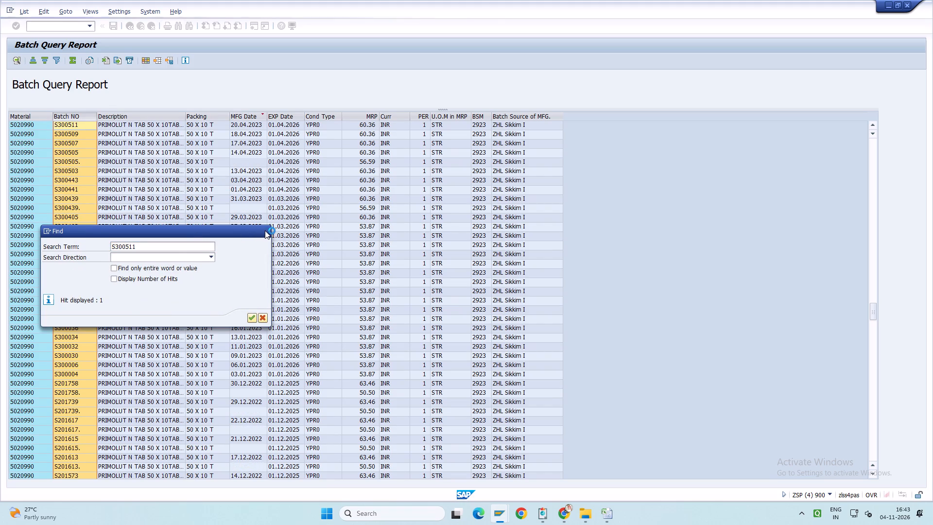
Open an additional SAP session from the window of order 136944865.
left_click(500, 515)
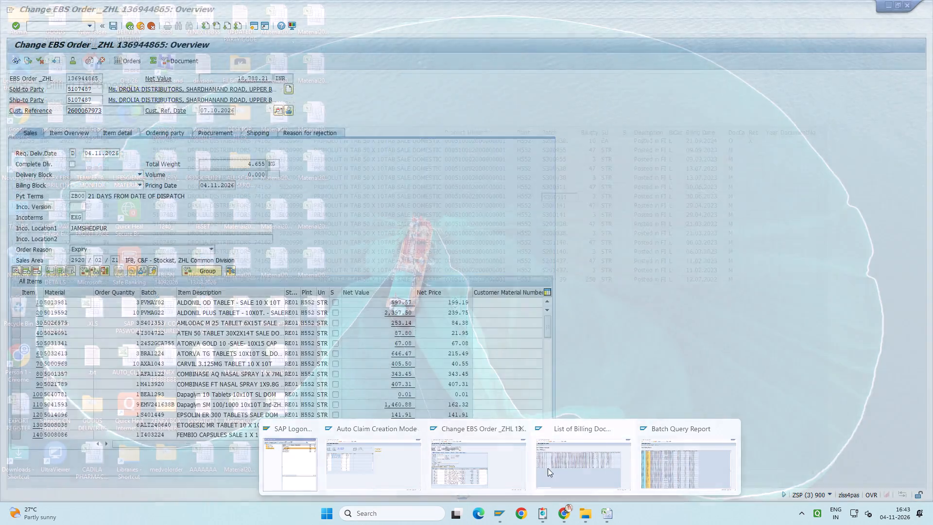
left_click(474, 455)
left_click(253, 28)
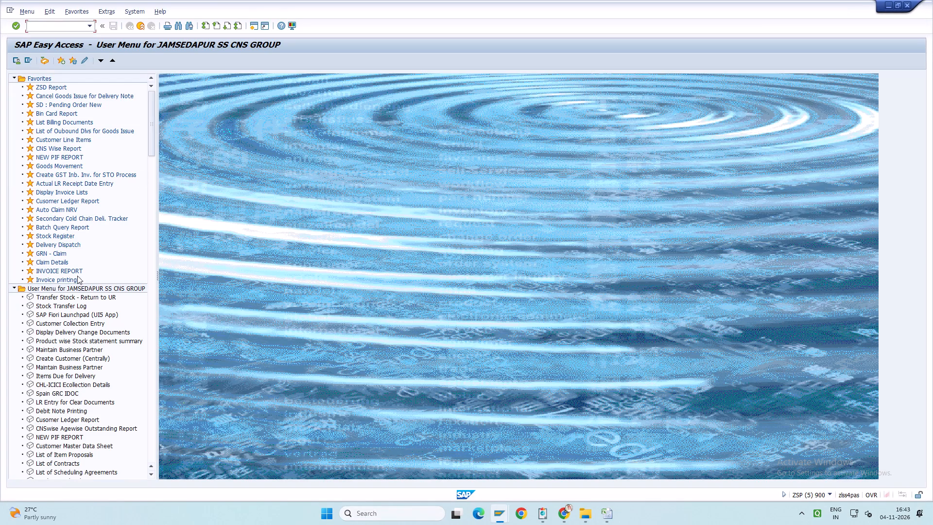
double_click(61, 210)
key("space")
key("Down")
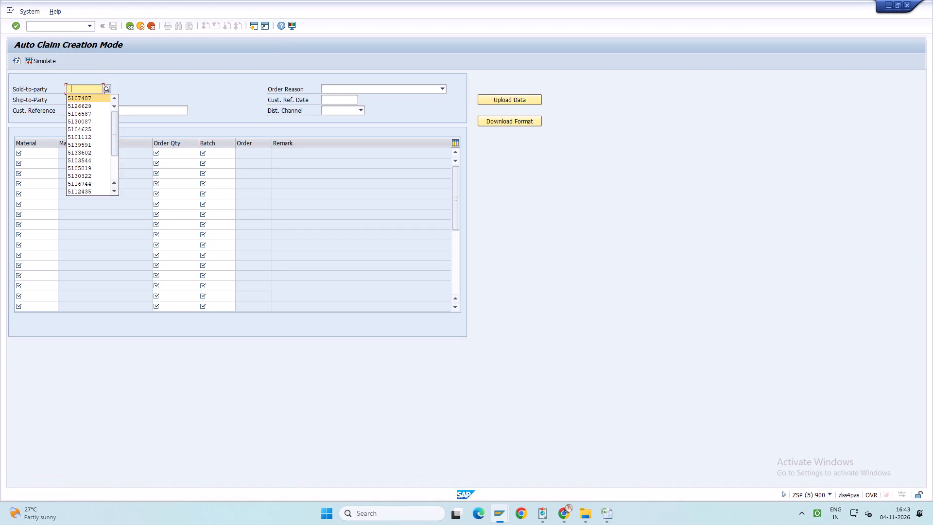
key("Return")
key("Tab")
left_click(65, 28)
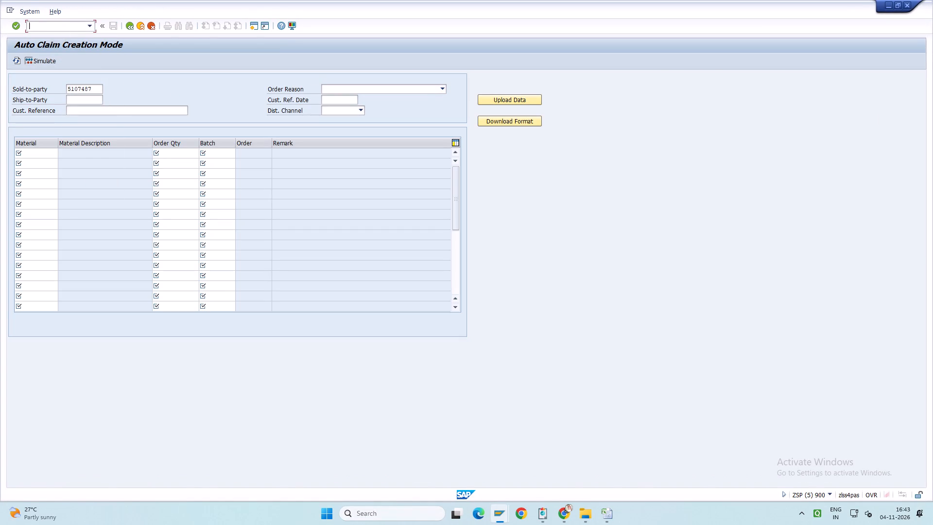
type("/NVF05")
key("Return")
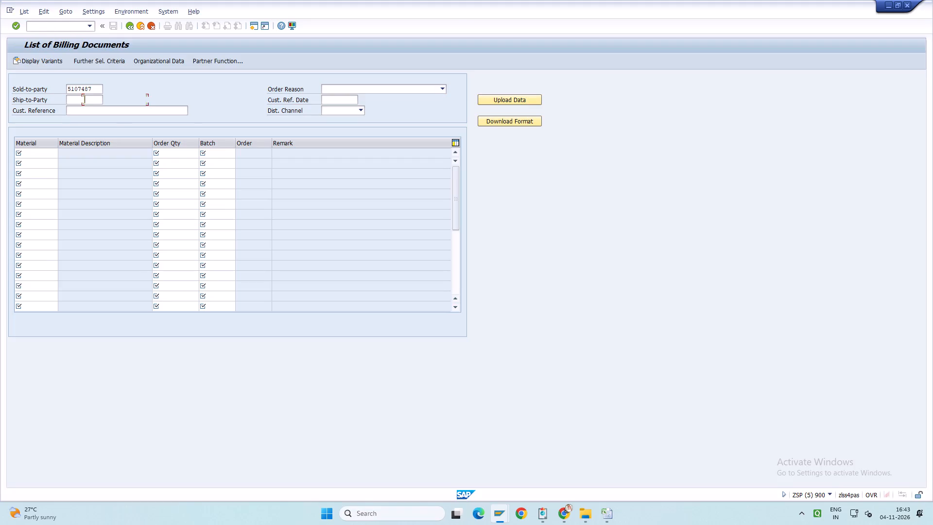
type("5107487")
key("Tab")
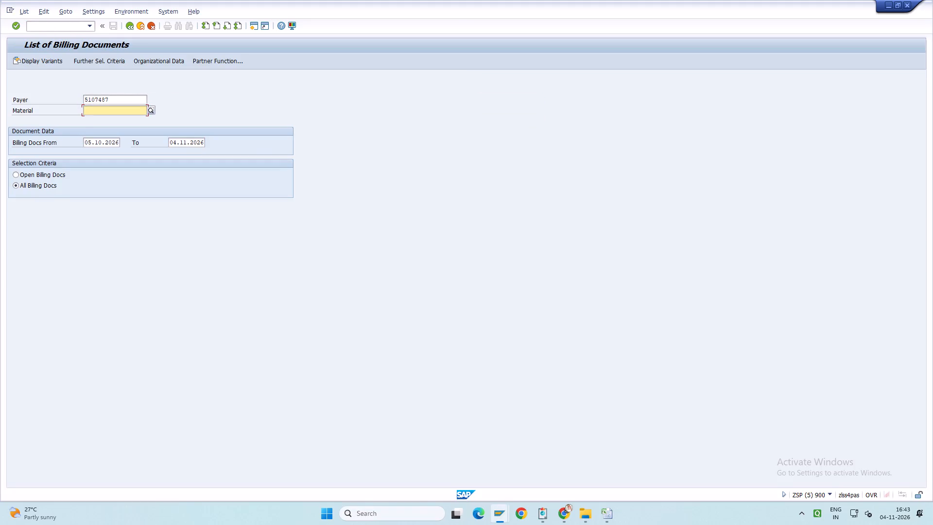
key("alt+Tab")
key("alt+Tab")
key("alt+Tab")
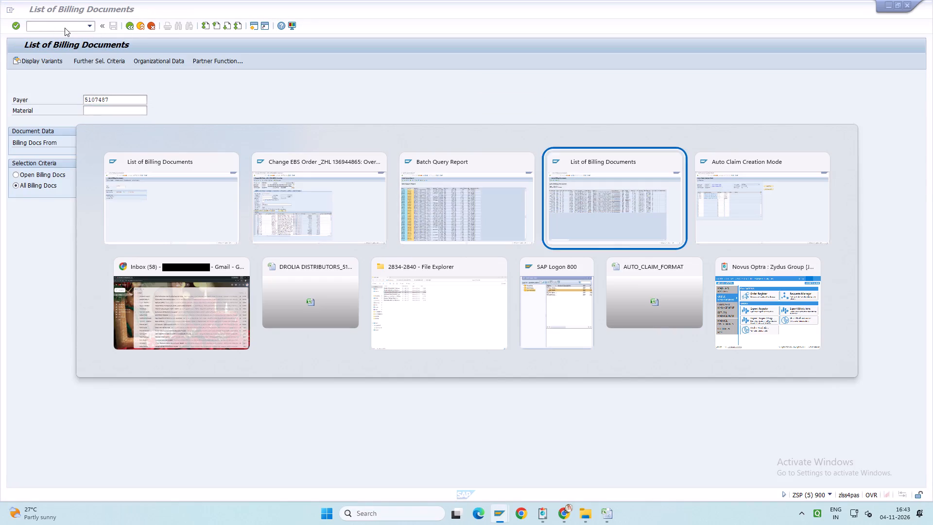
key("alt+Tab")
left_click_drag(44, 153, 0, 153)
key("ctrl+c")
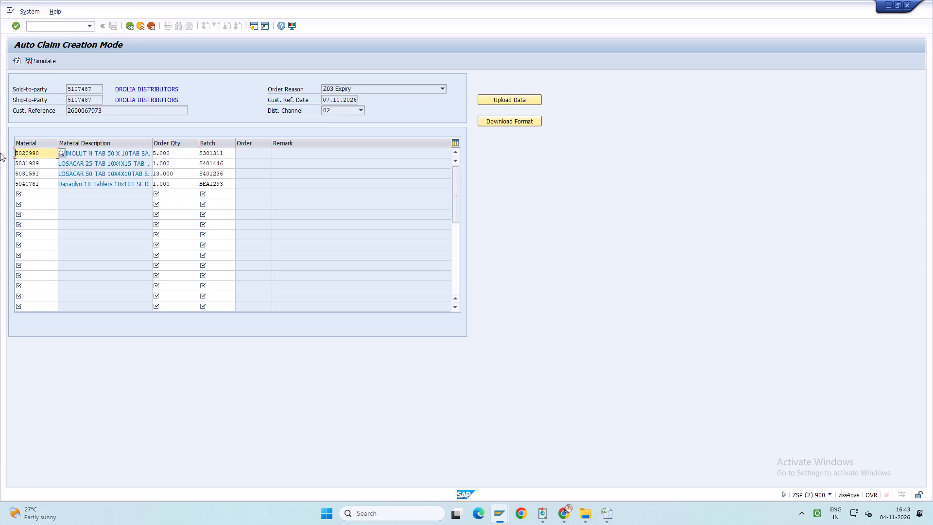
key("alt+Tab")
key("ctrl+v")
Replace the billing start date with a previously used date and list all billing documents, checking batches and billing dates.
left_click(99, 142)
key("ctrl+a")
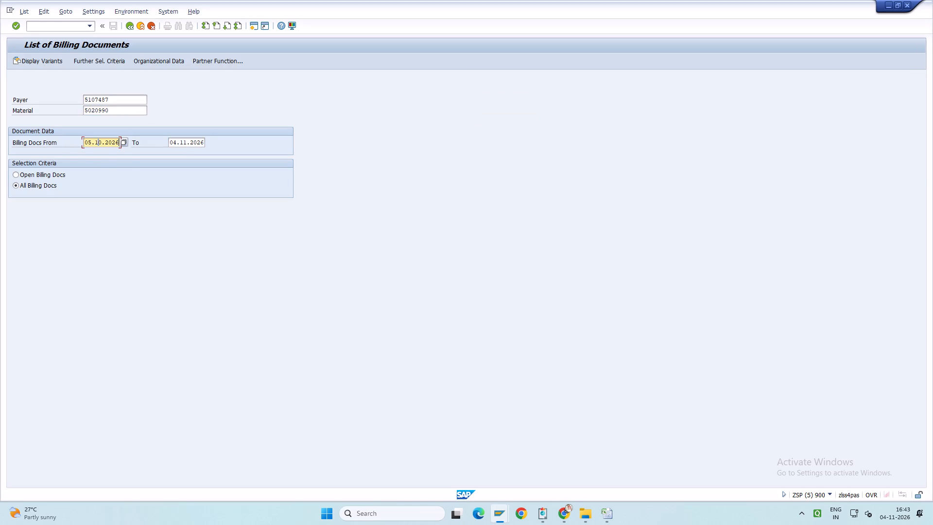
key("BackSpace")
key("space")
key("Down")
key("Return")
key("Return")
key("Return")
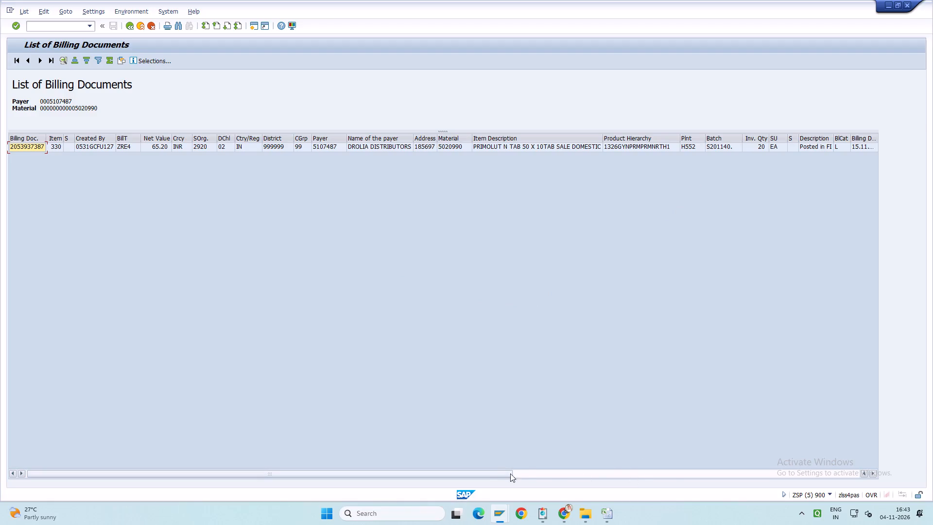
left_click_drag(482, 473, 794, 474)
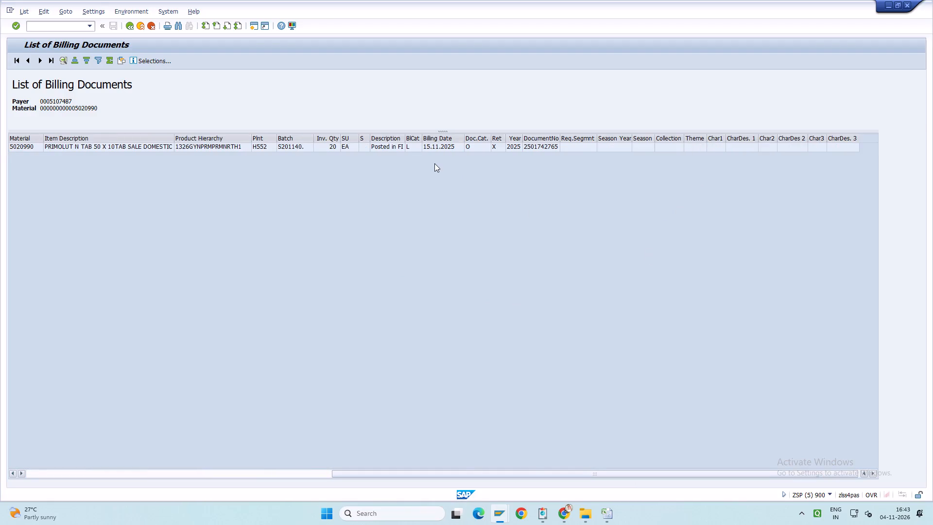
Copy Primolut N batch S300955 from the ZEP session's billing documents list.
key("alt+Tab")
key("alt+Right")
key("alt+Right")
key("alt+Right")
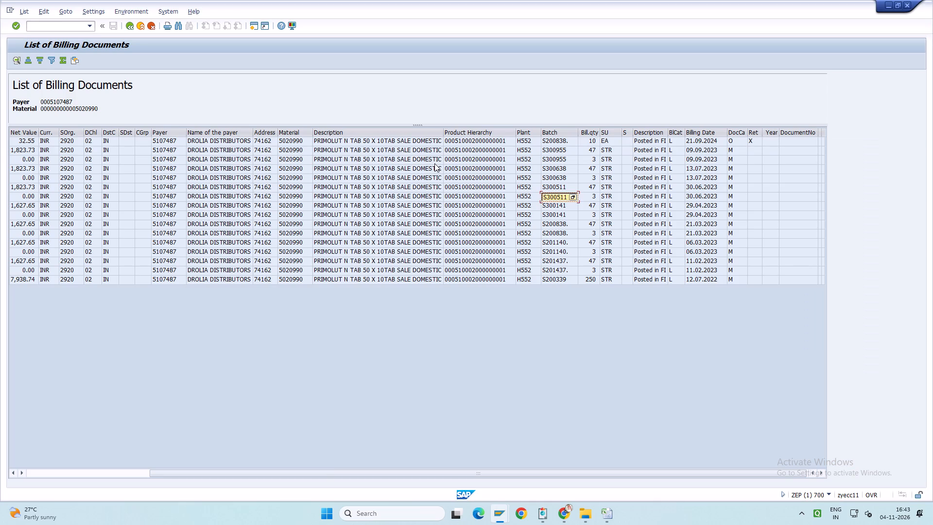
left_click(567, 151)
scroll(561, 166, "up", 4)
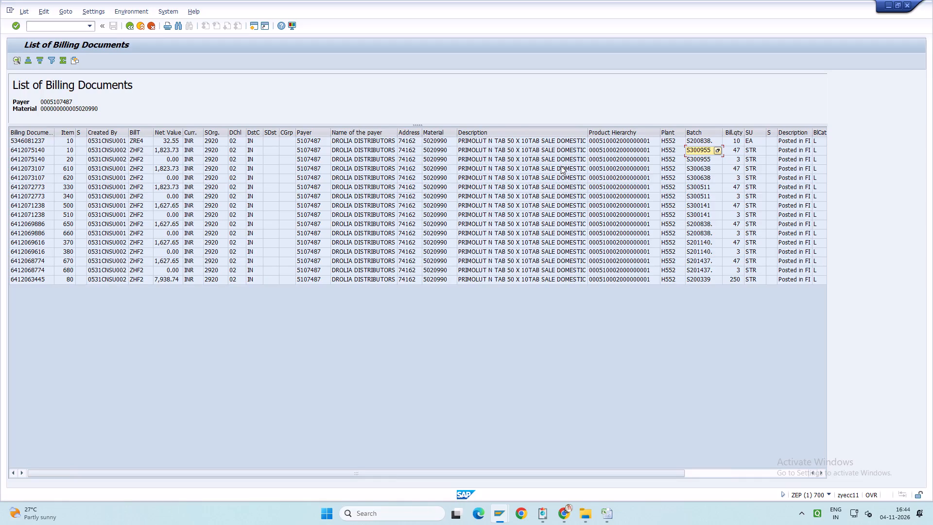
key("ctrl+y")
key("ctrl+c")
Search the Batch Query Report for batch S300955.
key("alt+Tab")
key("alt+Tab")
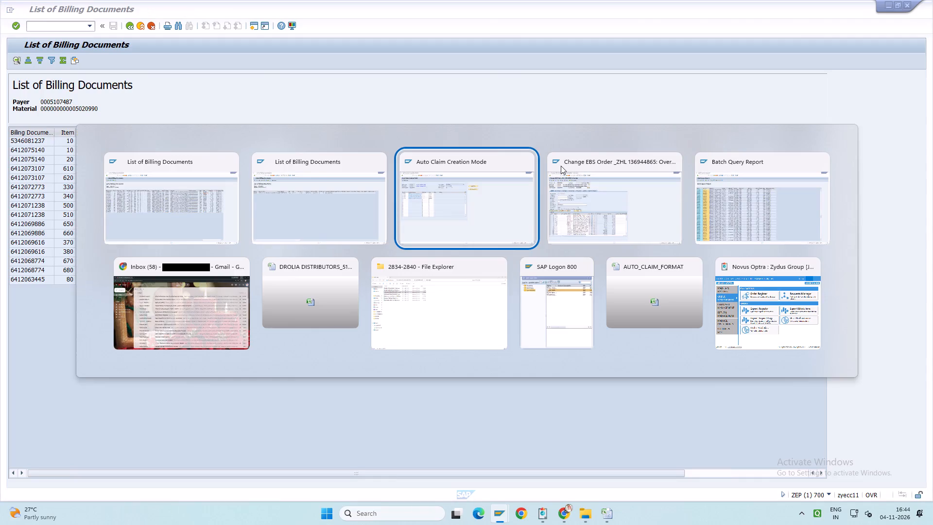
key("alt+Right")
key("alt+Right")
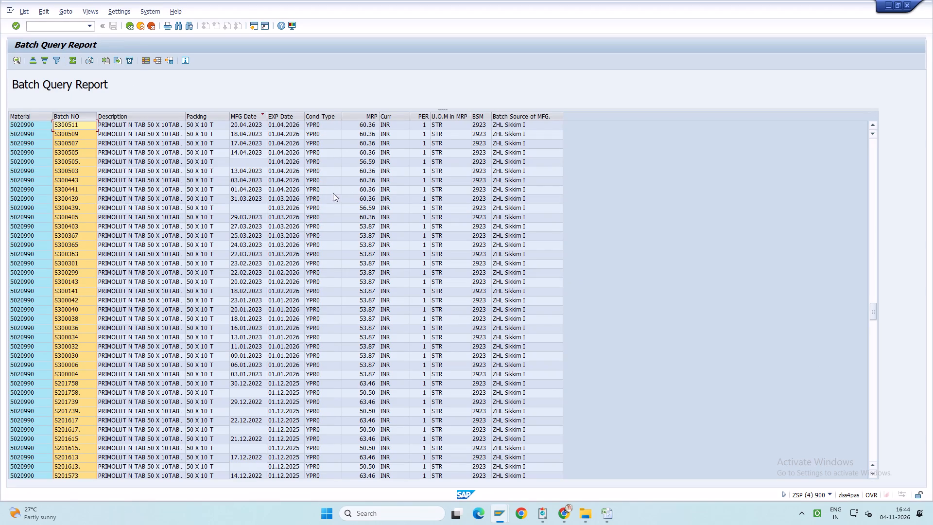
left_click(128, 113)
left_click(83, 118)
key("ctrl+f")
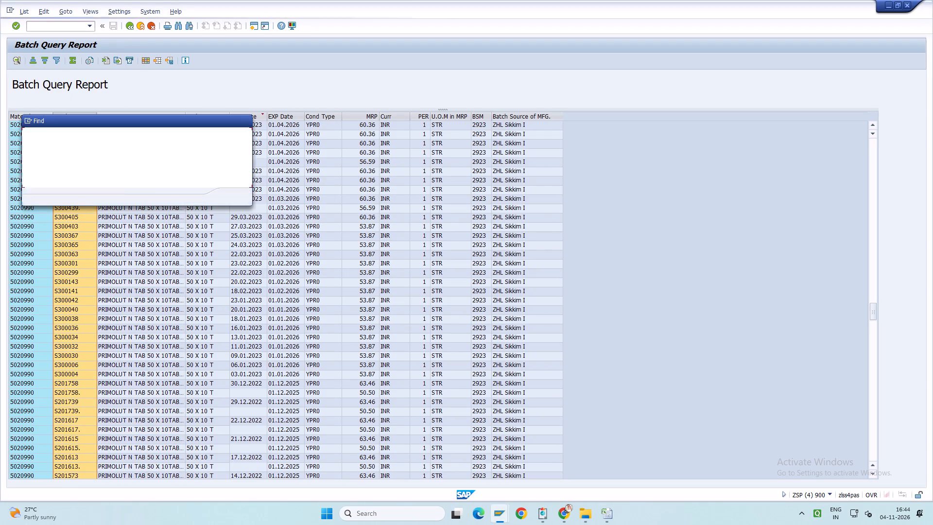
key("ctrl+v")
key("Return")
left_click_drag(179, 119, 200, 194)
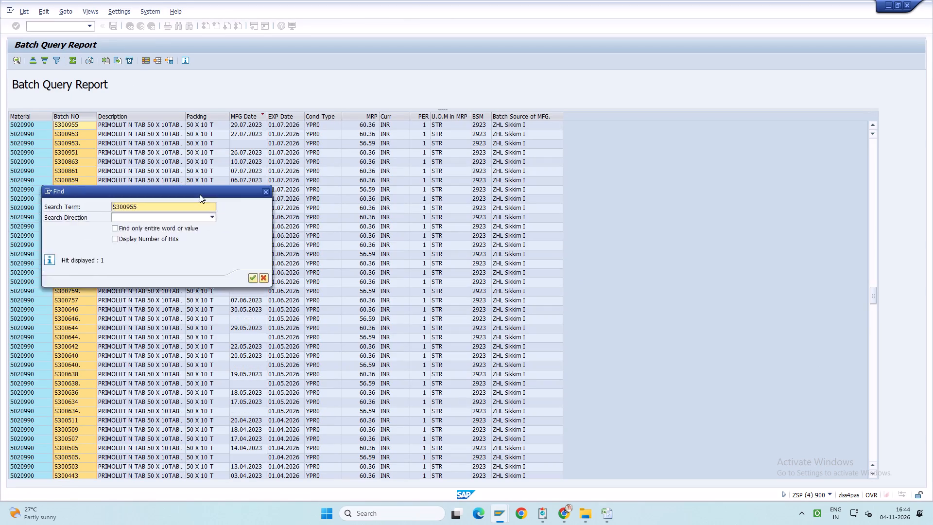
left_click_drag(200, 194, 202, 212)
left_click(269, 213)
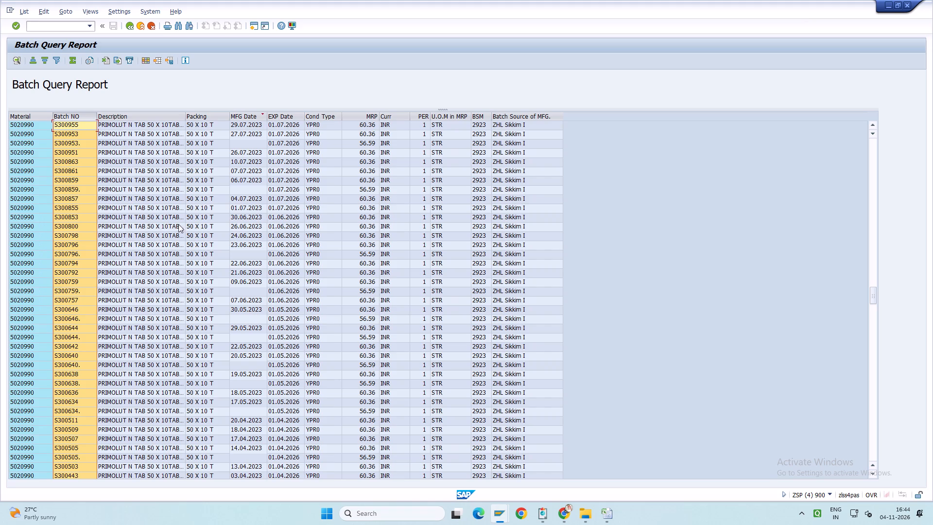
Compare the expiry date and MRP of batch S300955 with the newer batches up to S301311 in the report.
scroll(122, 195, "up", 1)
left_click(76, 153)
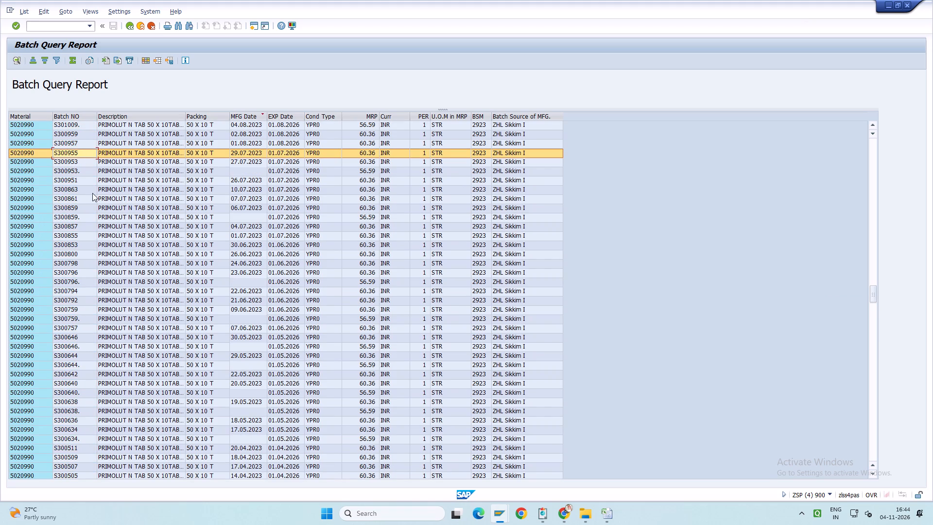
scroll(92, 193, "up", 3)
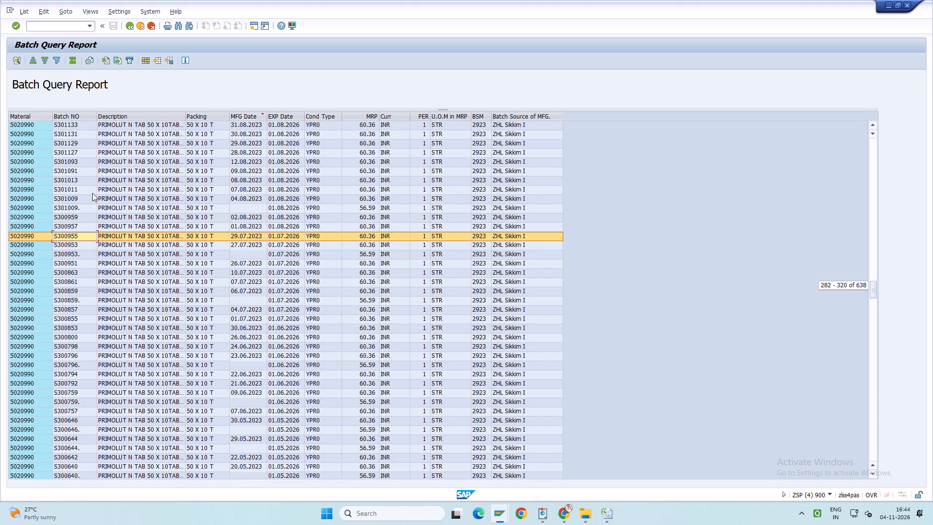
scroll(92, 193, "up", 2)
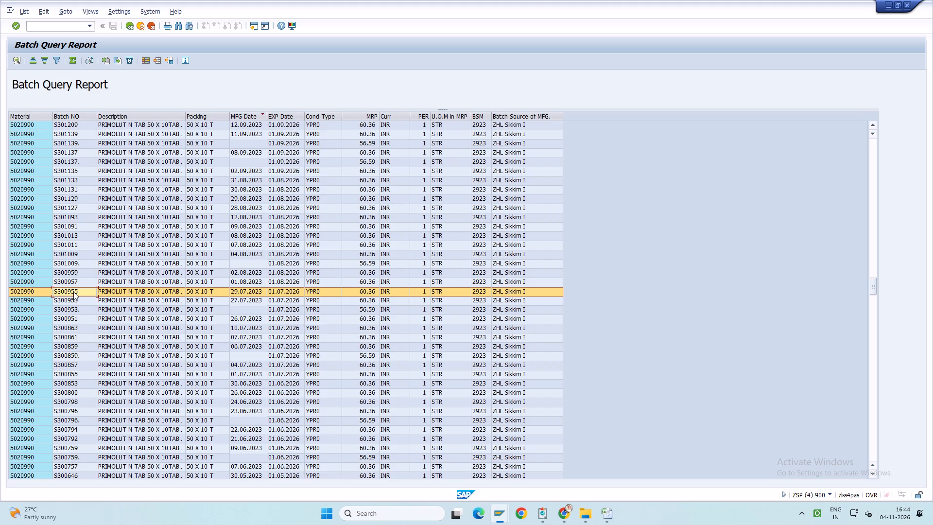
scroll(73, 292, "up", 4)
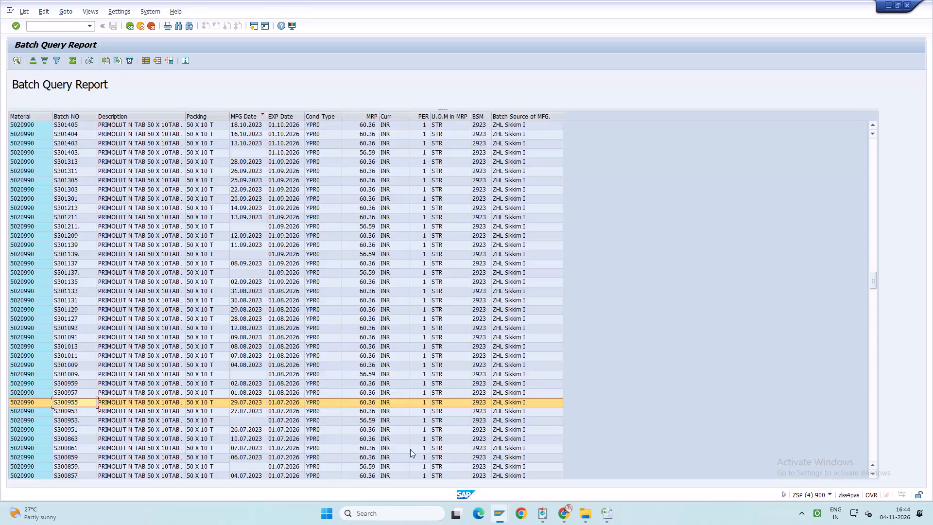
left_click(542, 507)
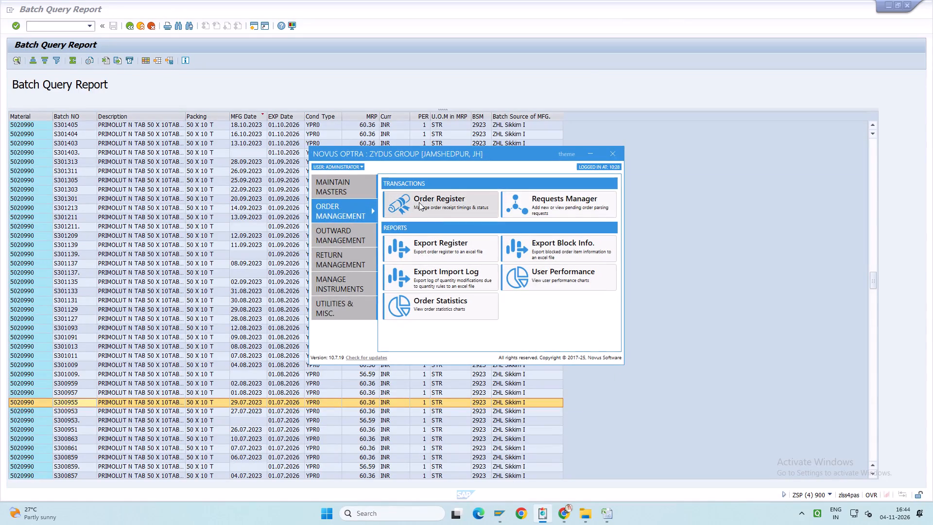
Copy batch S300955 from the report and make it the batch of the claim's Primolut N line (material 5020990).
left_click(68, 404)
key("ctrl+y")
key("ctrl+c")
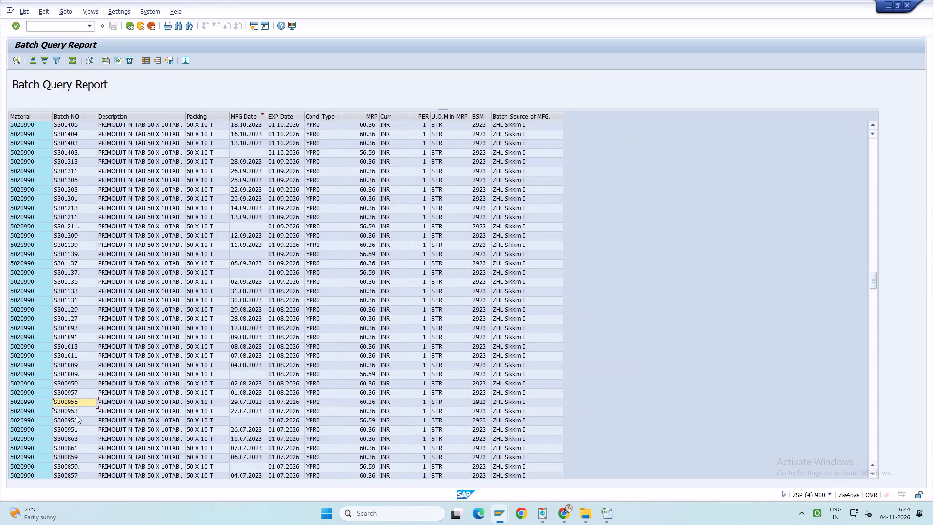
key("alt+Tab")
key("alt+Tab")
key("alt+Tab")
key("alt+Tab")
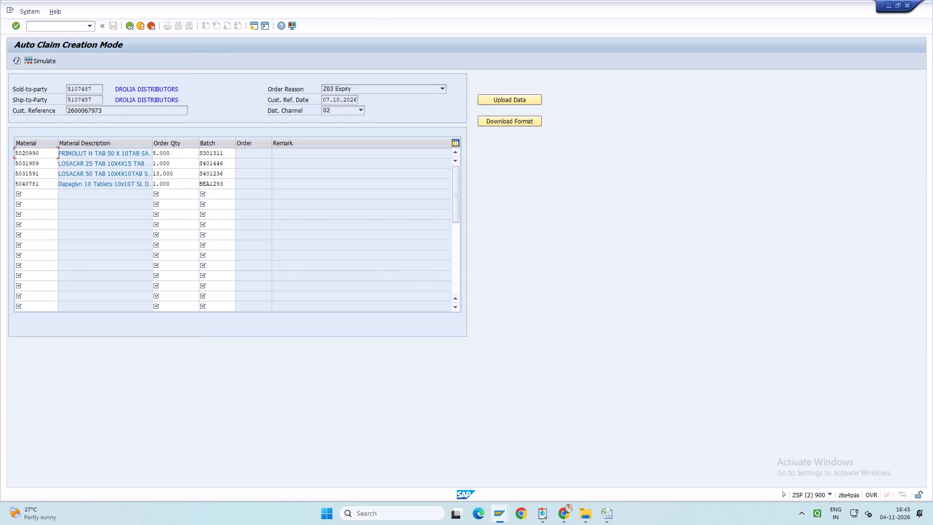
left_click_drag(226, 155, 187, 155)
key("ctrl+v")
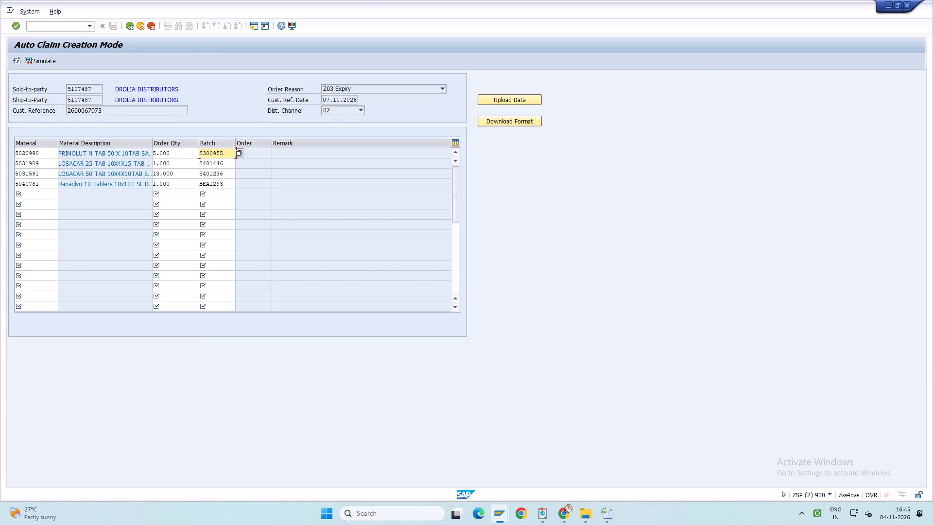
Copy the claim's Dapaglyn material 5040781 and list payer 5107487's billing documents for it from 01.01.2017 in the ZEP session.
left_click_drag(45, 181, 0, 181)
key("ctrl+c")
key("alt+Tab")
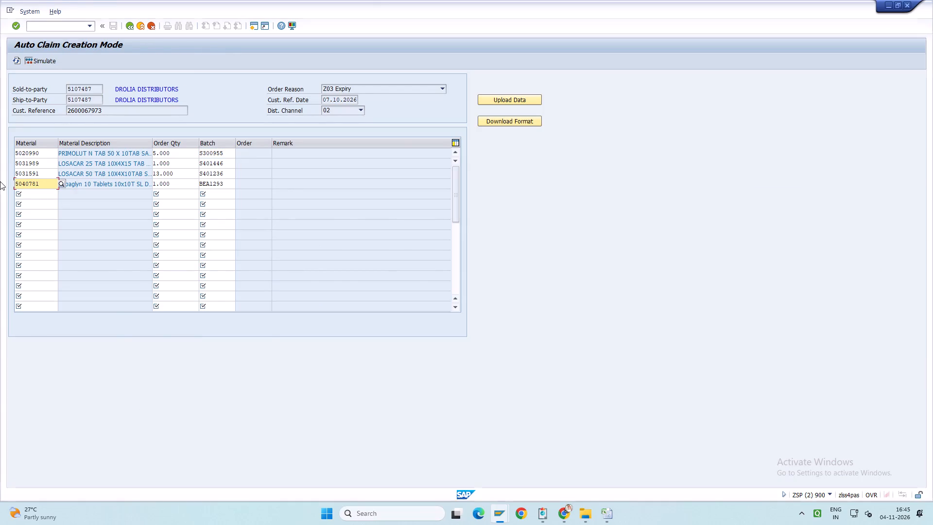
key("alt+Right")
key("alt+Right")
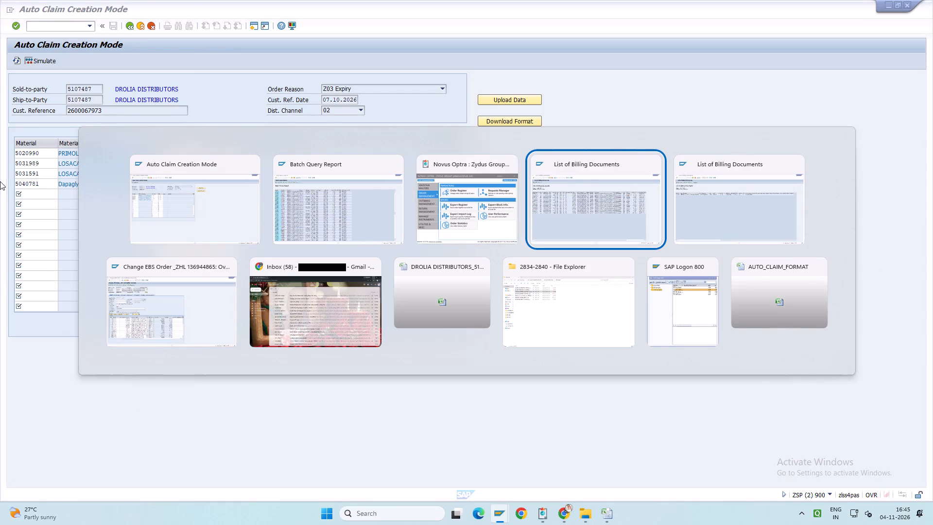
key("F3")
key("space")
key("Down")
key("Return")
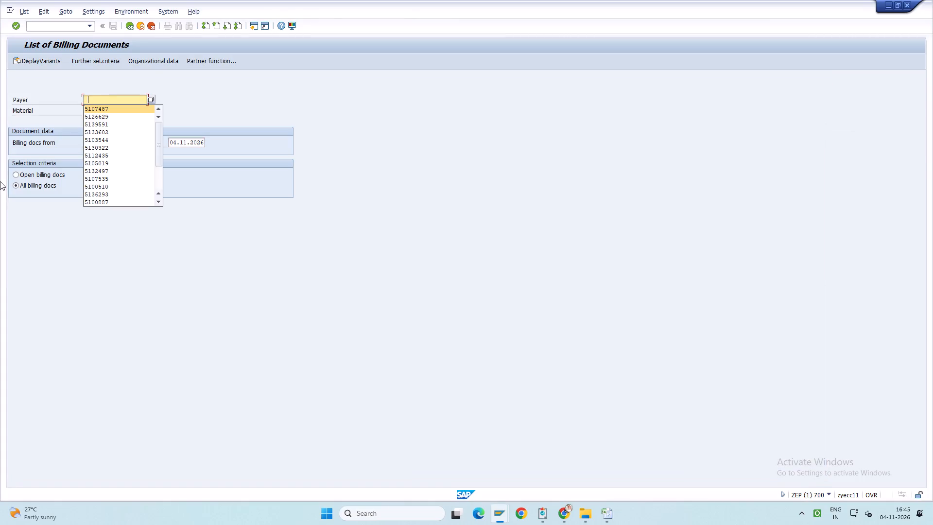
key("Down")
key("ctrl+v")
key("Down")
key("ctrl+a")
key("BackSpace")
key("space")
key("Down")
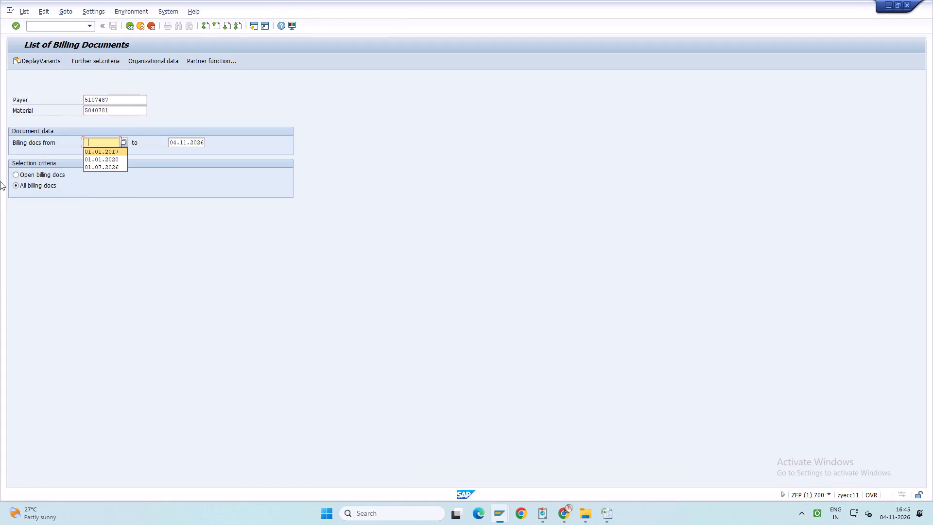
key("Return")
key("Return")
Run the Batch Query Report for material 5040781 with division 02.
key("alt+Tab")
key("alt+Tab")
key("F3")
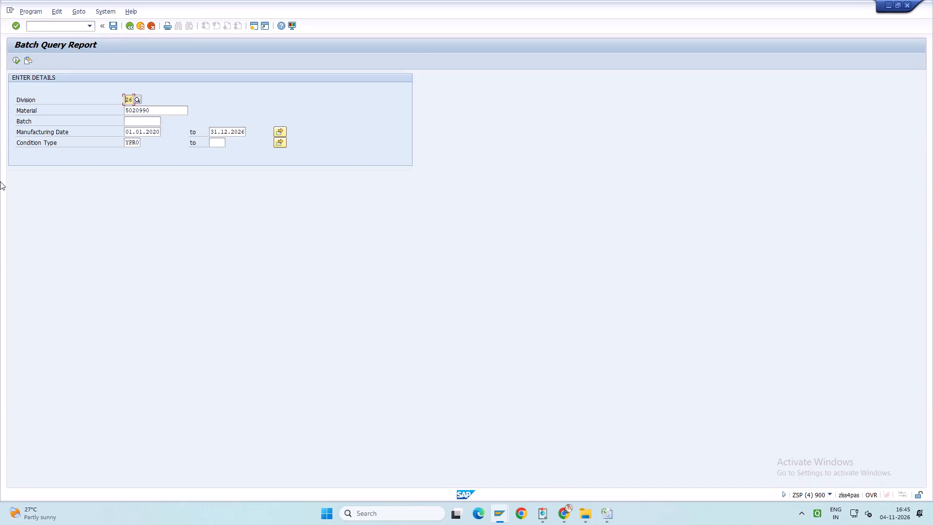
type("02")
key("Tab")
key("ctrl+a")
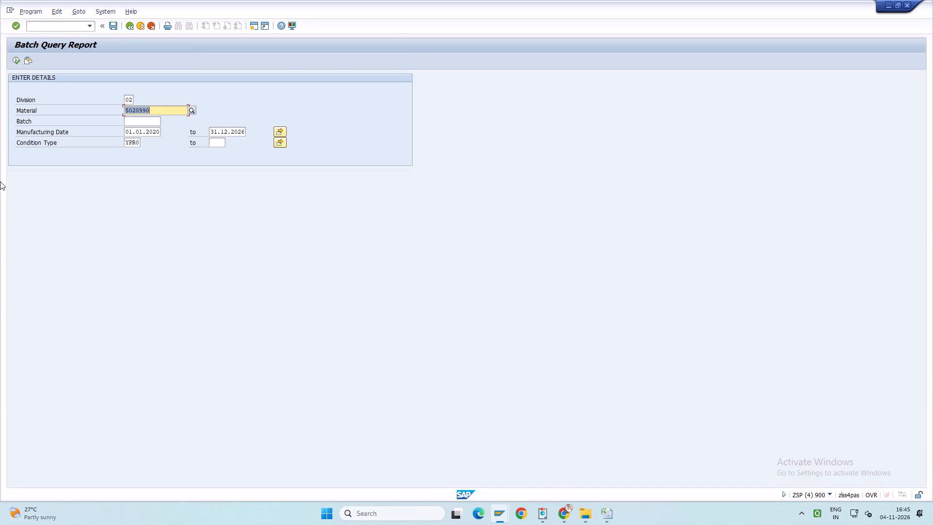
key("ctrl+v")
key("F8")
Check the billed Dapaglyn batches against the claim and copy batch BEA1248 from the billing documents list.
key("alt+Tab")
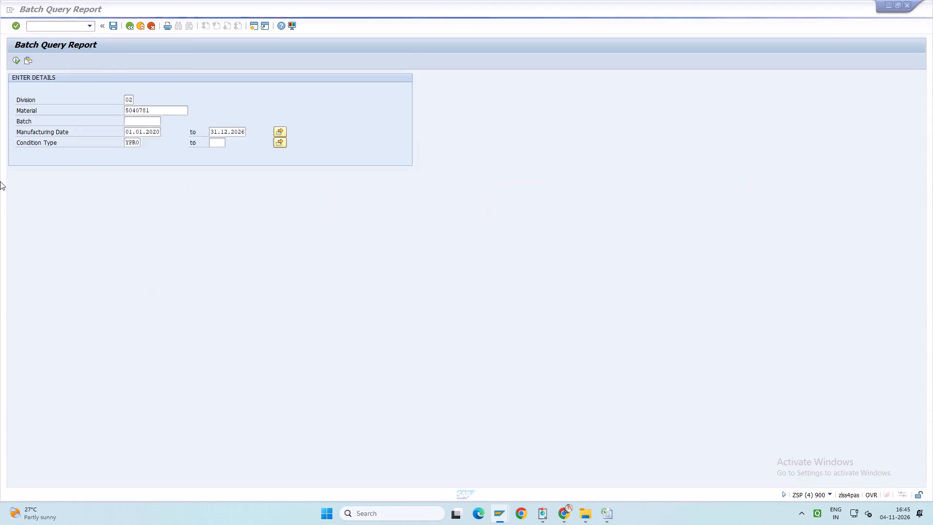
left_click_drag(545, 472, 675, 477)
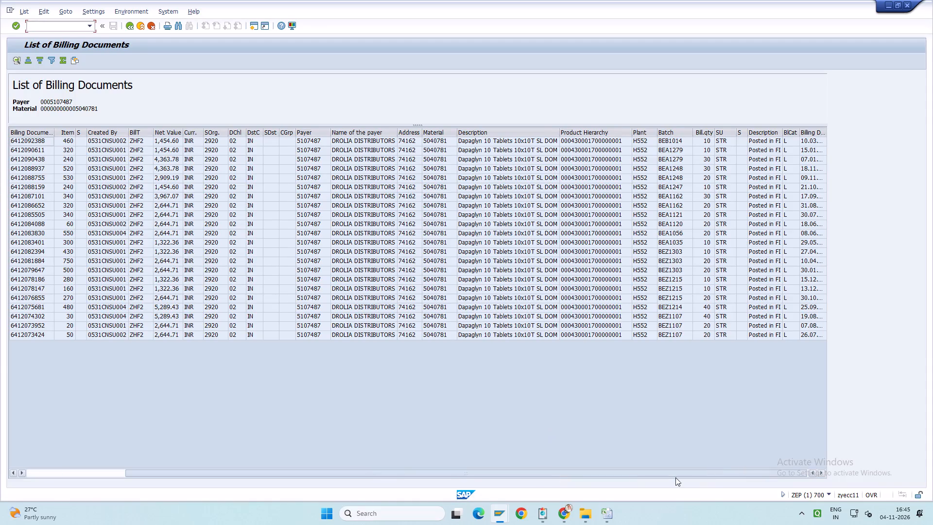
left_click_drag(675, 477, 716, 471)
key("alt+Tab")
key("alt+Tab")
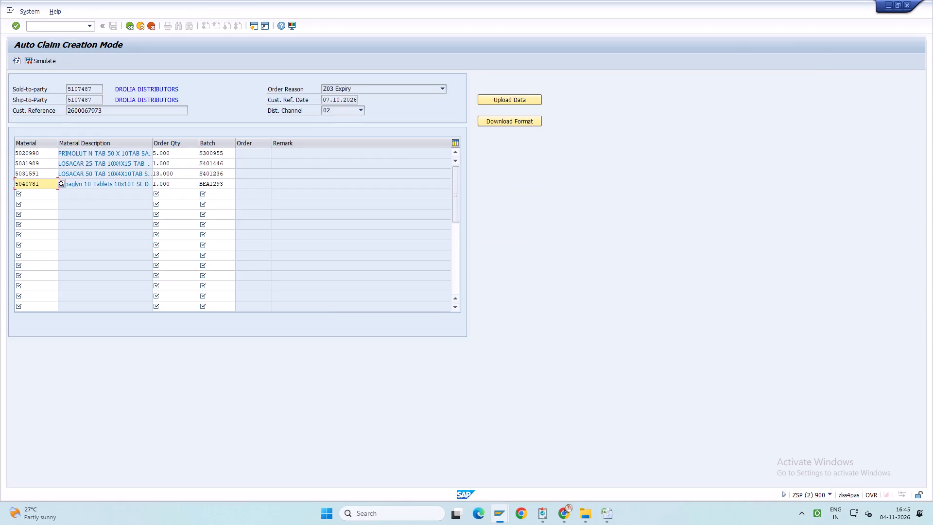
key("alt+Tab")
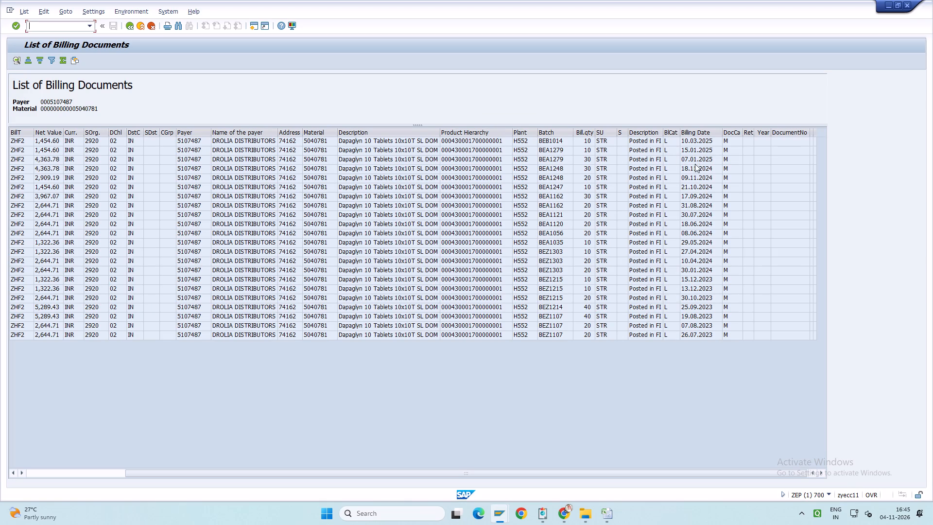
left_click(556, 172)
key("ctrl+y")
key("ctrl+c")
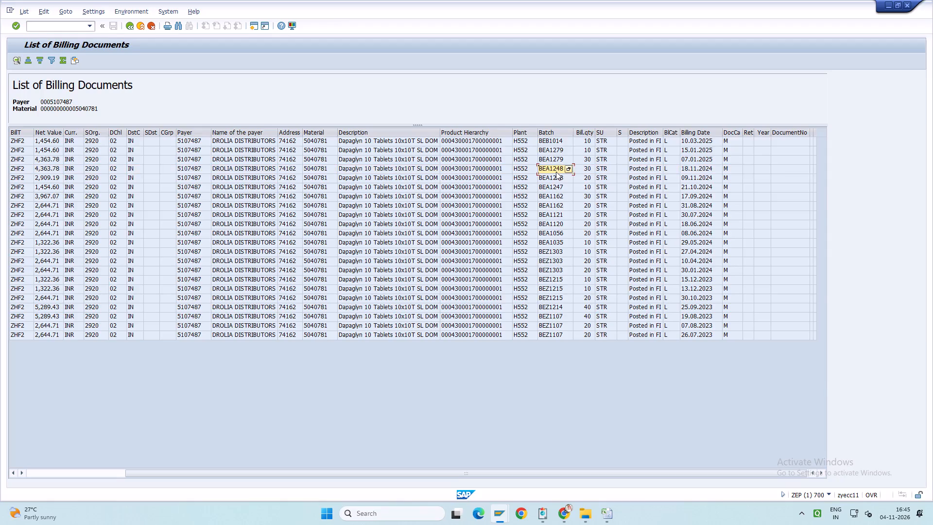
Find the copied batch BEA1248 of material 5040781 in the Batch Query Report.
key("alt+Tab")
key("alt+Tab")
left_click(81, 116)
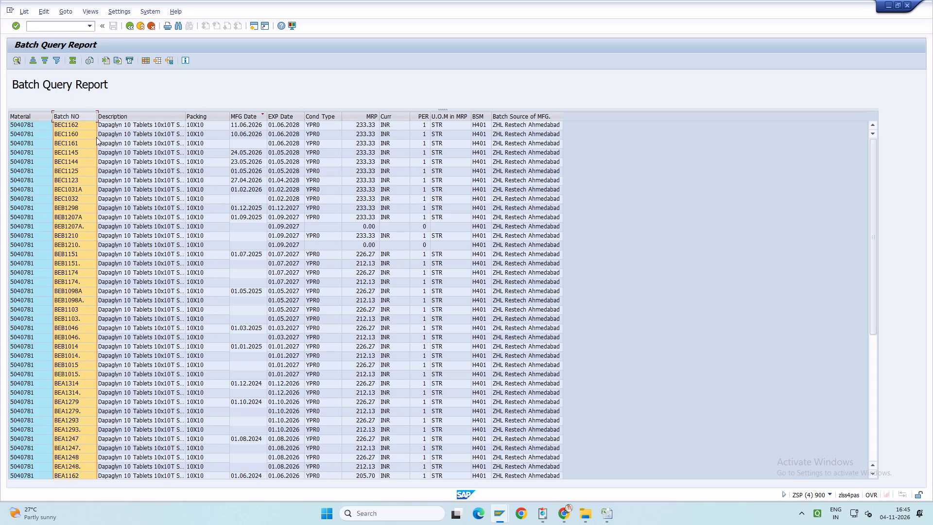
key("ctrl+f")
key("ctrl+v")
key("Return")
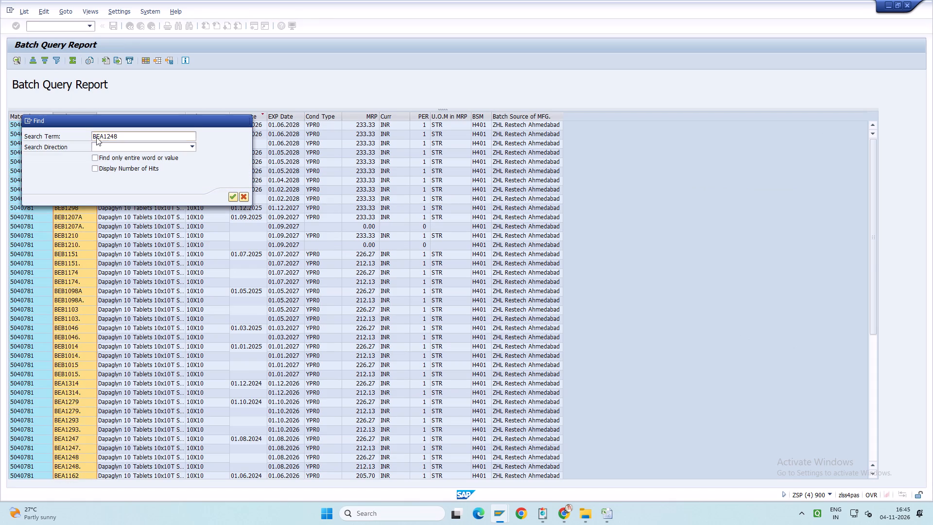
left_click_drag(157, 117, 198, 189)
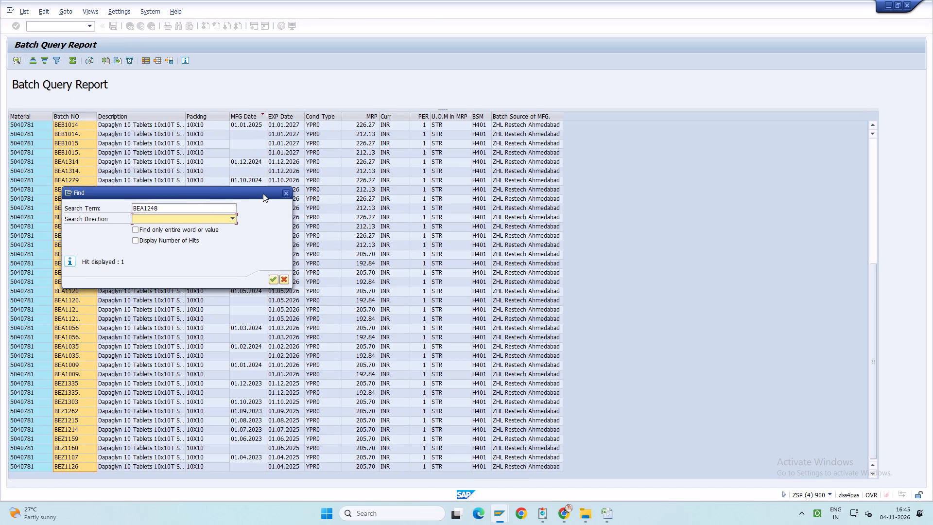
left_click(290, 193)
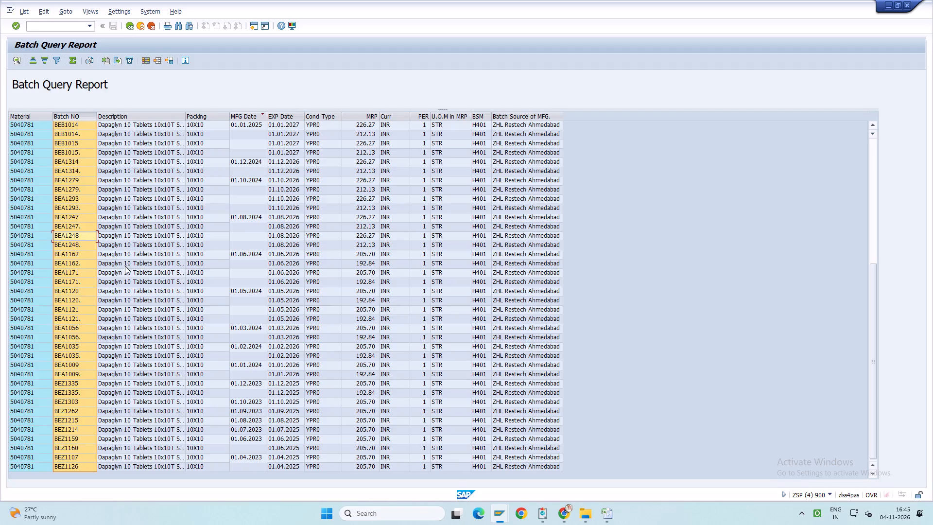
left_click(74, 234)
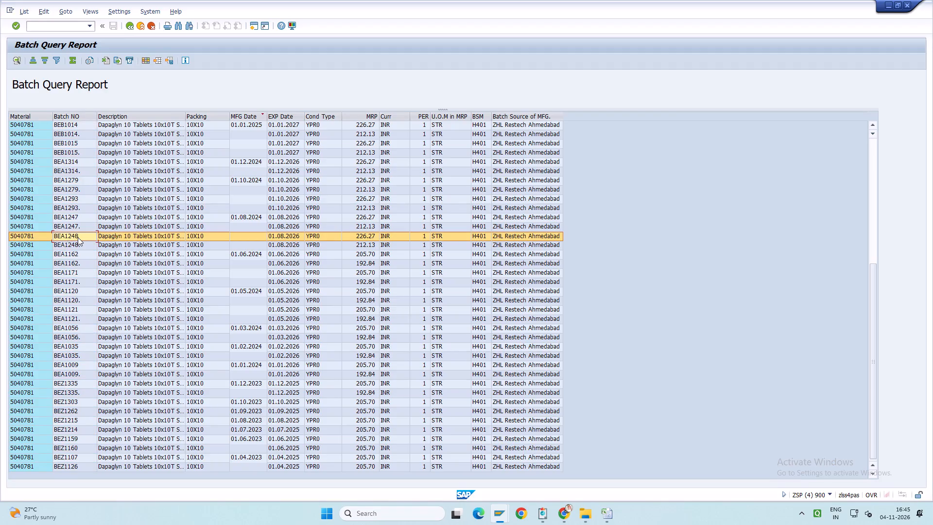
Copy the billed batch BEA1247 from the billing documents list and find it in the Batch Query Report.
key("alt+Tab")
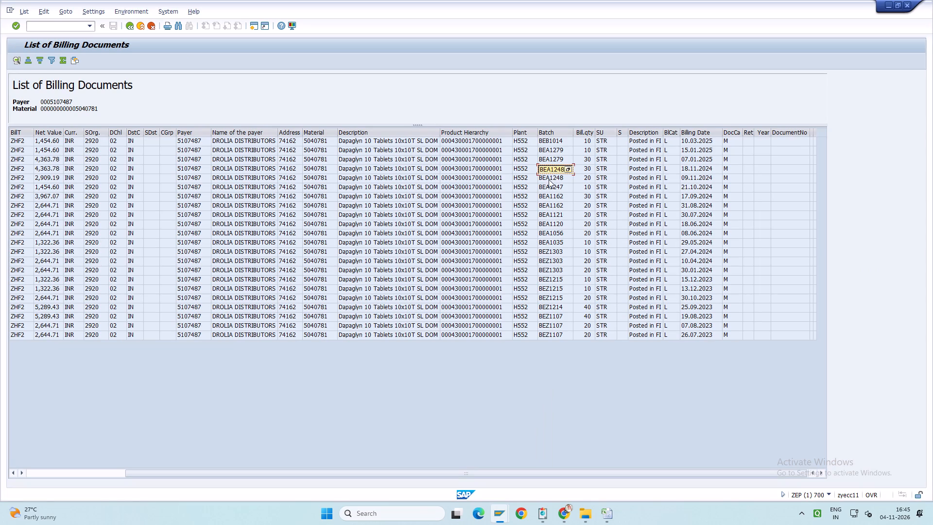
key("alt+Tab")
key("alt+Tab")
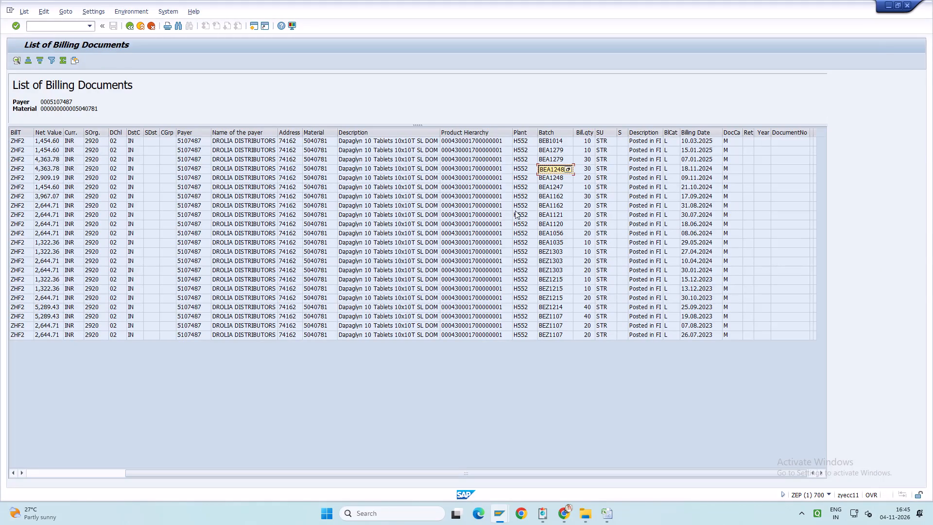
left_click(558, 187)
key("ctrl+y")
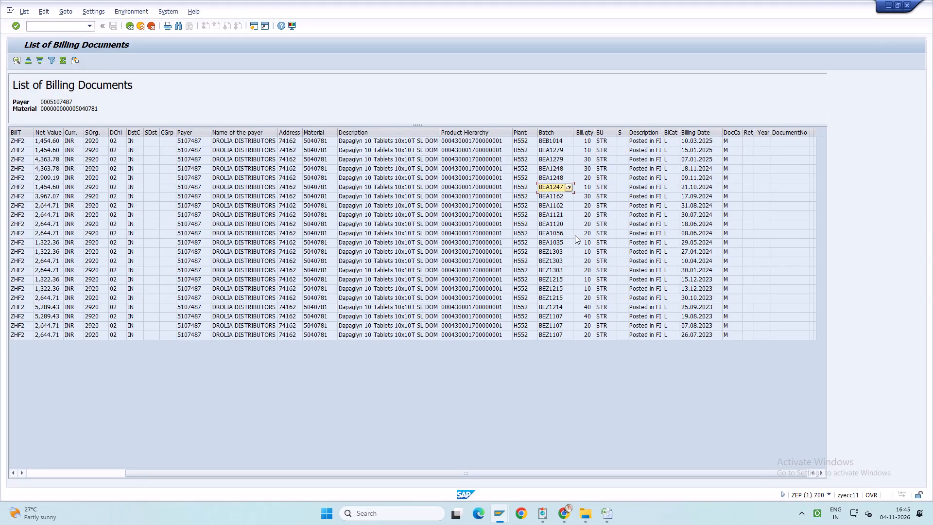
key("ctrl+c")
key("alt+Tab")
left_click(84, 115)
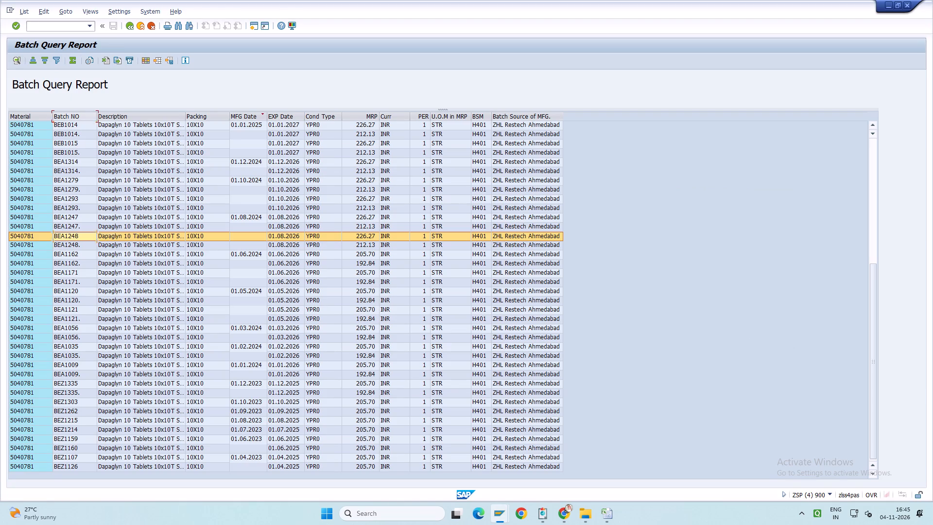
key("ctrl+f")
key("ctrl+v")
key("Return")
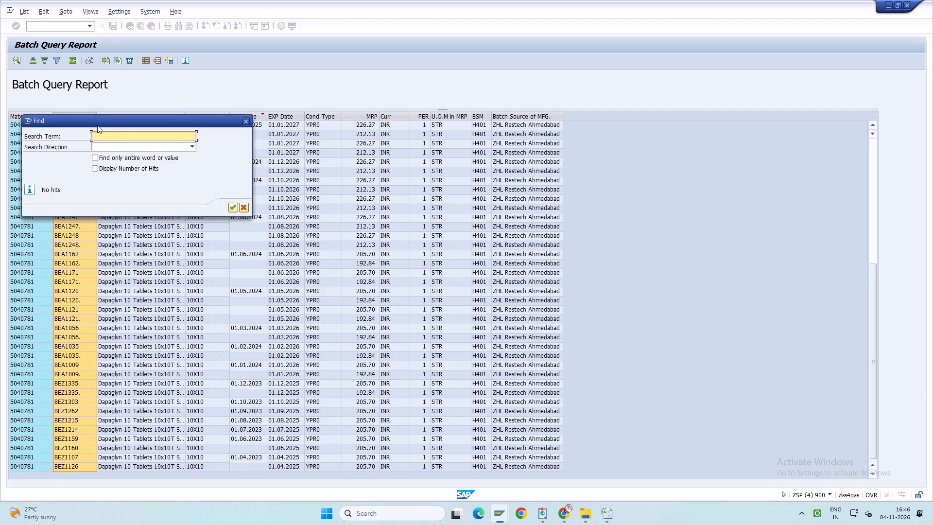
key("ctrl+v")
key("Return")
left_click_drag(142, 118, 165, 265)
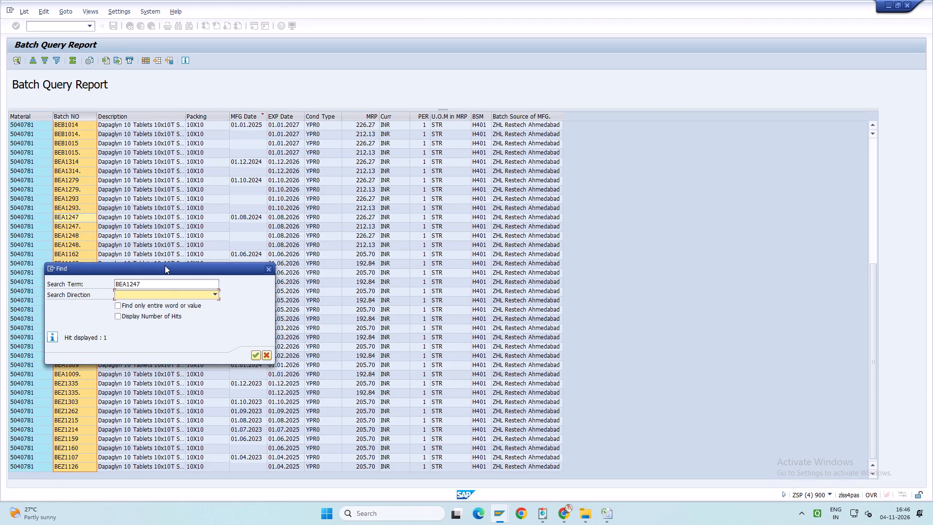
left_click(271, 269)
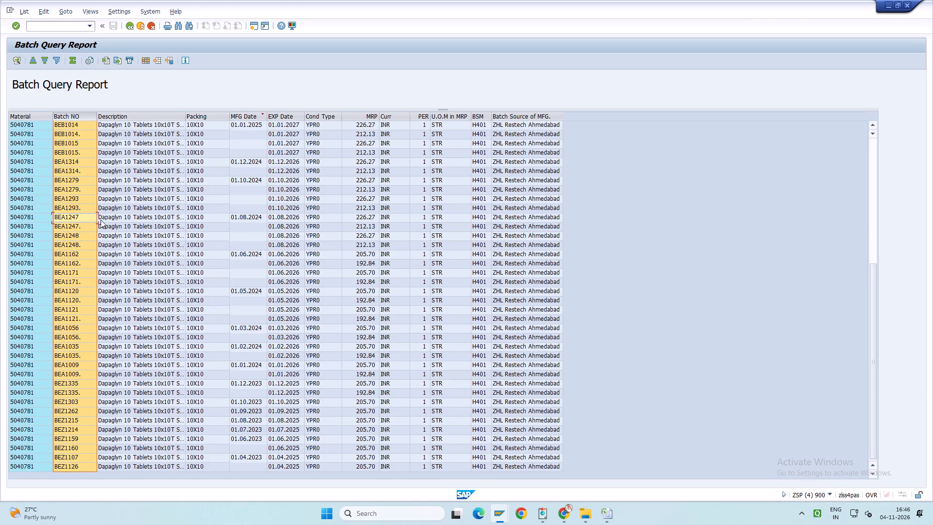
Copy batch BEA1247 from the report and make it the batch of the claim's Dapaglyn line (material 5040781).
left_click(72, 220)
key("ctrl+y")
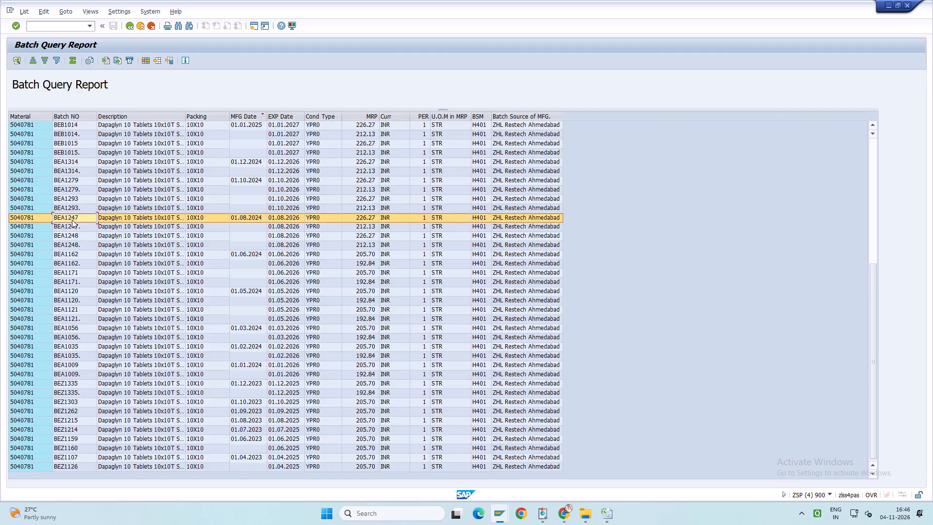
key("ctrl+c")
key("alt+Tab")
key("alt+Tab")
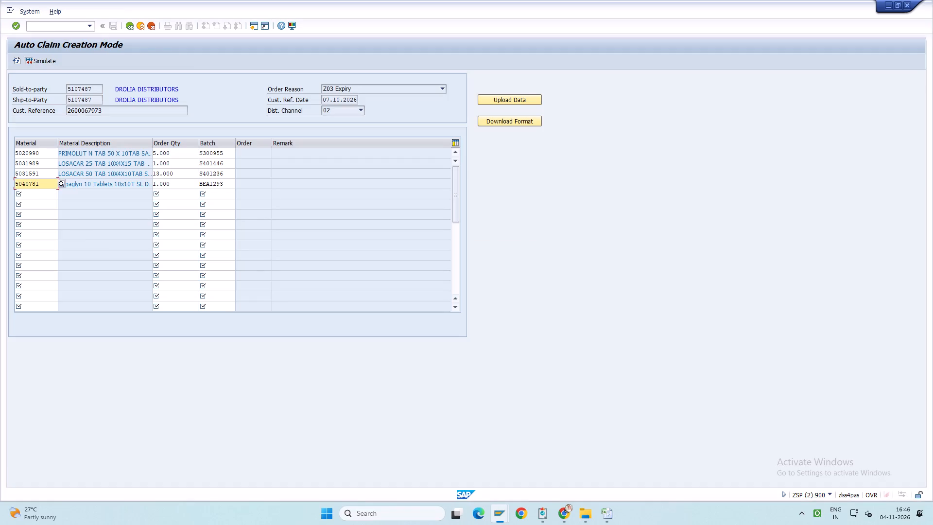
left_click_drag(226, 183, 178, 183)
key("ctrl+v")
key("Return")
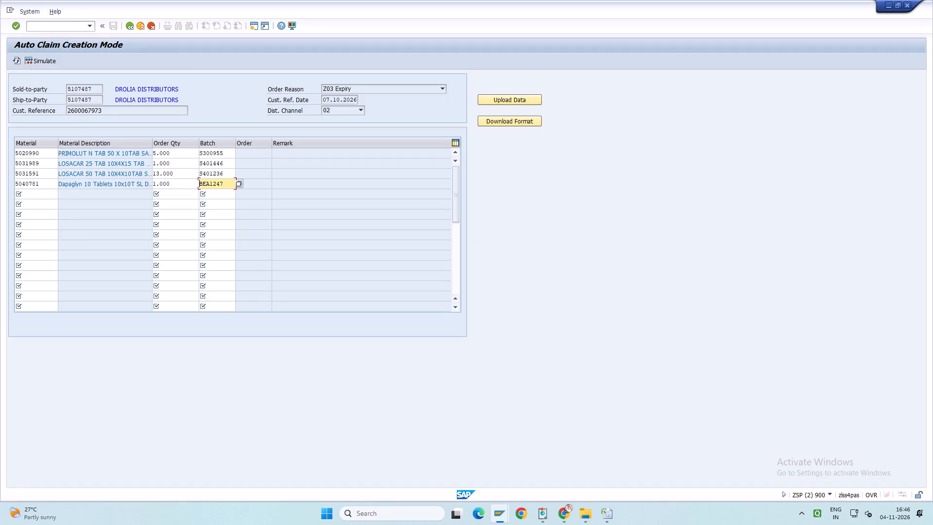
Simulate the corrected four-line claim with the Desktop as the output folder and generate its claim order.
left_click(46, 62)
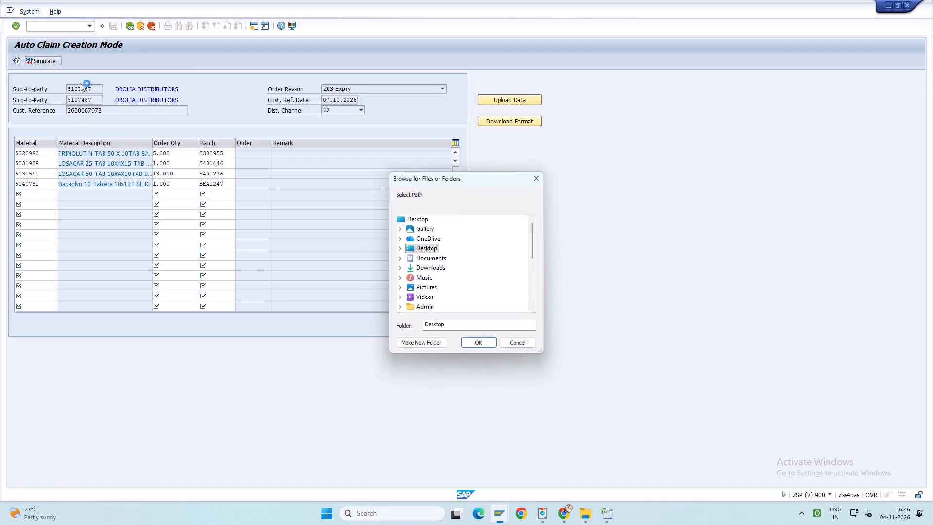
left_click(418, 221)
left_click(474, 345)
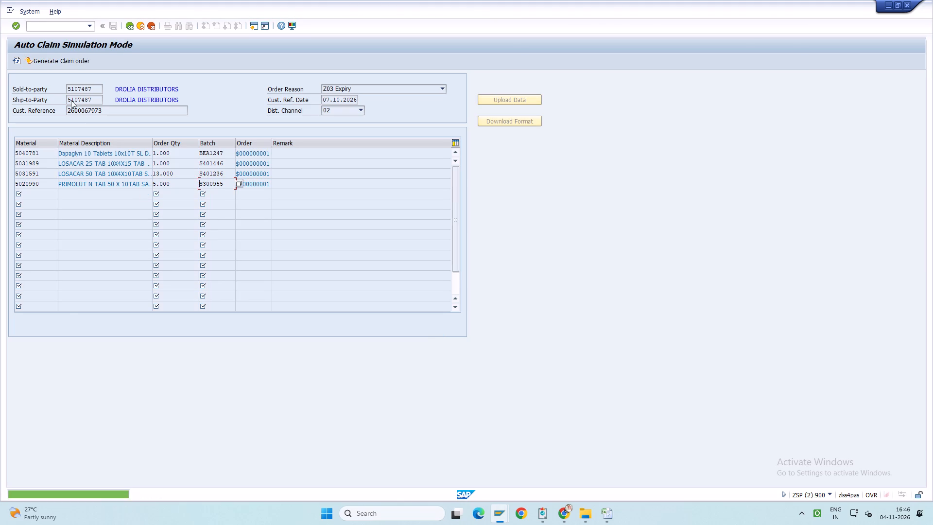
left_click(55, 63)
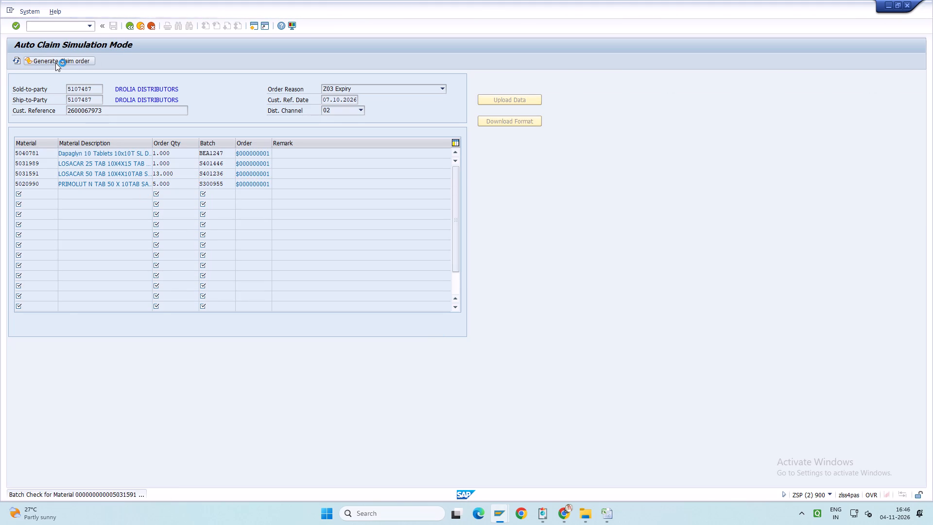
Open the newly generated claim order for change with transaction /nva02.
left_click(87, 28)
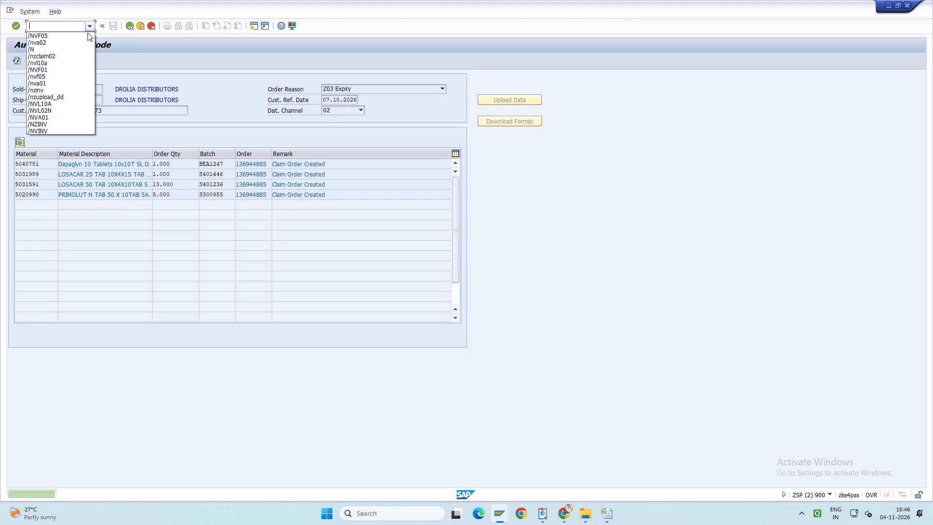
left_click(87, 39)
key("Return")
key("Return")
key("Return")
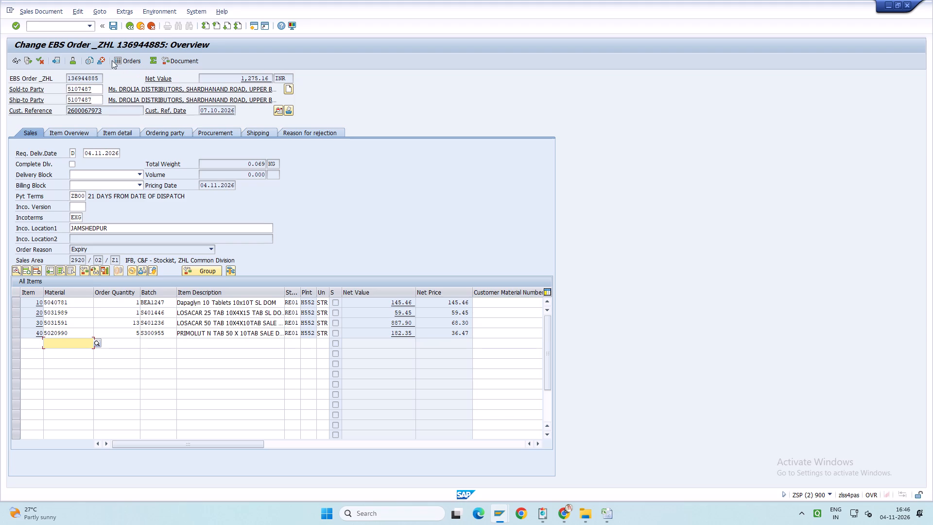
left_click(86, 27)
left_click(86, 47)
key("Return")
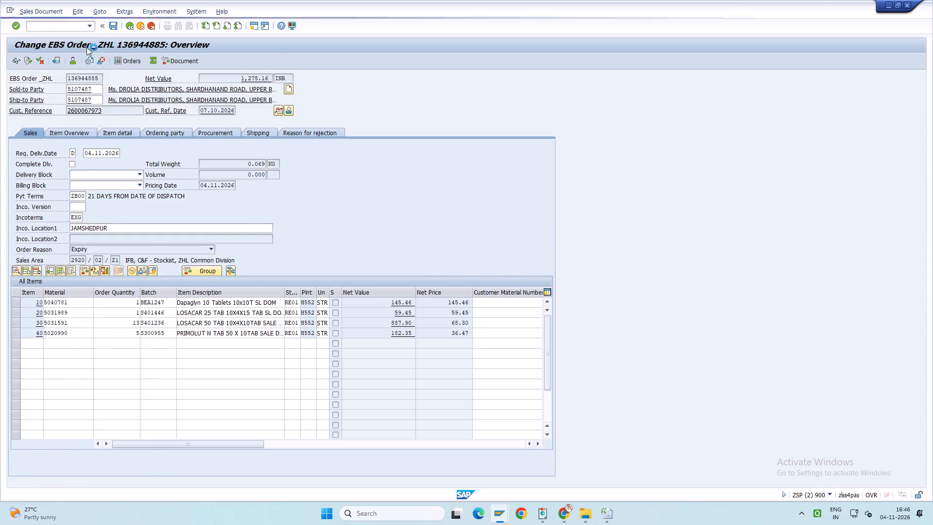
key("Return")
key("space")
key("Down")
key("Return")
key("Tab")
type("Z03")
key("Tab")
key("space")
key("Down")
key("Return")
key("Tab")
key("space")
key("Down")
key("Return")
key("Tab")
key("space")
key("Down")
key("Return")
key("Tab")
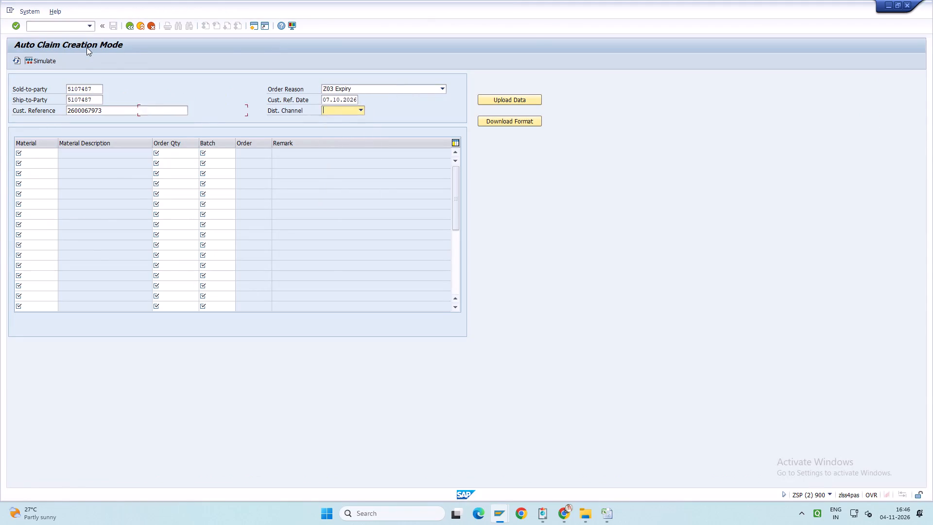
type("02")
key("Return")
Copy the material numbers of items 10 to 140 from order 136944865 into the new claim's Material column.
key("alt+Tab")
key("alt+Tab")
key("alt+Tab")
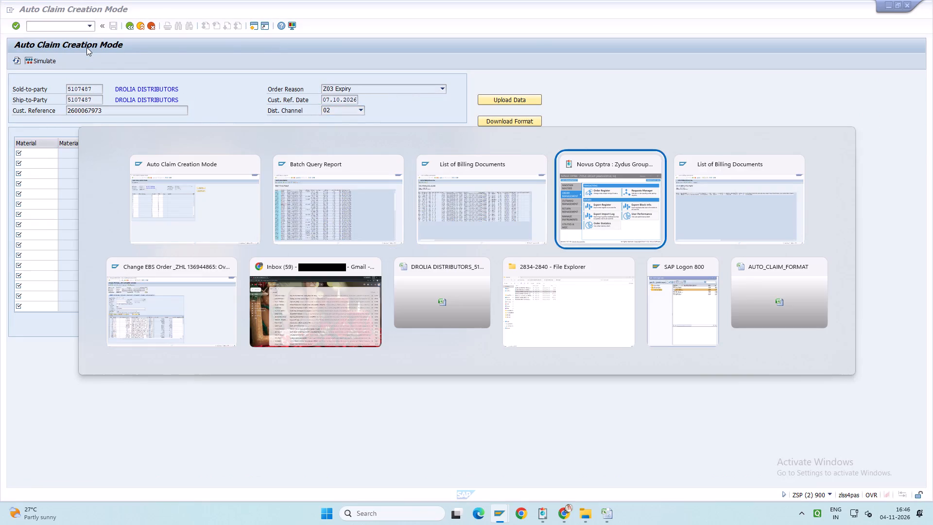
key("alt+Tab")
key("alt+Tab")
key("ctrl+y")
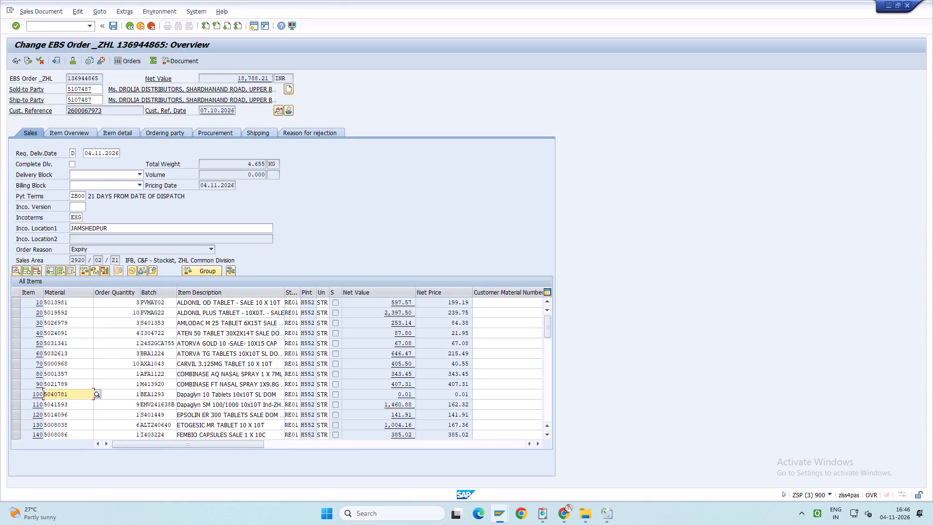
left_click_drag(64, 301, 84, 434)
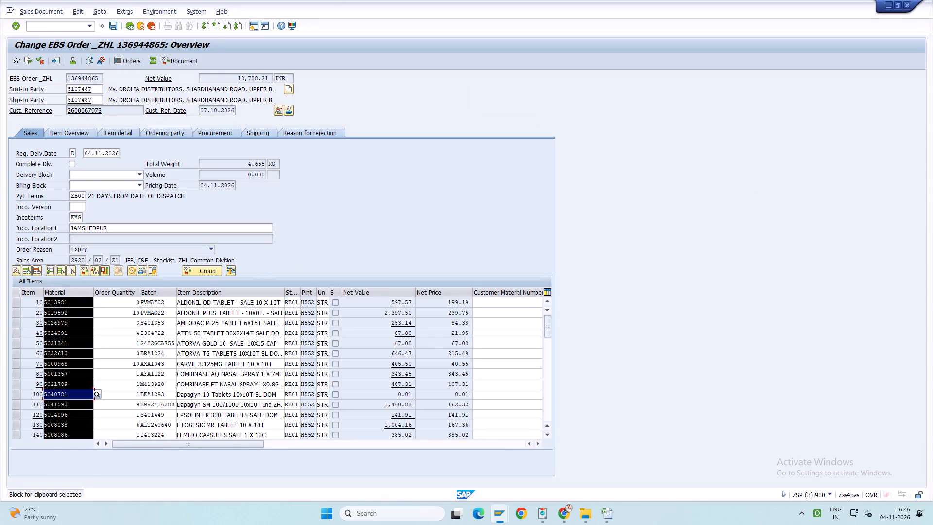
key("ctrl+c")
key("alt+Tab")
left_click(44, 148)
key("ctrl+v")
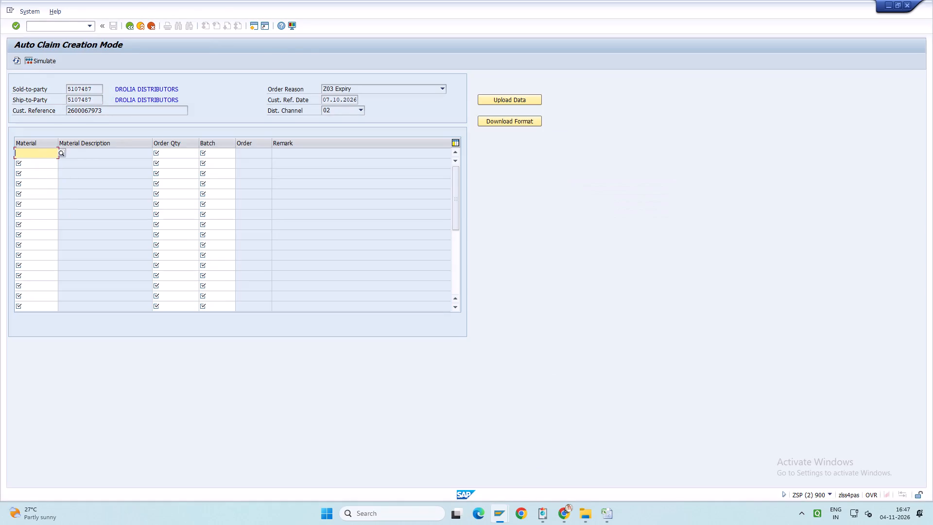
key("alt+Tab")
key("ctrl+y")
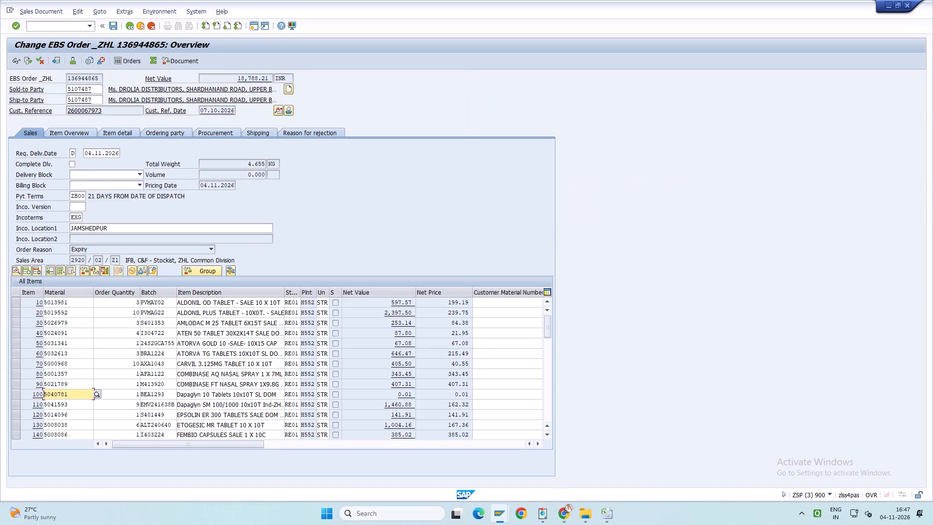
left_click_drag(131, 301, 155, 433)
key("ctrl+c")
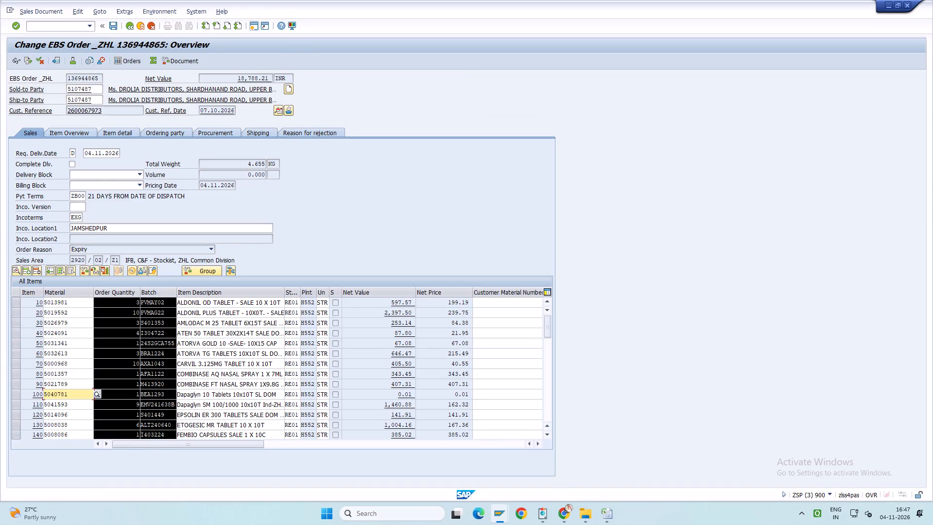
key("alt+Tab")
left_click(172, 152)
key("ctrl+v")
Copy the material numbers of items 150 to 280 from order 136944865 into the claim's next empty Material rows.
key("Page_Down")
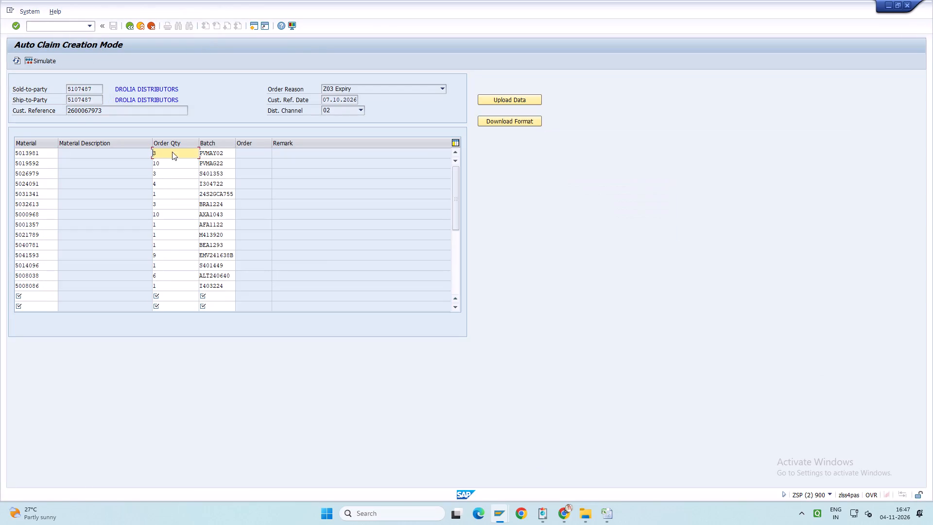
left_click(458, 153)
key("alt+Tab")
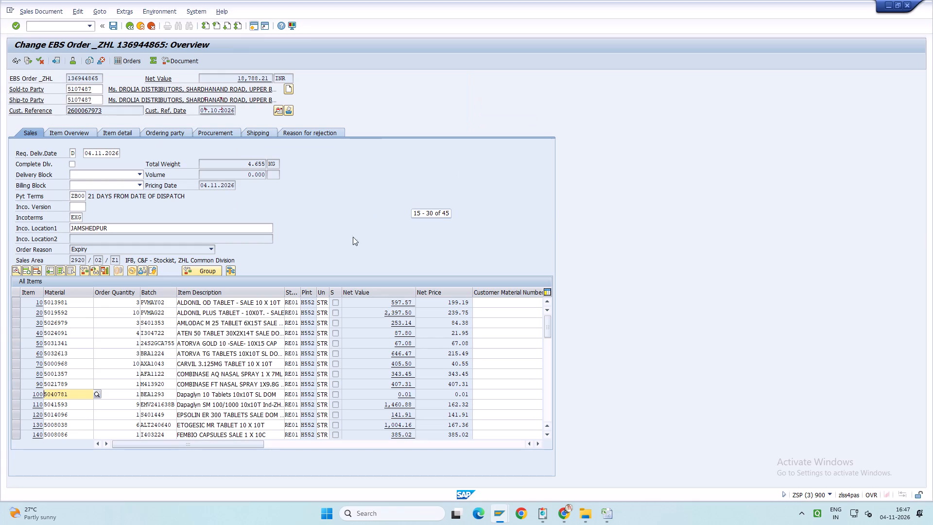
key("Page_Down")
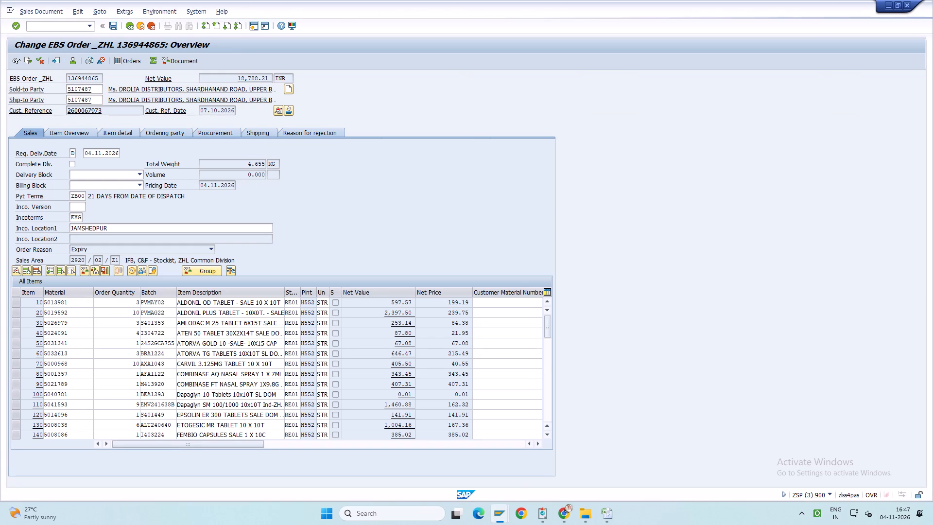
key("ctrl+y")
left_click_drag(68, 301, 76, 401)
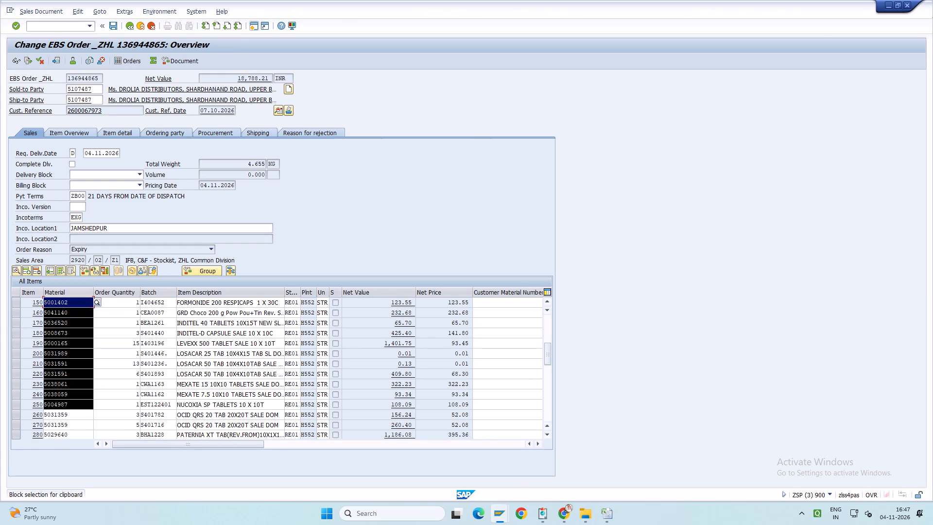
left_click_drag(76, 401, 80, 433)
key("ctrl+c")
key("alt+Tab")
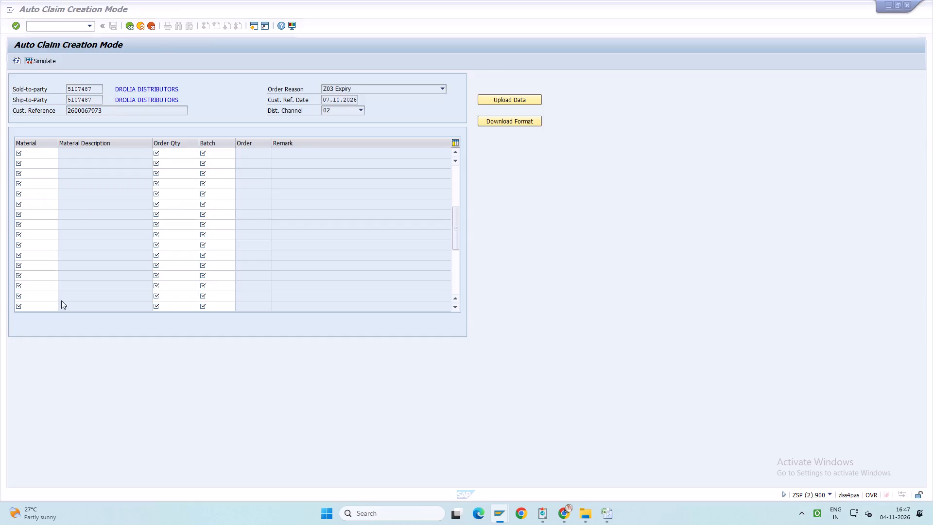
left_click(39, 151)
key("ctrl+v")
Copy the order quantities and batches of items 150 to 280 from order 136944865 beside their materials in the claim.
key("alt+Tab")
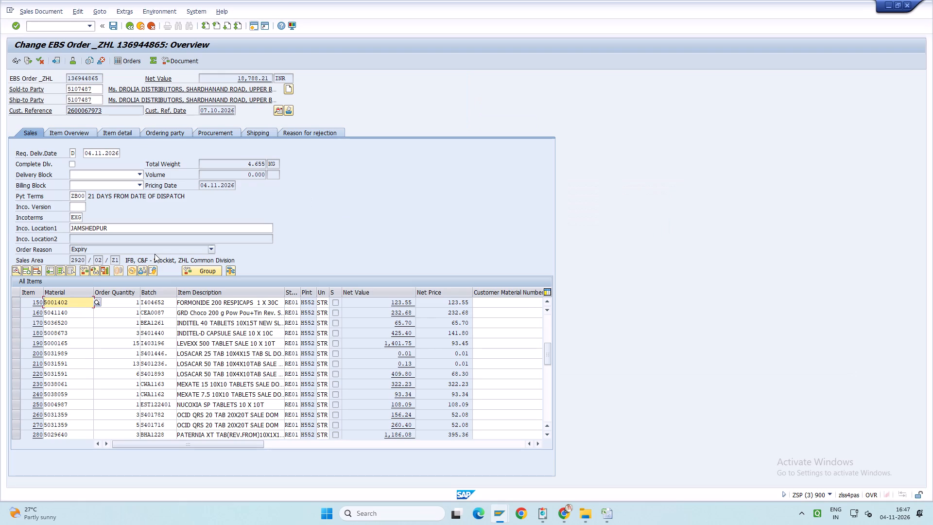
key("ctrl+y")
left_click_drag(130, 302, 156, 437)
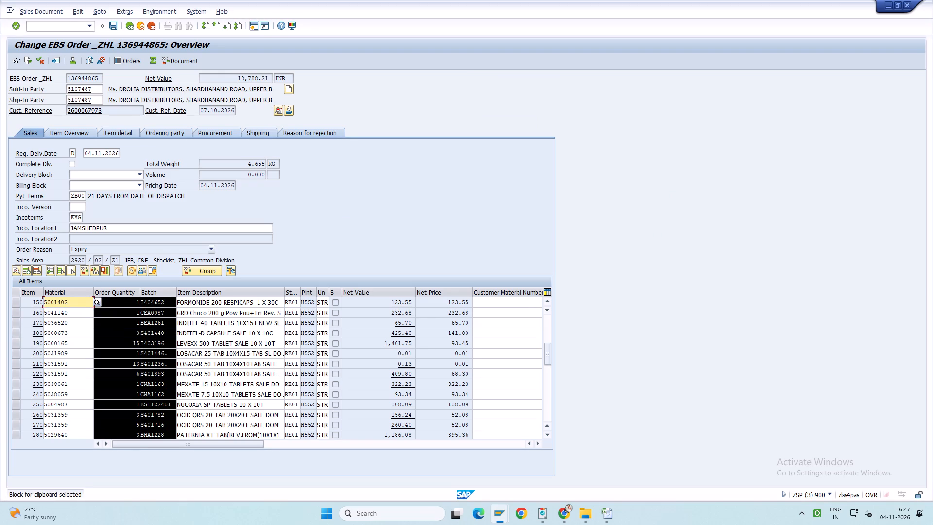
key("ctrl+c")
key("alt+Tab")
left_click(175, 154)
key("ctrl+v")
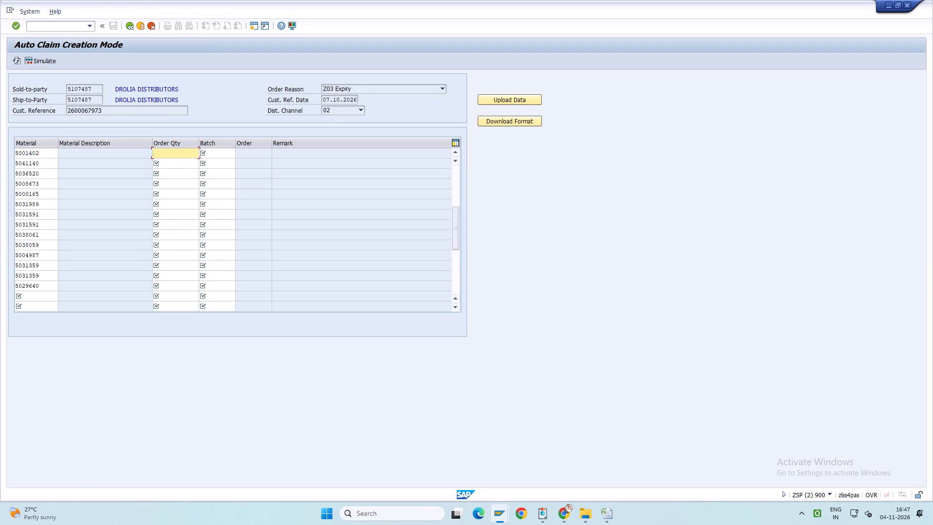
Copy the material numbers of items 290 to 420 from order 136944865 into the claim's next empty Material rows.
key("Page_Down")
left_click(455, 153)
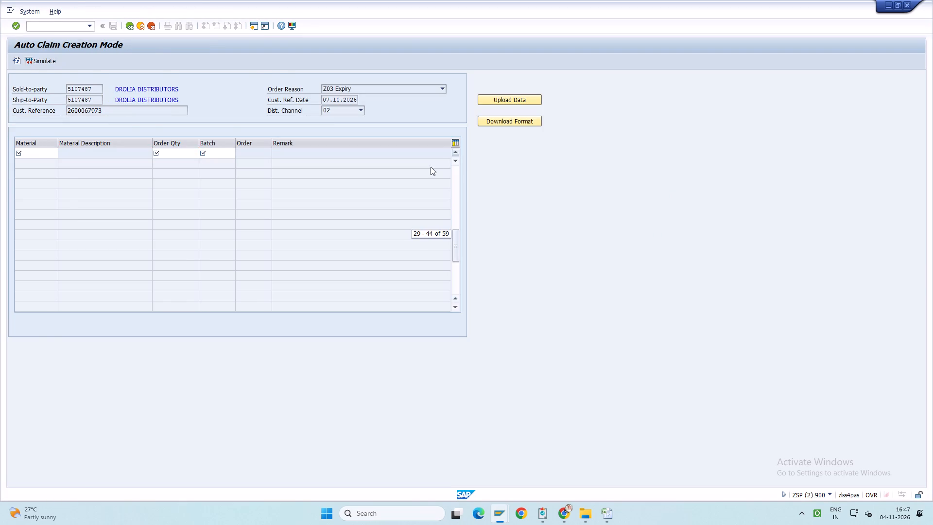
key("alt+Tab")
key("Page_Down")
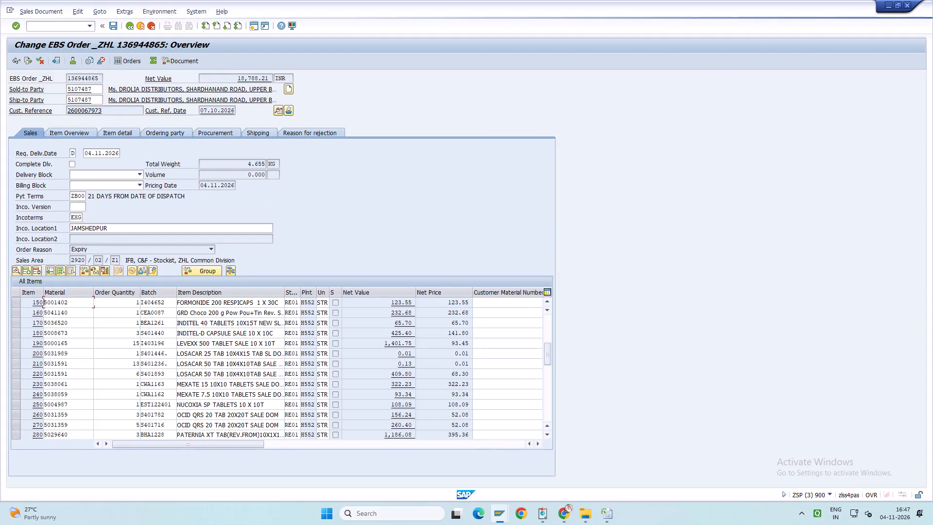
key("ctrl+y")
left_click_drag(73, 302, 84, 385)
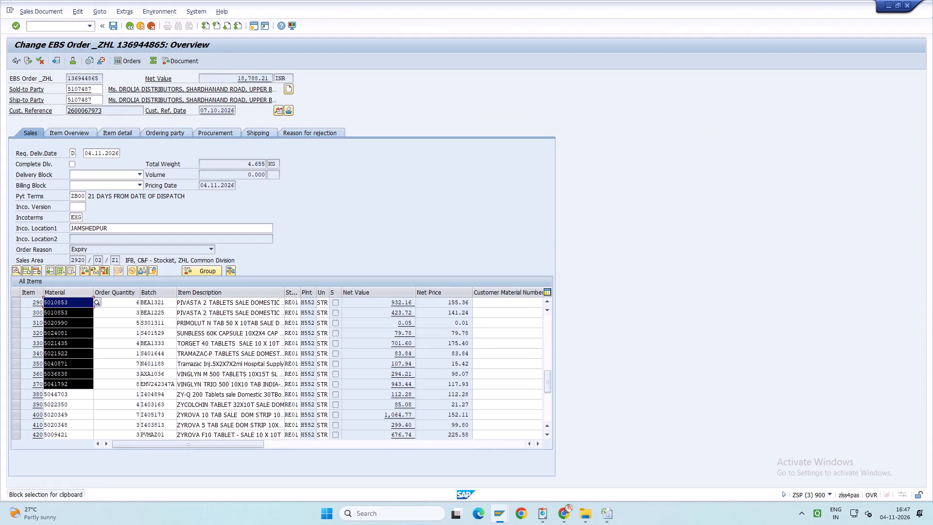
left_click_drag(84, 385, 84, 432)
key("ctrl+c")
key("alt+Tab")
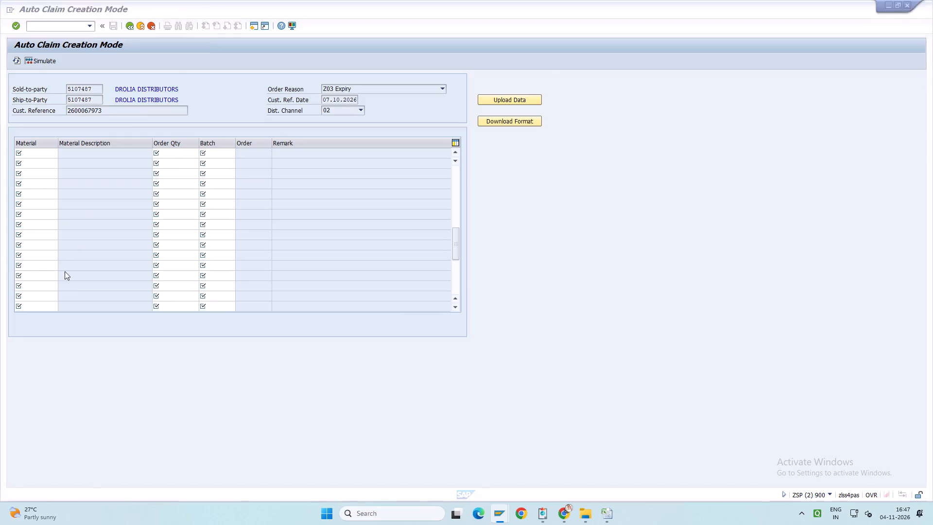
left_click(37, 155)
key("ctrl+v")
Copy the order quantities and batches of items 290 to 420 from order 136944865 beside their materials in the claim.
key("alt+Tab")
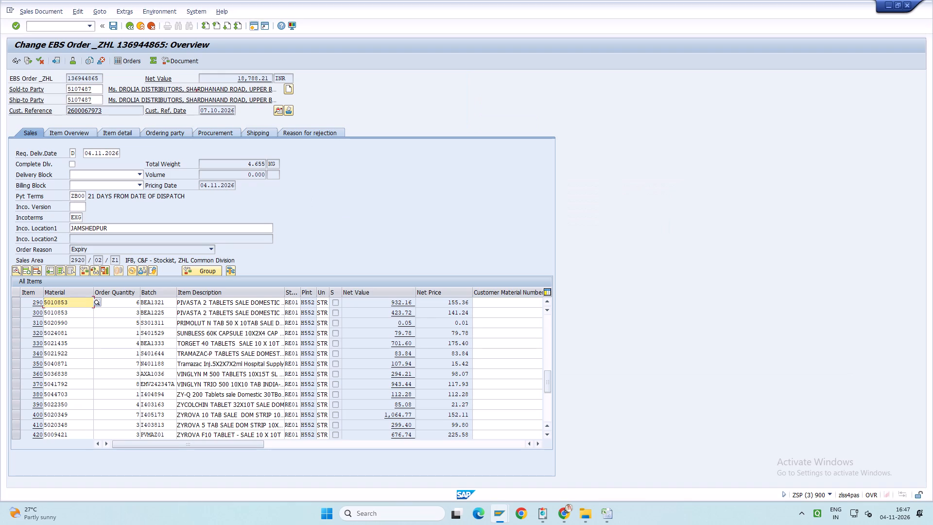
key("ctrl+y")
left_click_drag(125, 300, 163, 434)
key("ctrl+c")
key("alt+Tab")
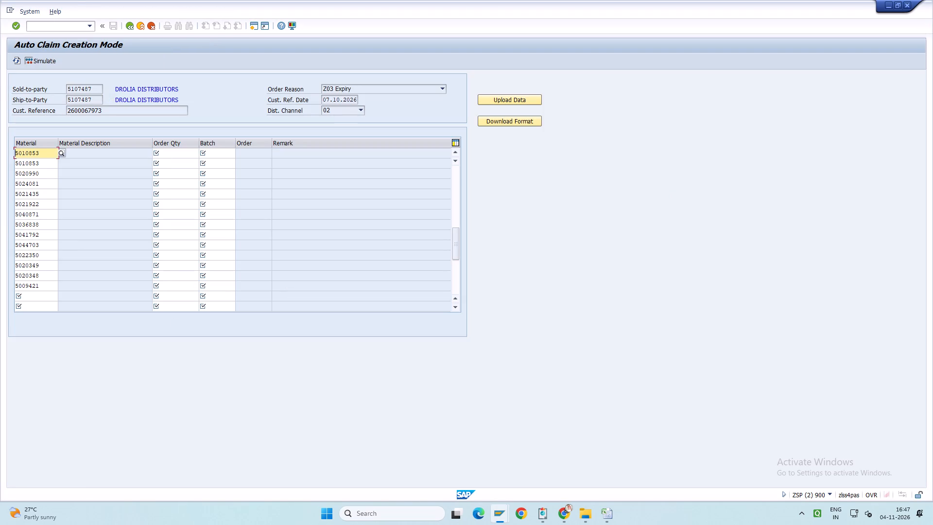
left_click(174, 153)
key("ctrl+v")
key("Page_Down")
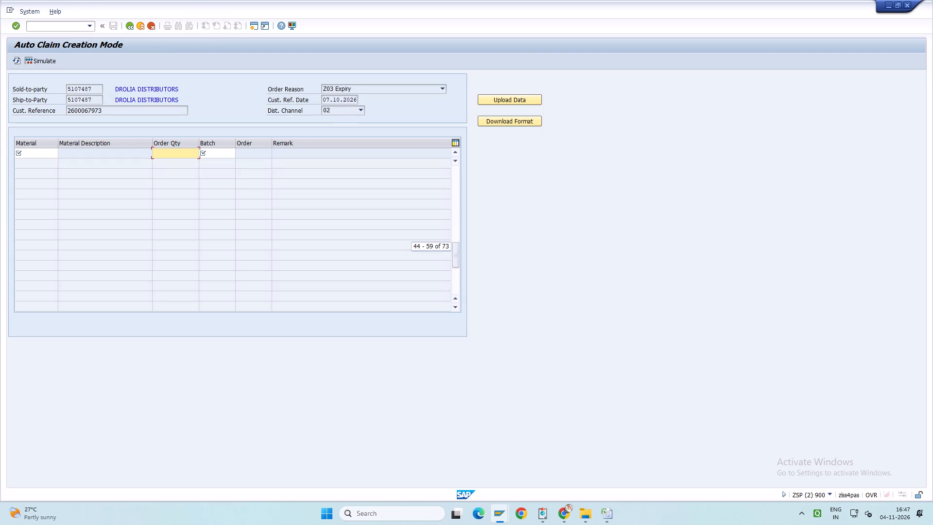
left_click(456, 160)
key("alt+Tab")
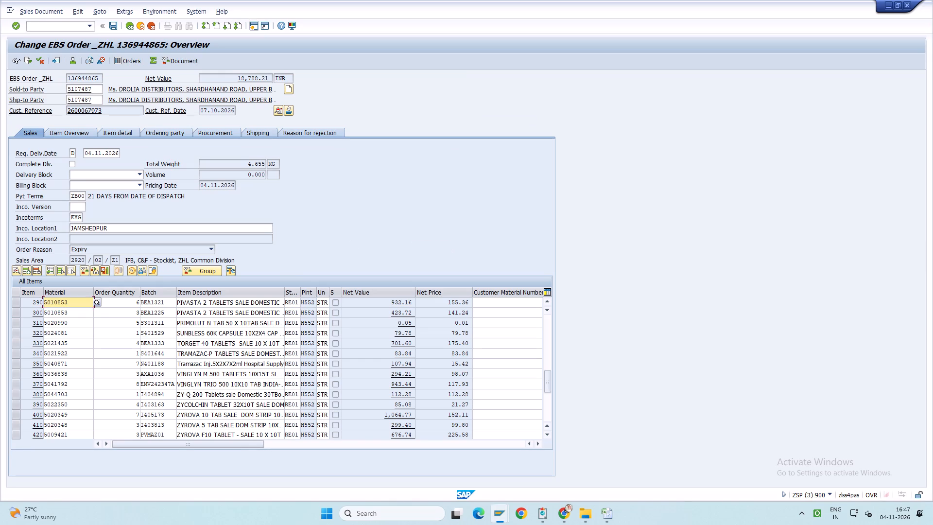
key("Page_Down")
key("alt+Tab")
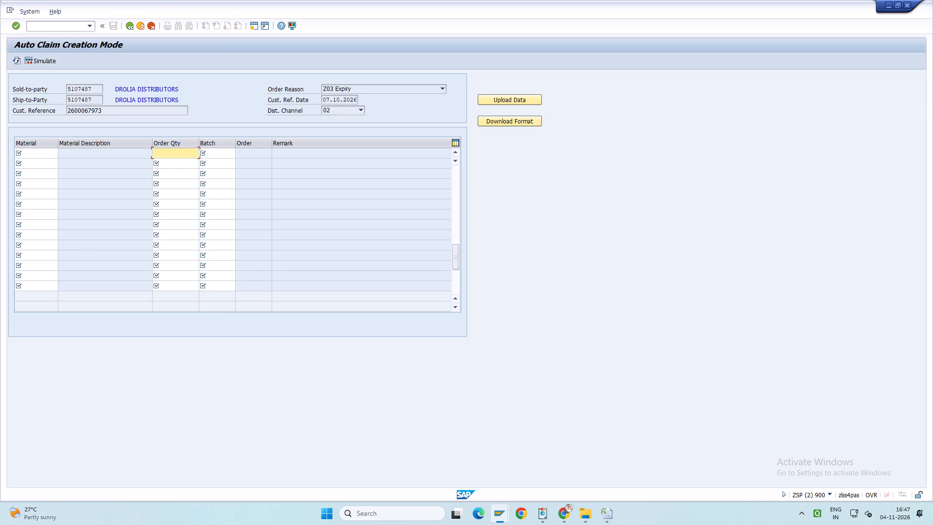
Clear the material, quantity and batch of the PRIMOLUT N row (material 5020990, batch S301311) in the claim.
key("Page_Up")
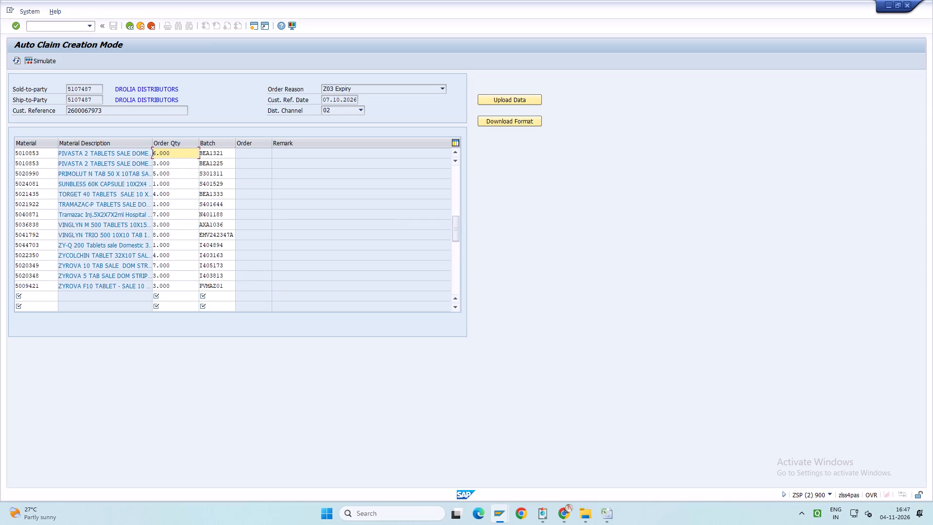
left_click(45, 174)
key("ctrl+y")
left_click_drag(45, 174, 222, 177)
key("Delete")
Clear the material, quantity and batch of the LOSACAR rows 5031989 (batch S401446.) and 5031591 (batch S401236.) in the claim.
key("Page_Up")
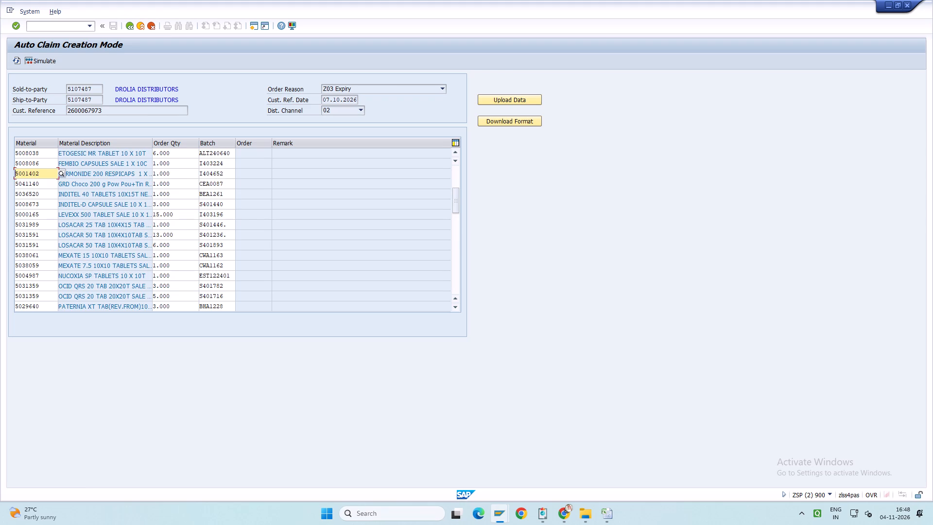
left_click(45, 220)
key("ctrl+y")
left_click_drag(44, 222, 203, 235)
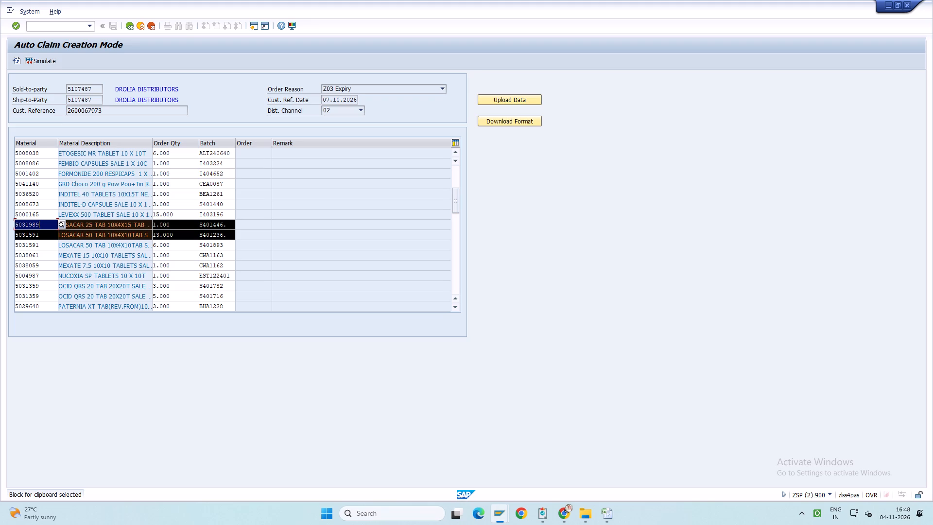
key("Delete")
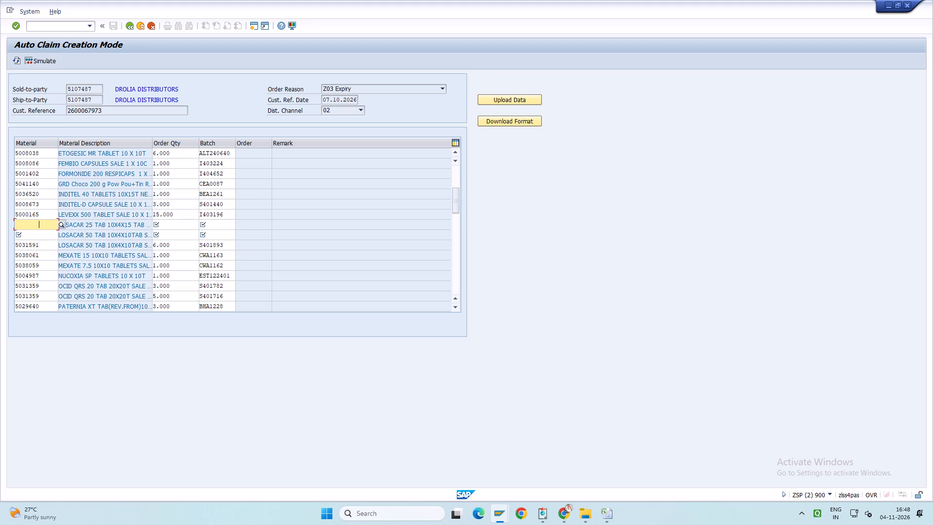
Clear the material, quantity and batch of the Dapaglyn 10 row (material 5040781, batch BEA1293) in the claim.
key("Page_Up")
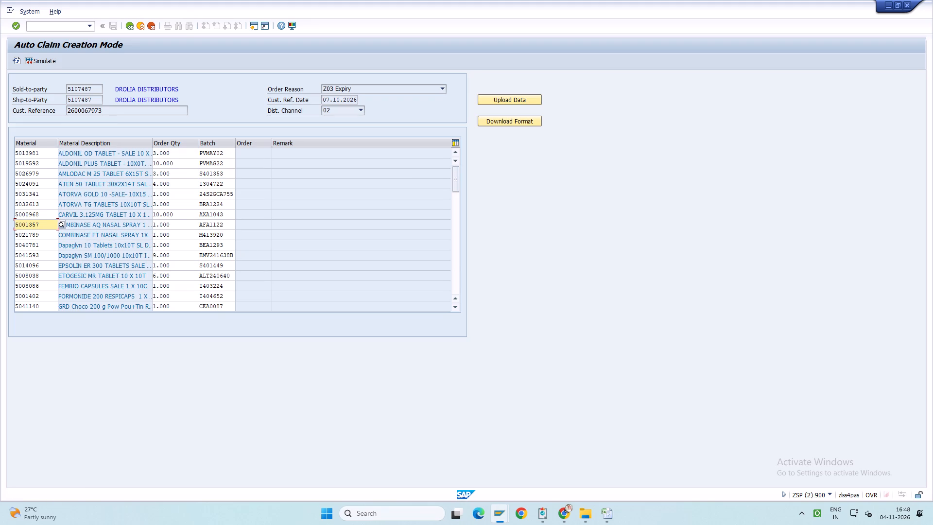
left_click(225, 246)
left_click(48, 247)
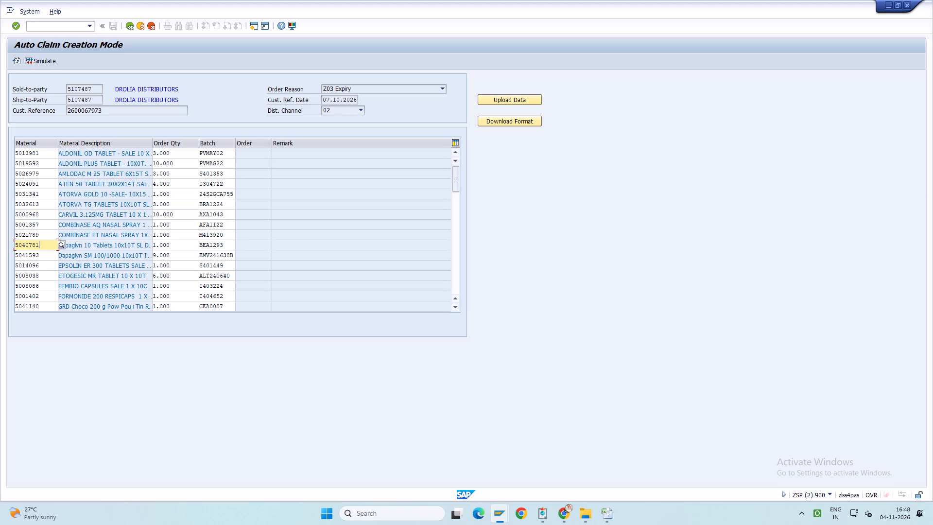
key("ctrl+y")
left_click_drag(41, 242, 204, 242)
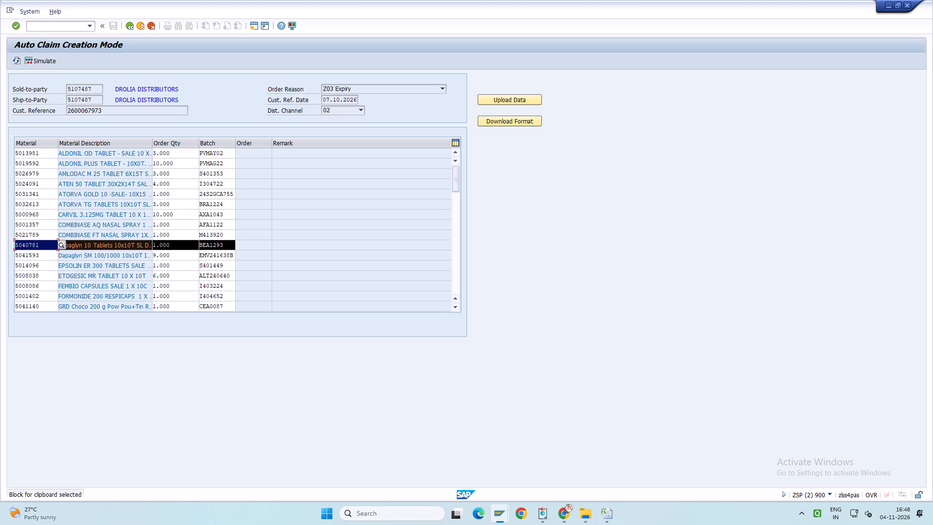
key("Delete")
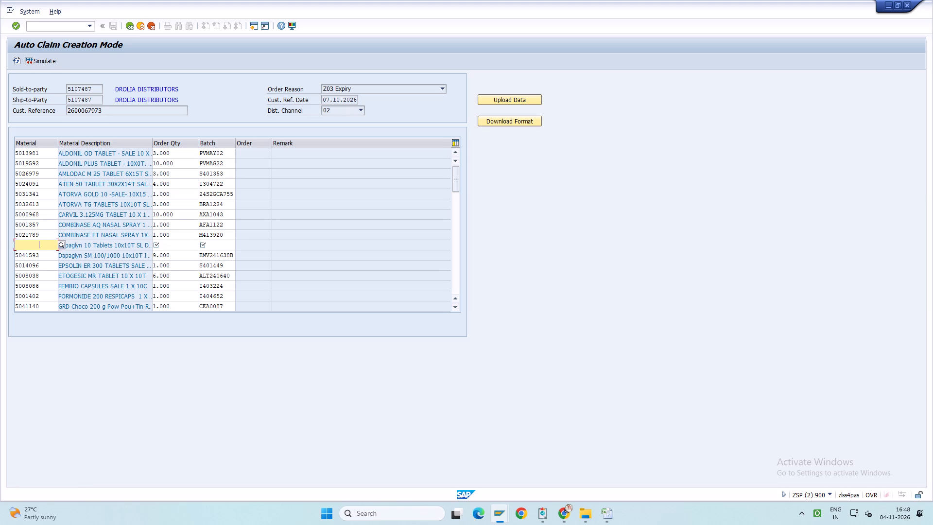
Simulate the DROLIA DISTRIBUTORS expiry claim again, choosing Desktop as the output folder.
left_click(45, 60)
left_click(405, 219)
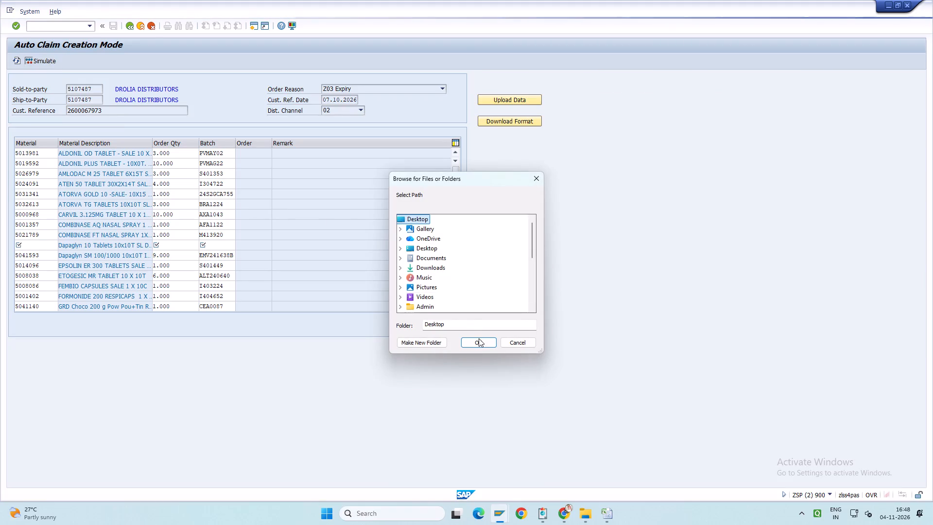
left_click(479, 338)
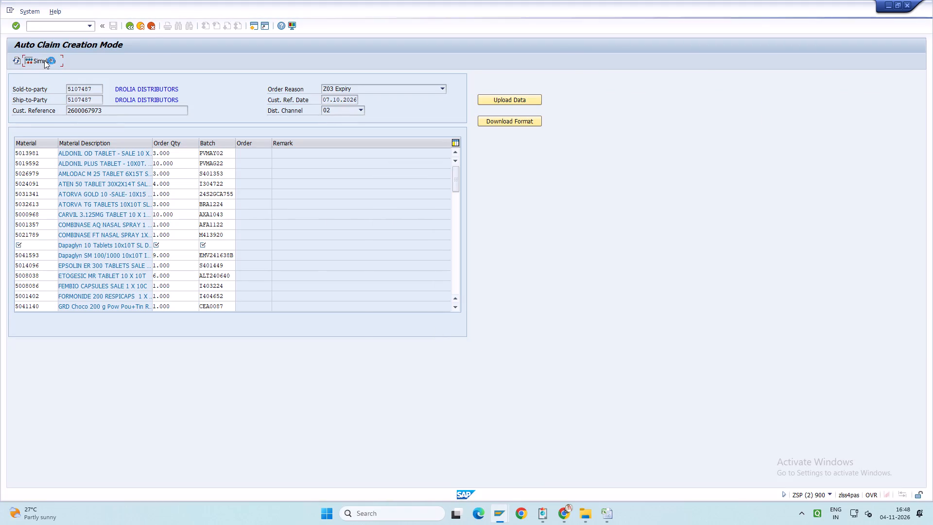
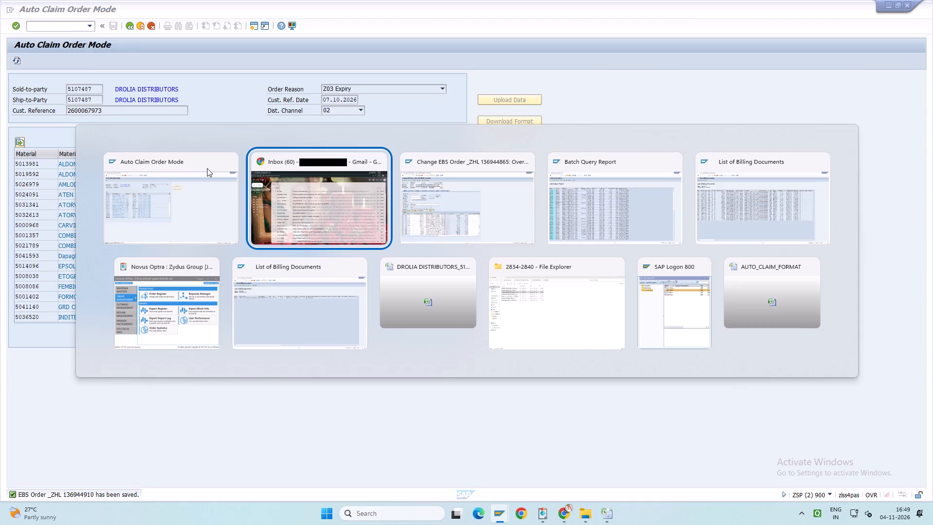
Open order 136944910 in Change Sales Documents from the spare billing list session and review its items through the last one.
key("alt+Down")
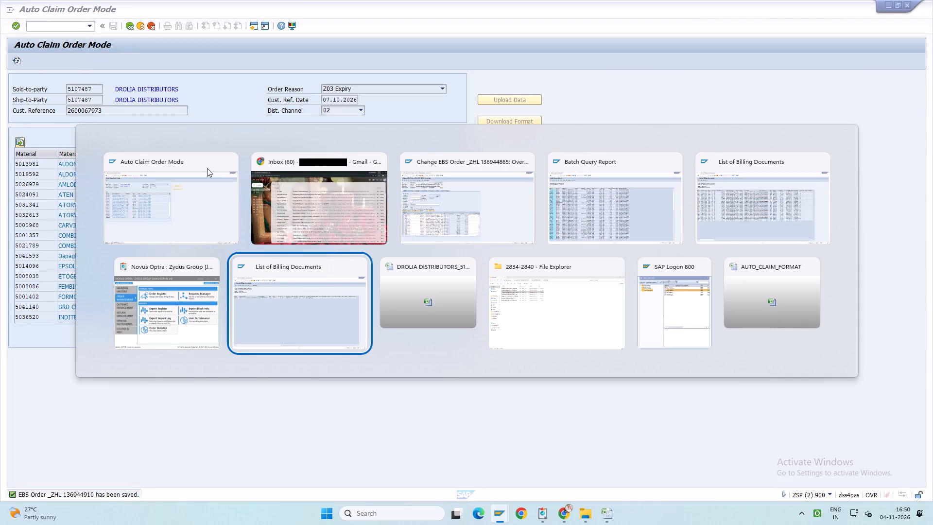
left_click(86, 27)
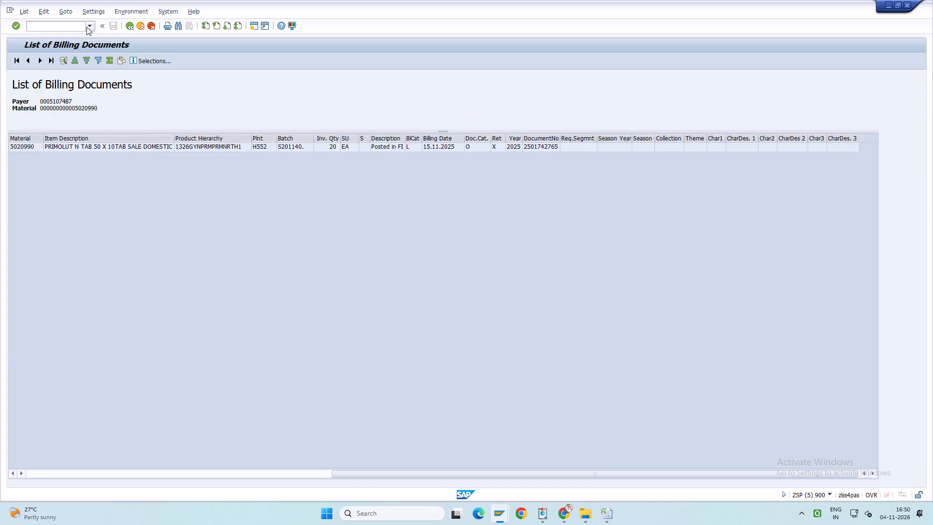
left_click(86, 41)
key("Return")
left_click_drag(120, 102, 52, 102)
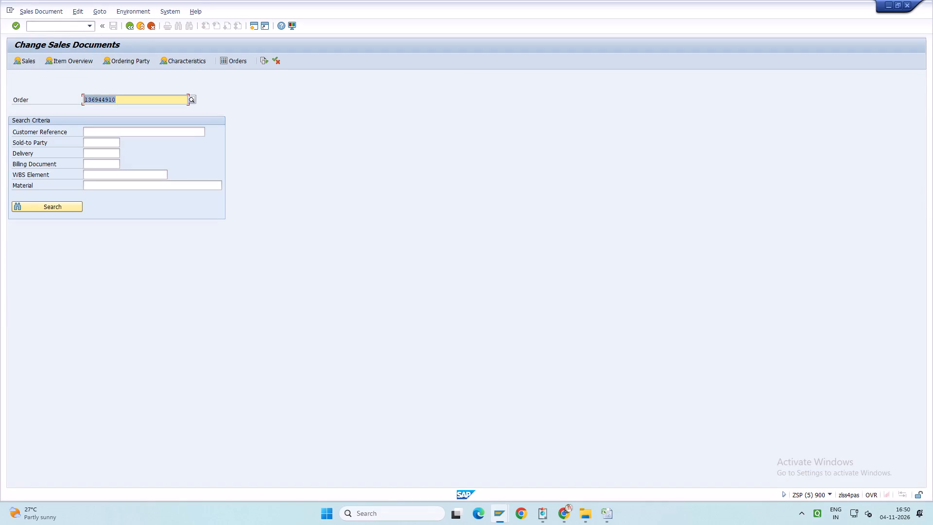
key("ctrl+v")
key("Return")
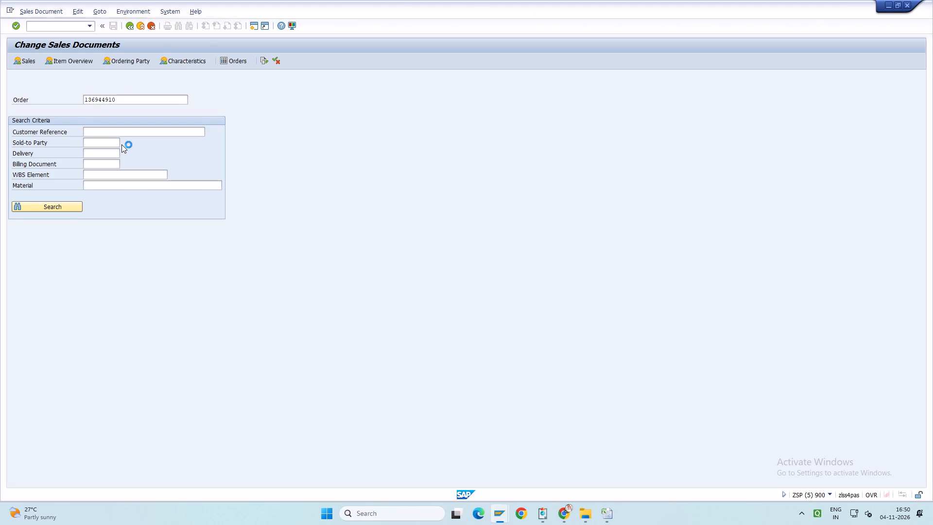
key("Page_Down")
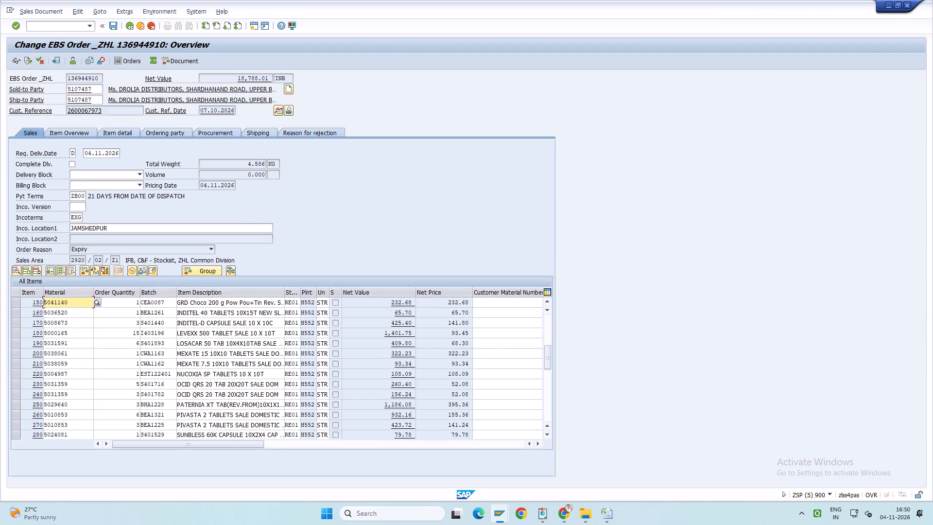
key("Page_Down")
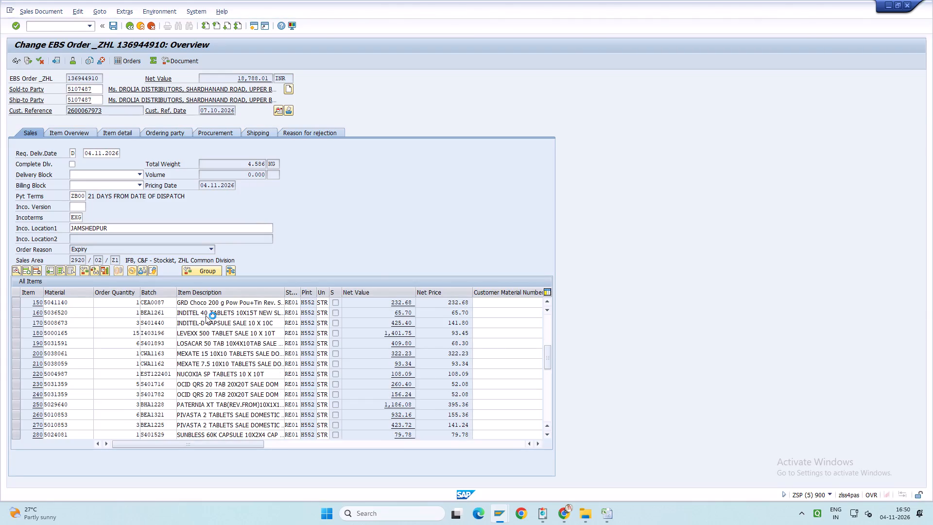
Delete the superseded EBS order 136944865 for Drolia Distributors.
key("alt+Tab")
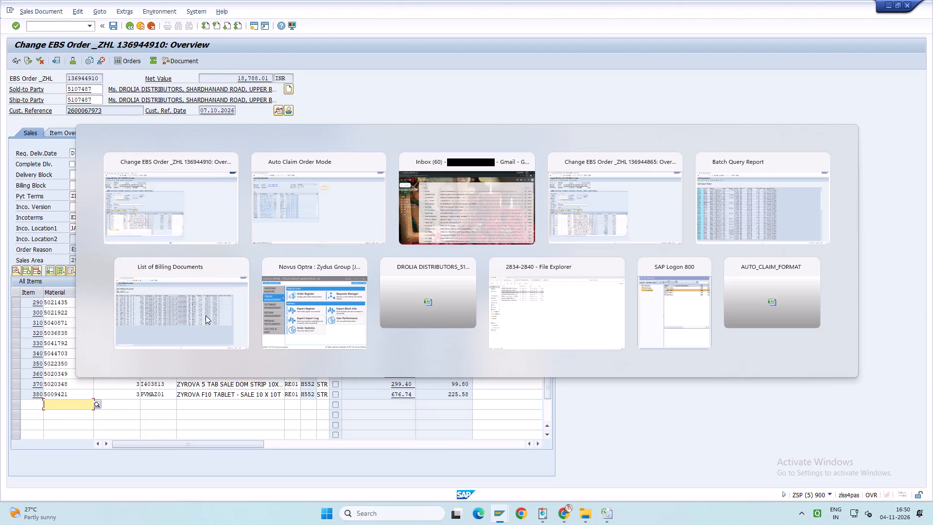
key("alt+Tab")
key("alt+Tab")
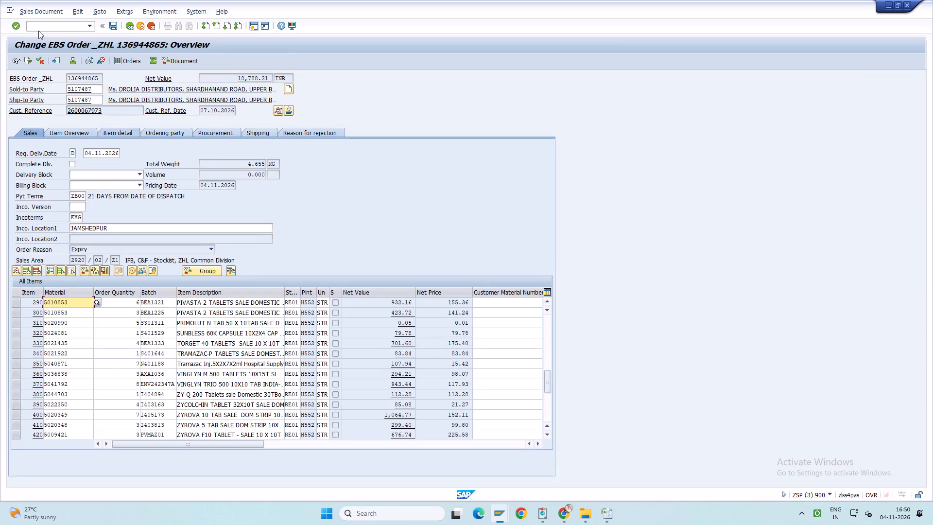
left_click(43, 12)
left_click(78, 120)
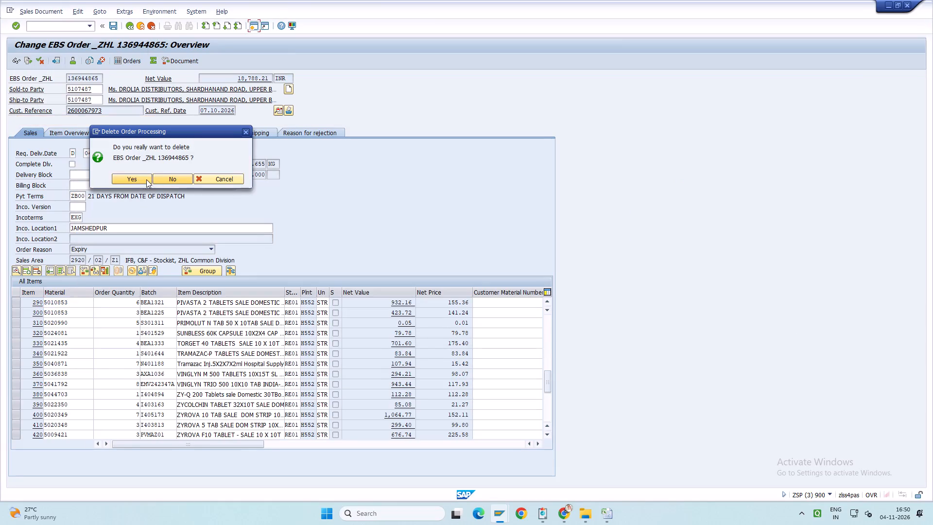
left_click(142, 177)
key("alt+Tab")
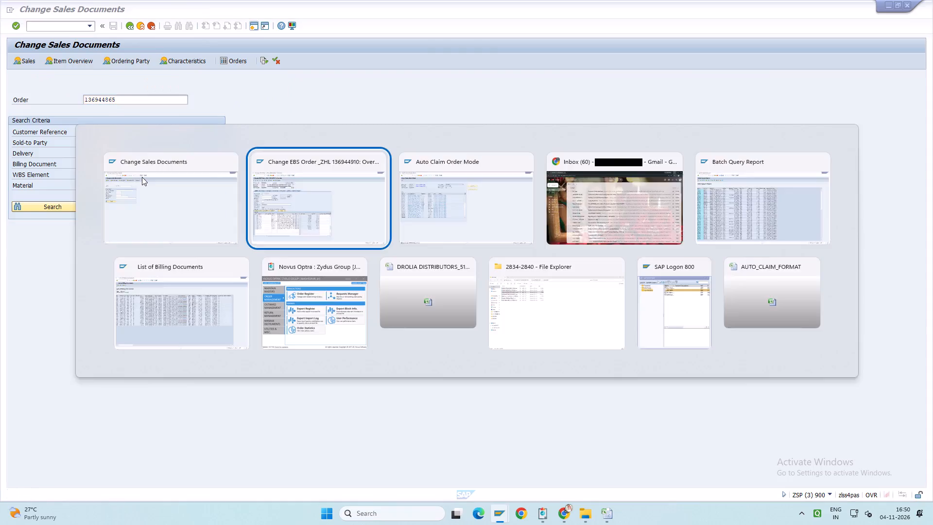
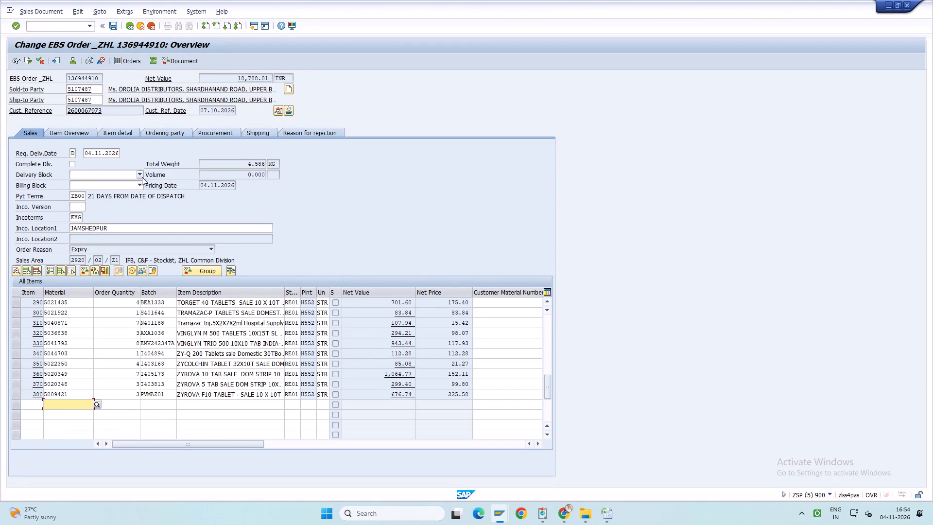
key("Page_Up")
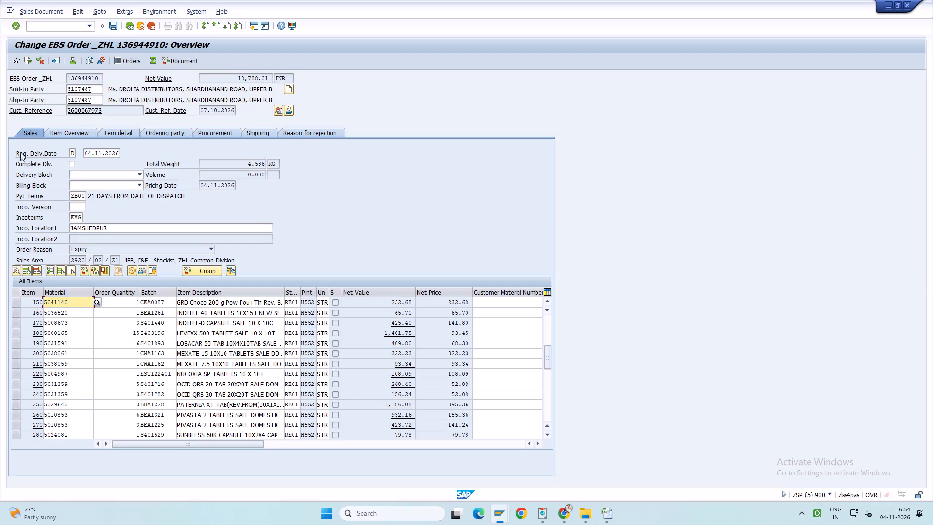
key("alt+Tab")
key("alt+Right")
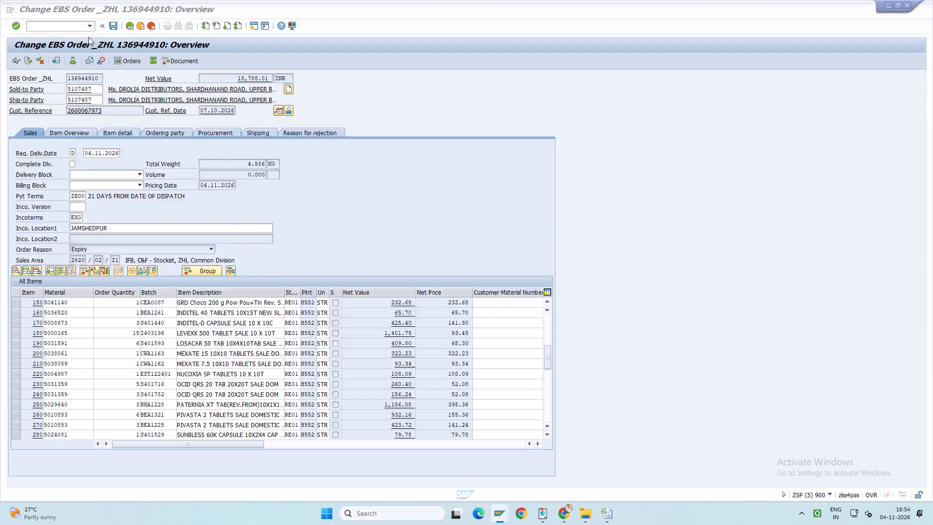
left_click(18, 60)
key("space")
key("Down")
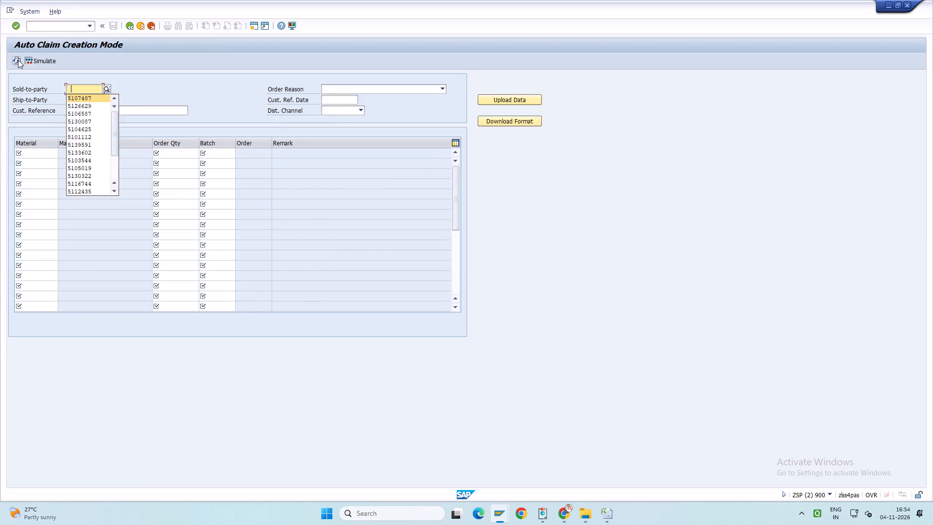
key("Return")
key("Tab")
type("Z03")
key("Tab")
key("space")
key("Down")
key("Tab")
key("space")
key("Down")
key("Return")
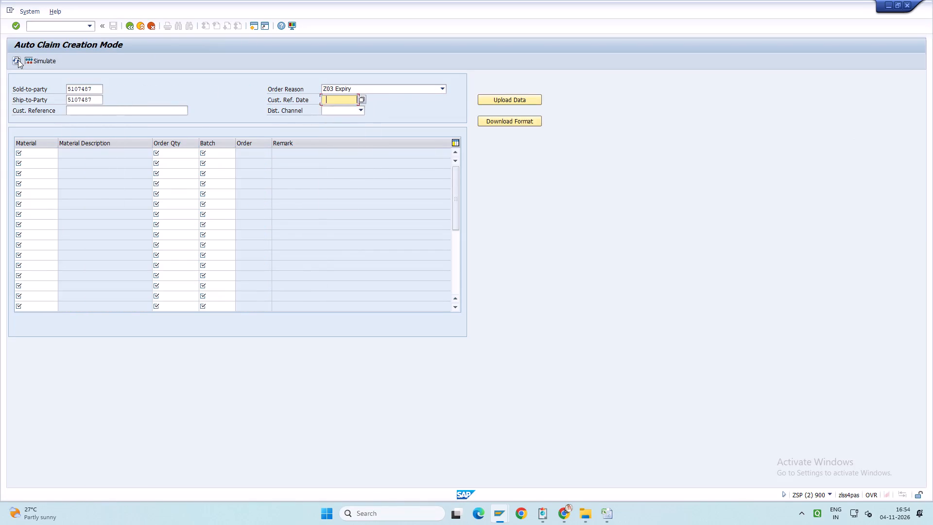
key("Tab")
key("space")
key("Down")
key("Return")
key("Tab")
type("02")
key("Return")
Copy the Sustameto AM Tablets row (5018507, quantity 1, batch I405543) from the Drolia Excel sheet into the claim's first line.
key("alt+Tab")
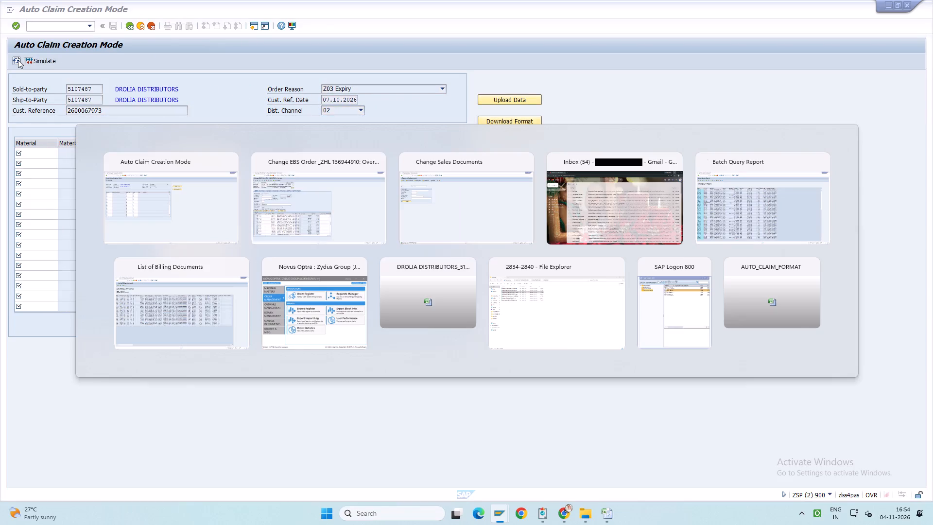
key("alt+Down")
key("alt+Right")
key("alt+Right")
key("alt+Left")
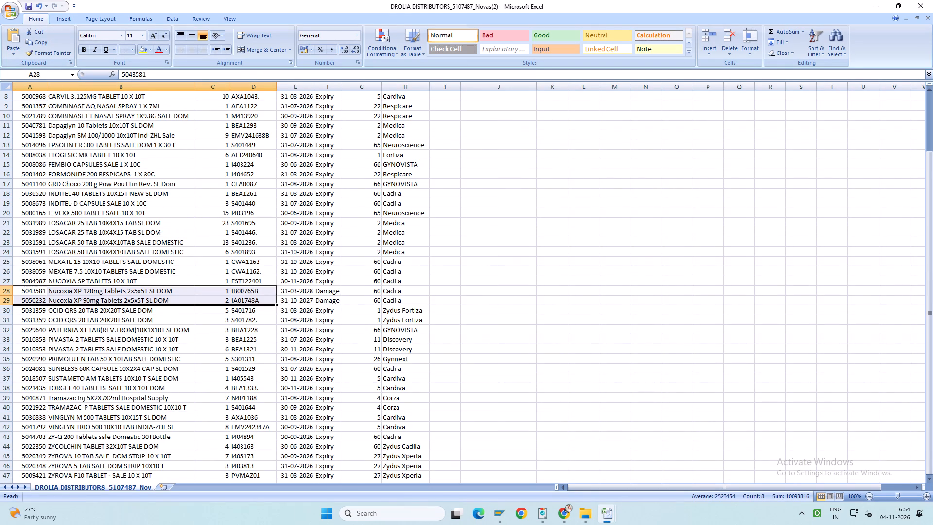
scroll(76, 401, "down", 2)
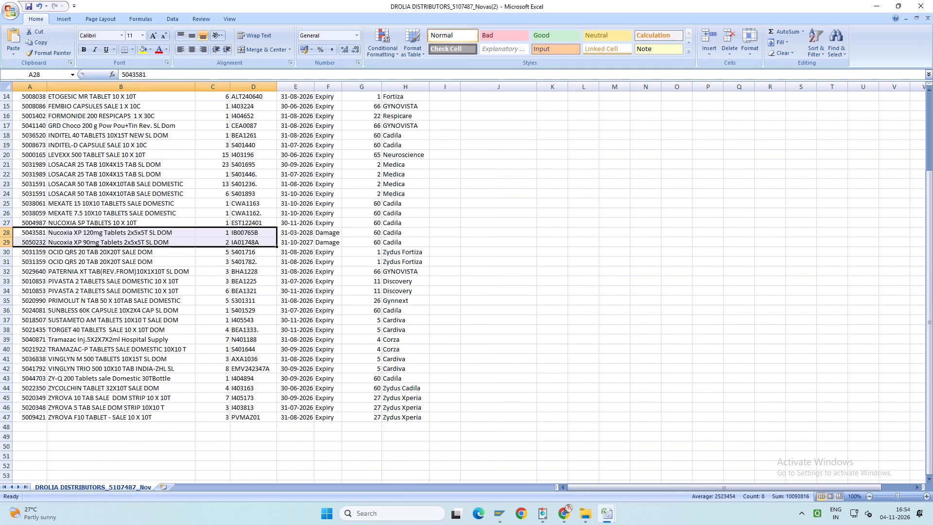
left_click_drag(42, 320, 259, 320)
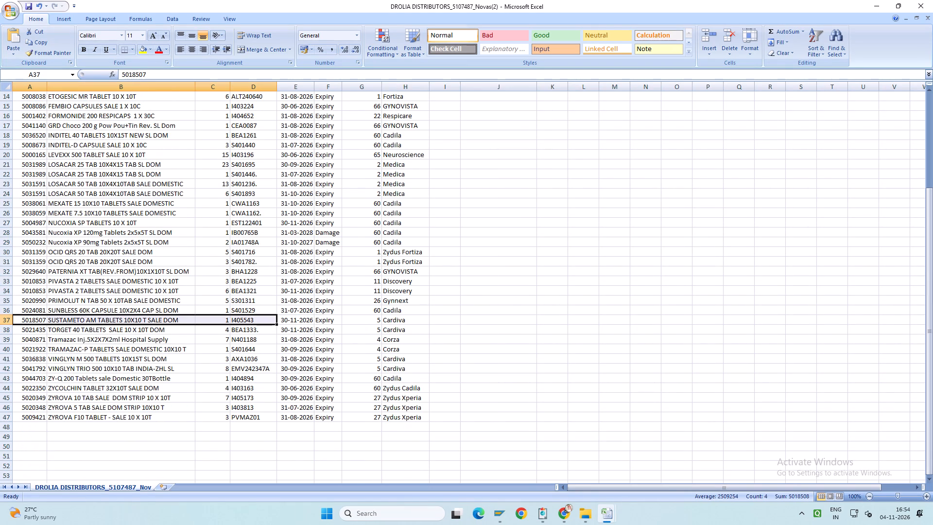
key("ctrl+c")
key("alt+Tab")
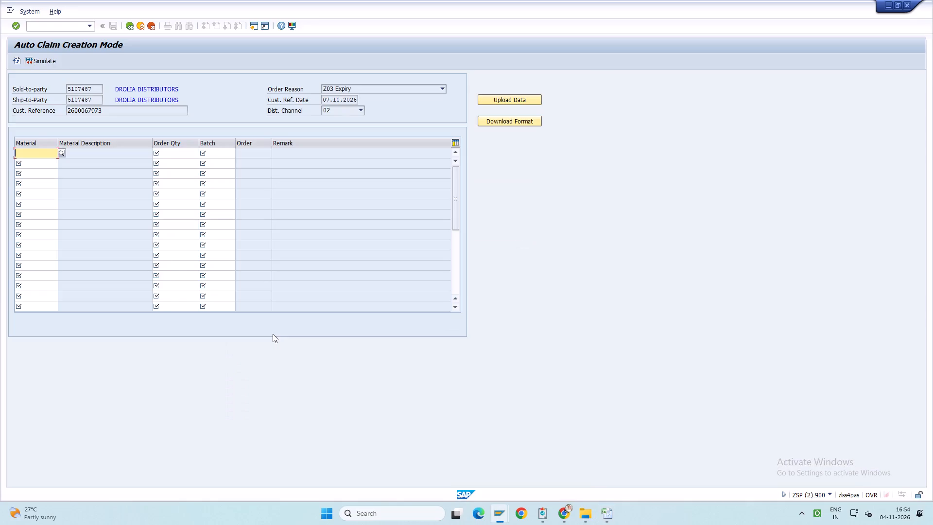
key("ctrl+v")
Copy the Losacar 25 row (5031989, quantity 23, batch S401695) from the Drolia Excel sheet into the claim's second line.
key("alt+Tab")
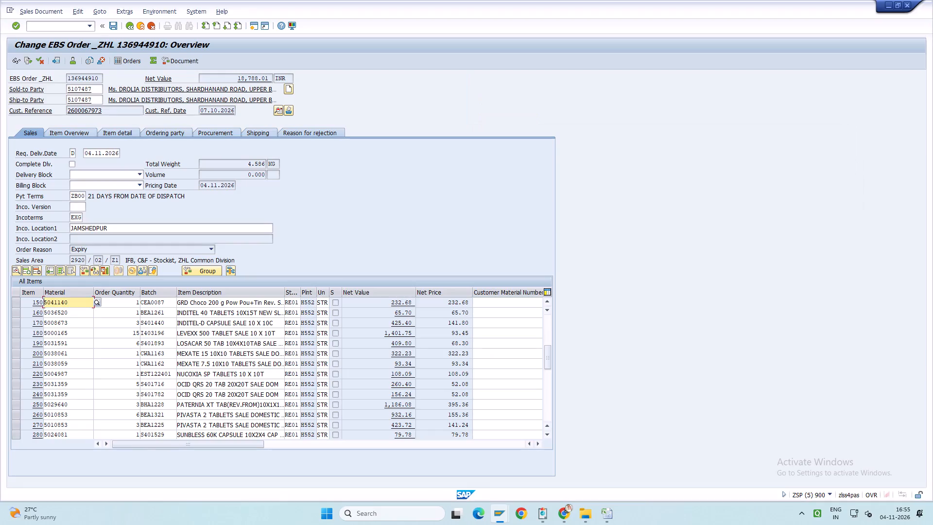
key("alt+Tab")
key("alt+Down")
key("alt+Right")
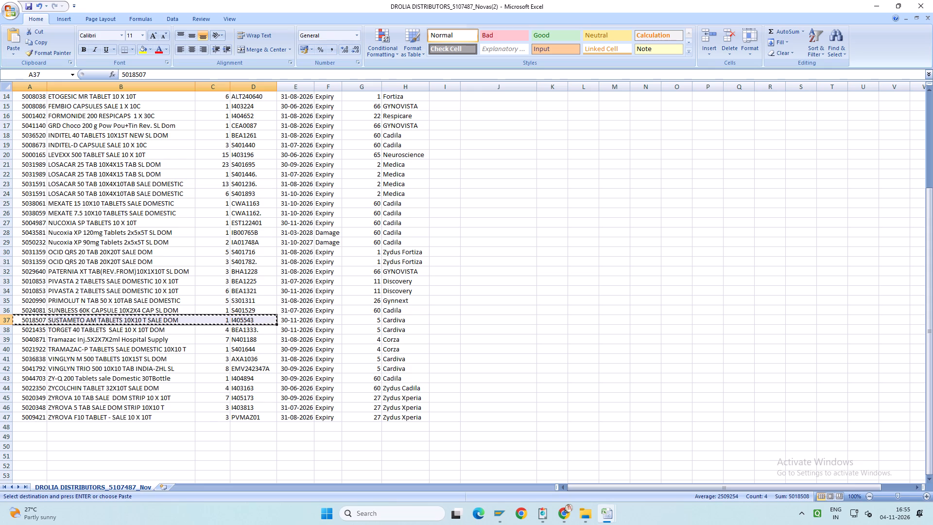
left_click_drag(32, 163, 260, 166)
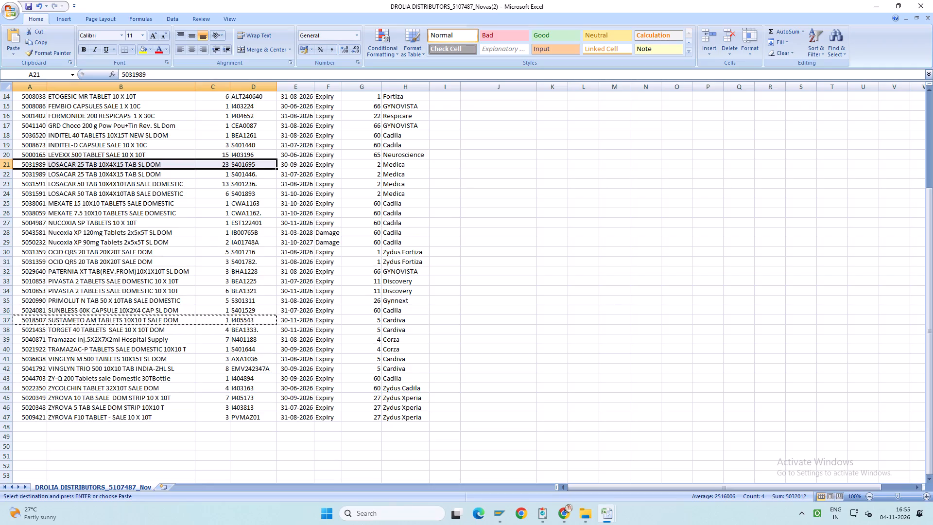
key("ctrl+c")
key("alt+Tab")
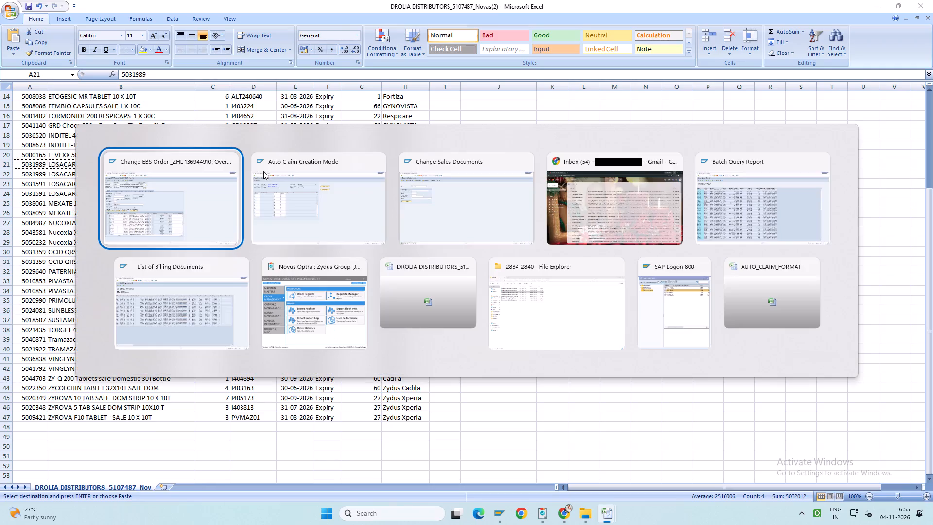
key("alt+Tab")
key("alt+Tab")
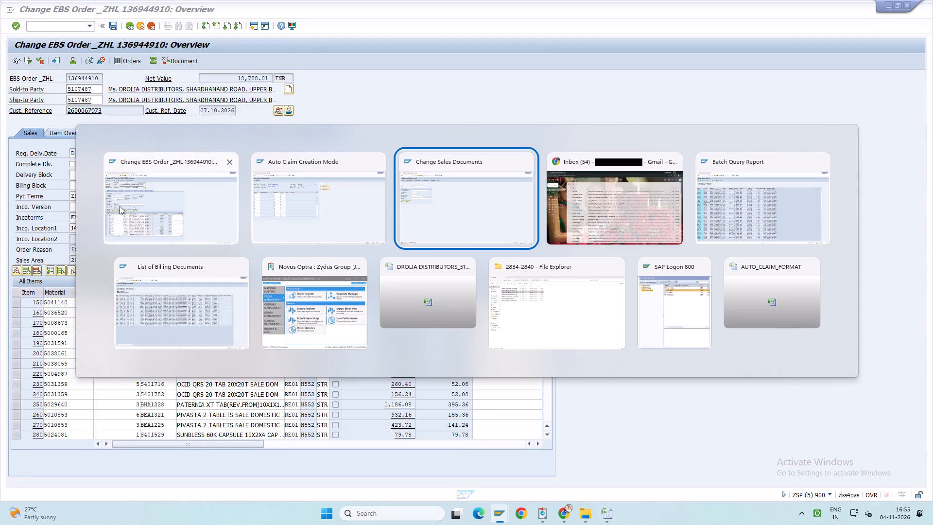
key("alt+Left")
left_click(44, 167)
key("ctrl+v")
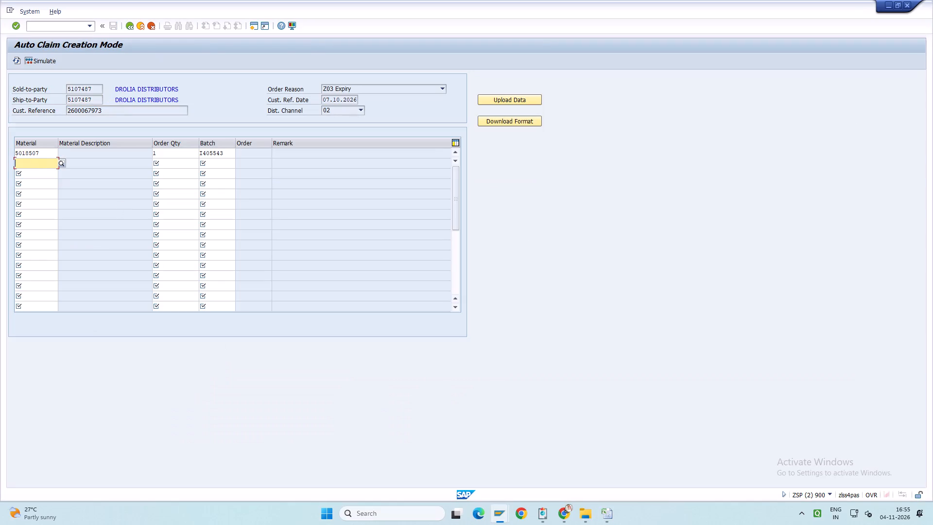
key("Return")
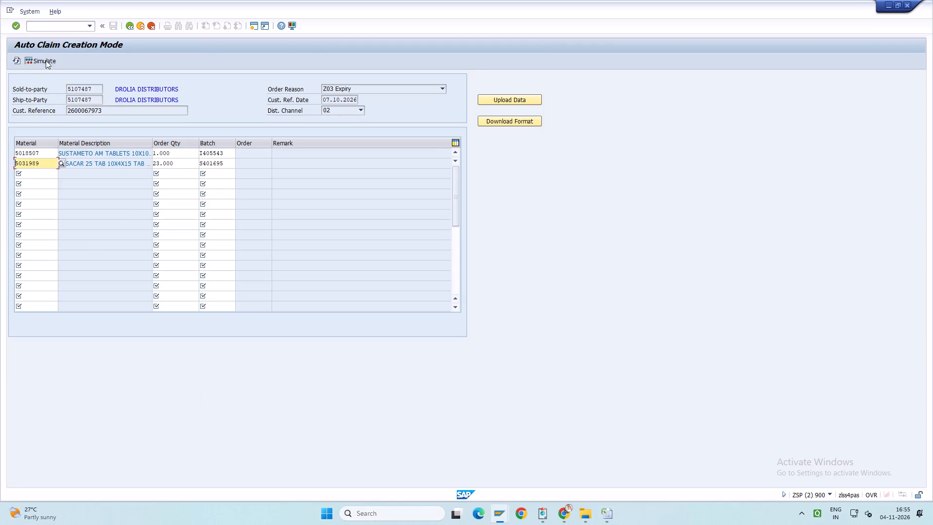
Simulate the Drolia claim, choosing Desktop as the folder path, and generate the claim order.
left_click(46, 60)
left_click(416, 222)
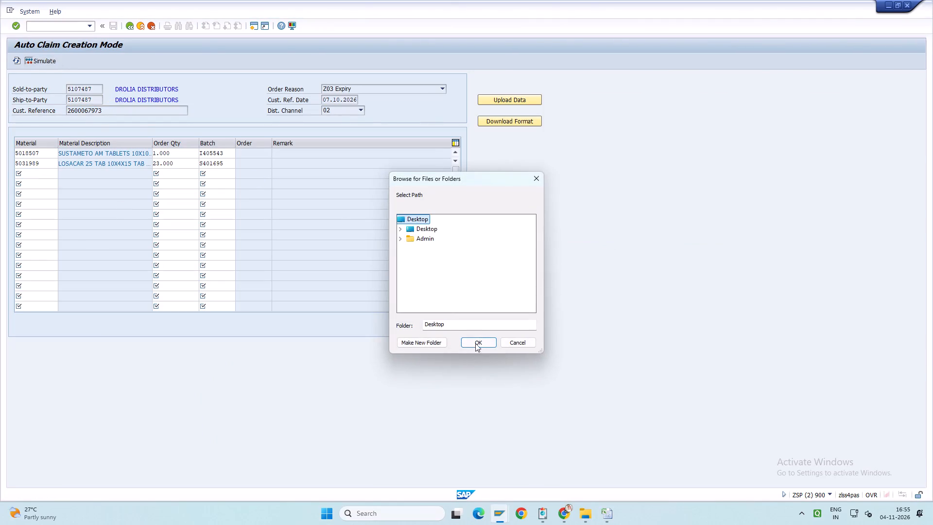
left_click(476, 339)
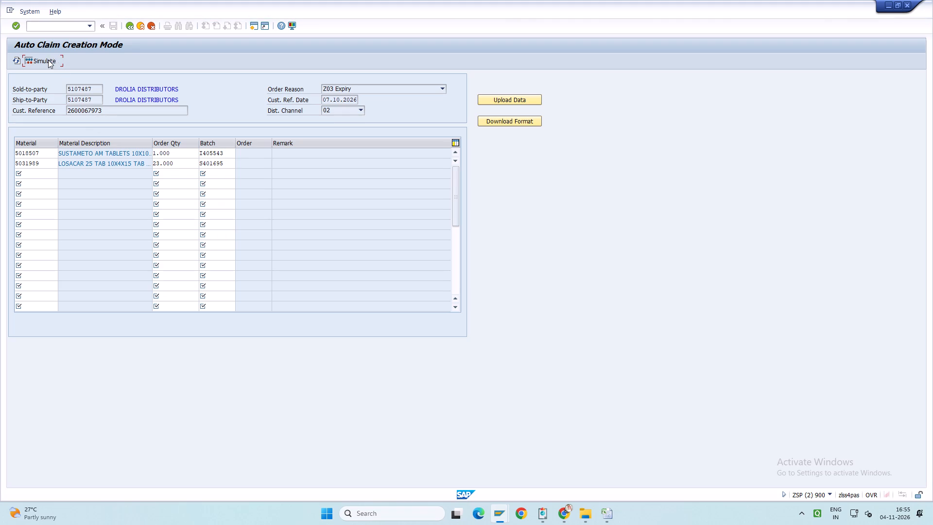
left_click(48, 60)
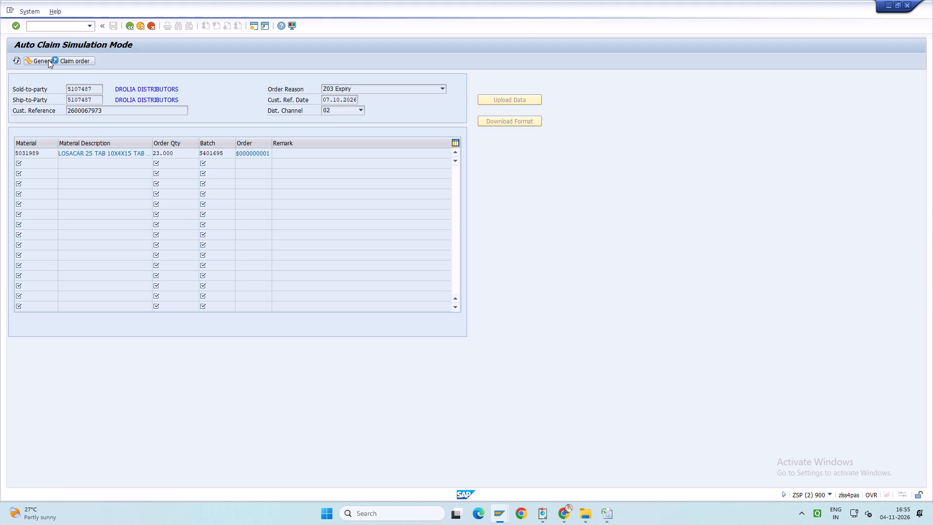
Open the newly generated Losacar 25 claim order in Change Sales Documents (VA02).
left_click(90, 25)
left_click(89, 38)
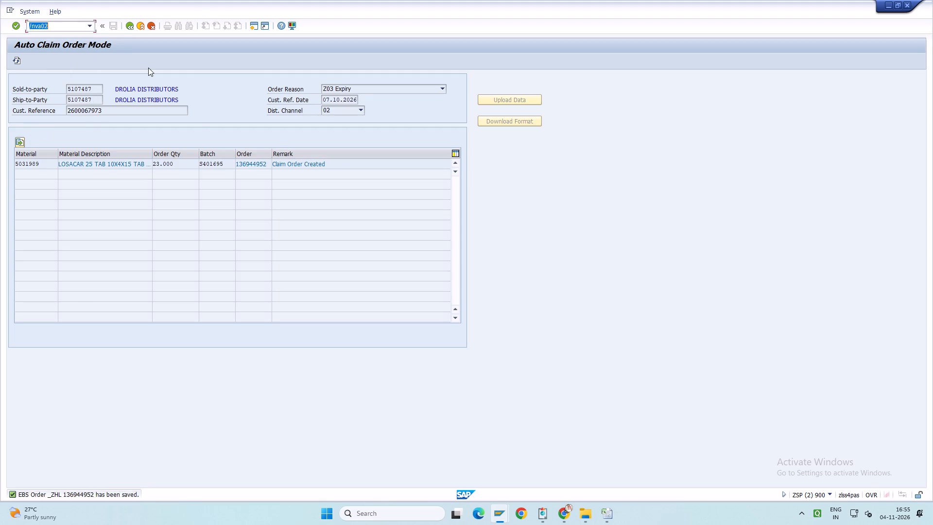
key("Return")
key("Return")
key("Return")
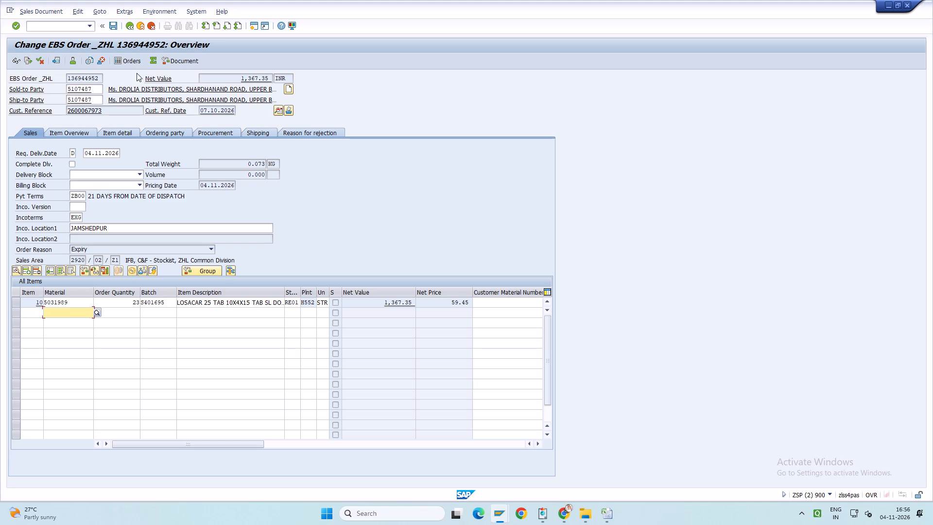
left_click(86, 25)
left_click(86, 40)
key("Return")
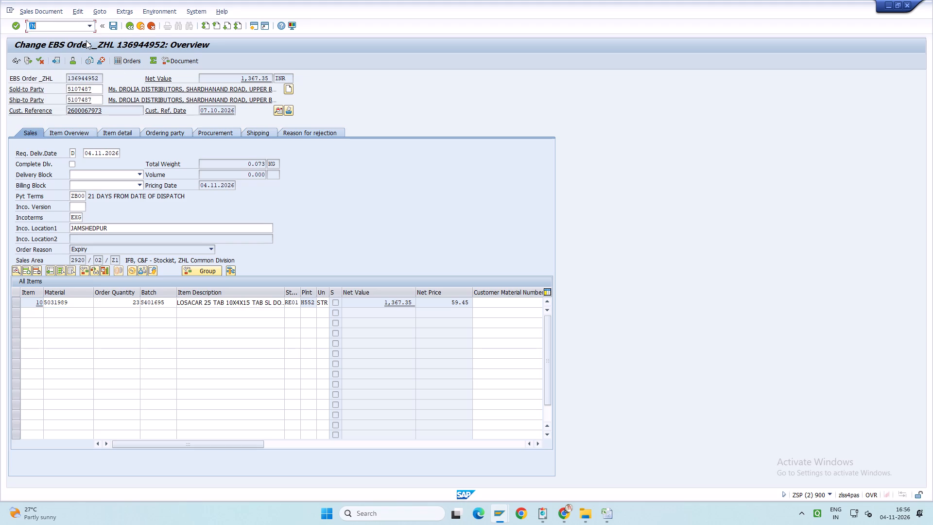
key("Return")
key("space")
key("Down")
key("Return")
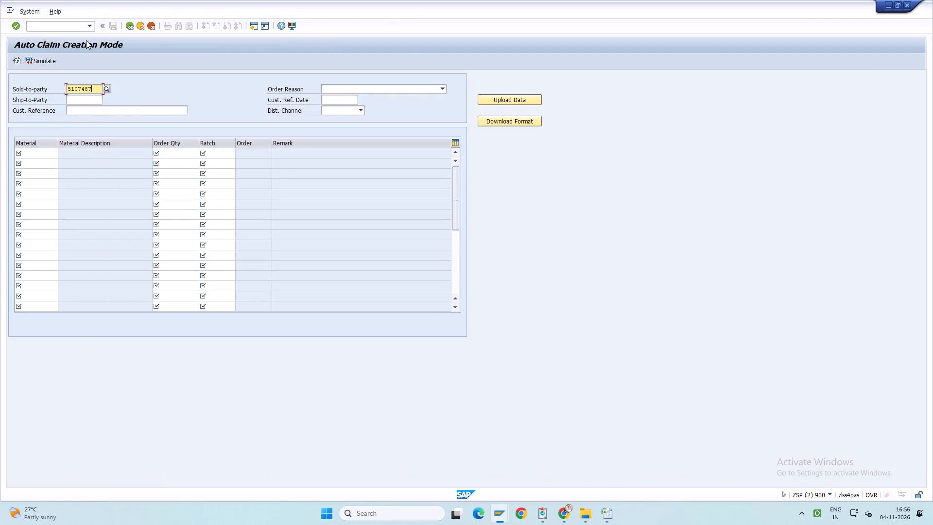
key("Tab")
type("Z03")
key("Tab")
key("space")
key("Down")
key("Return")
key("Tab")
key("space")
key("Down")
key("Return")
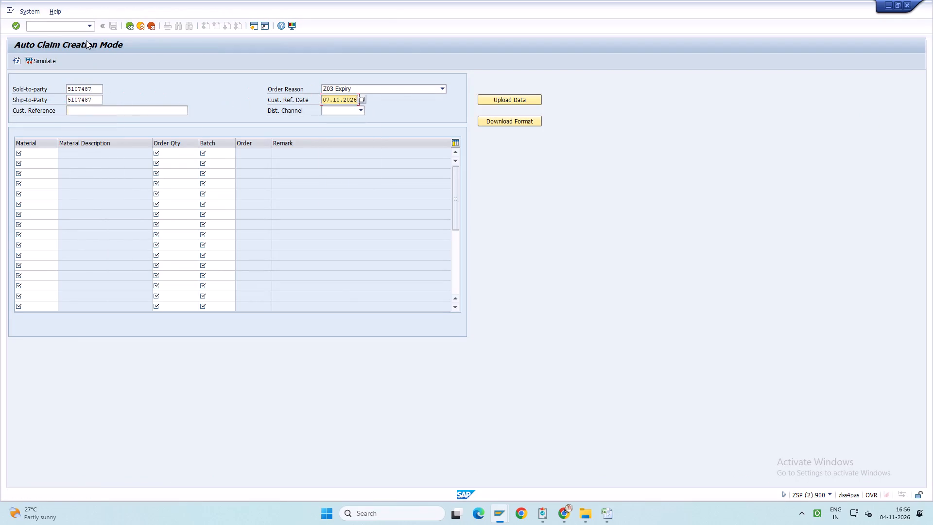
key("Tab")
key("space")
key("Down")
key("Return")
key("Tab")
type("02")
key("Return")
Copy the Sustameto AM Tablets row (5018507, quantity 1, batch I405543) from the Drolia Excel sheet into the new claim's first line.
key("alt+Tab")
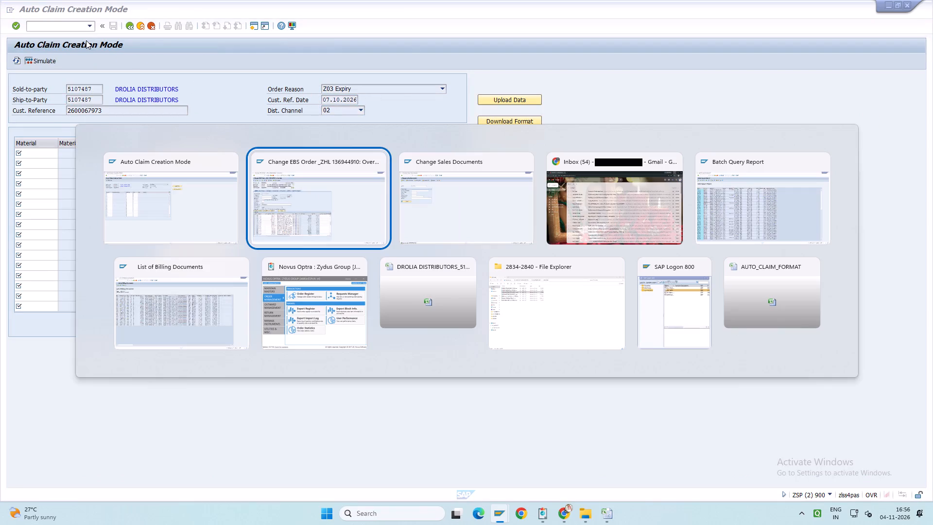
key("alt+Down")
key("alt+Right")
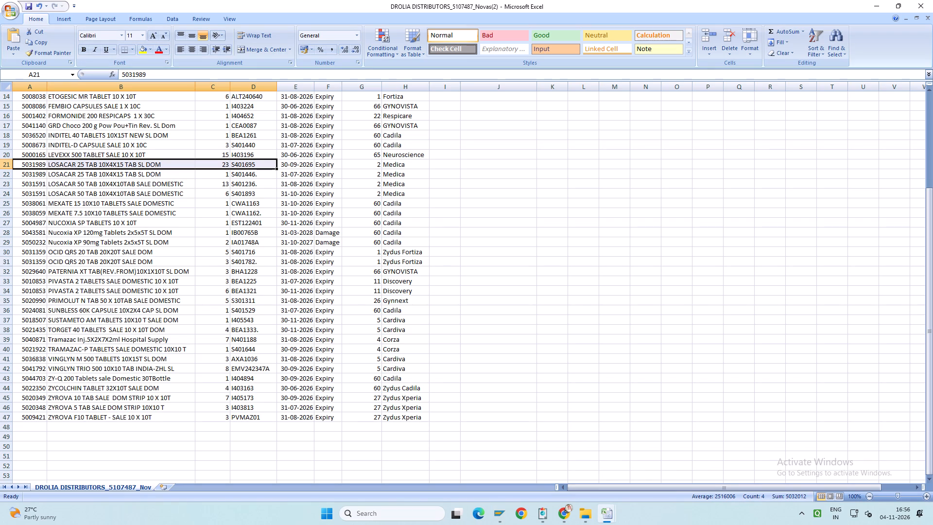
left_click_drag(35, 321, 242, 318)
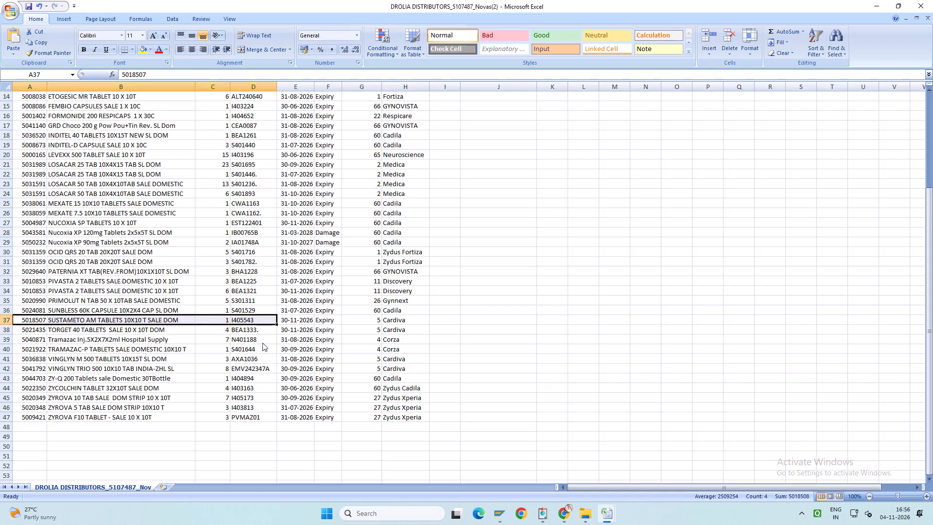
key("ctrl+c")
key("alt+Tab")
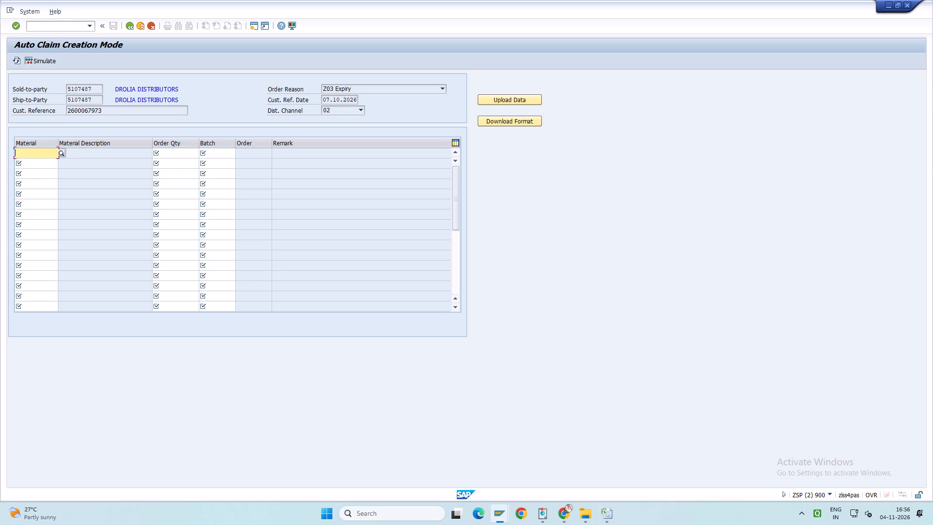
key("ctrl+v")
key("Return")
Simulate the Sustameto AM claim and generate its claim order.
left_click(40, 57)
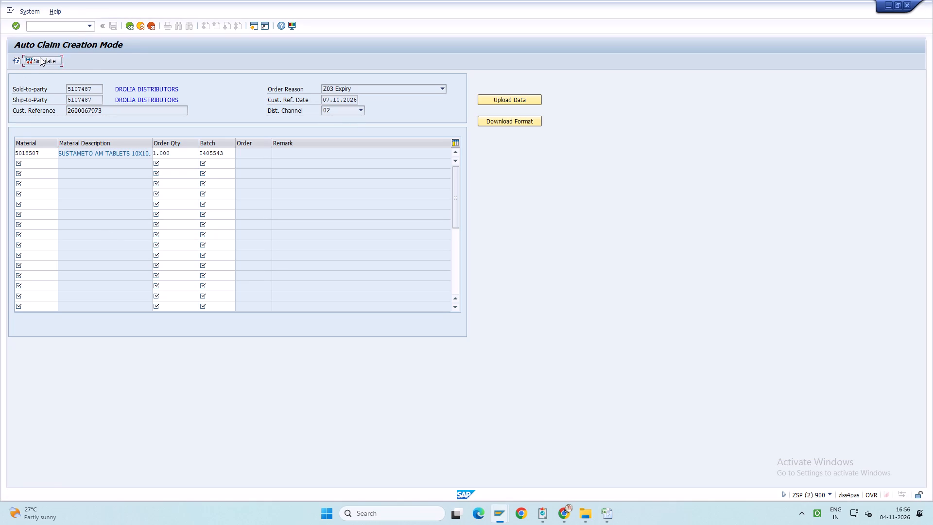
left_click(44, 61)
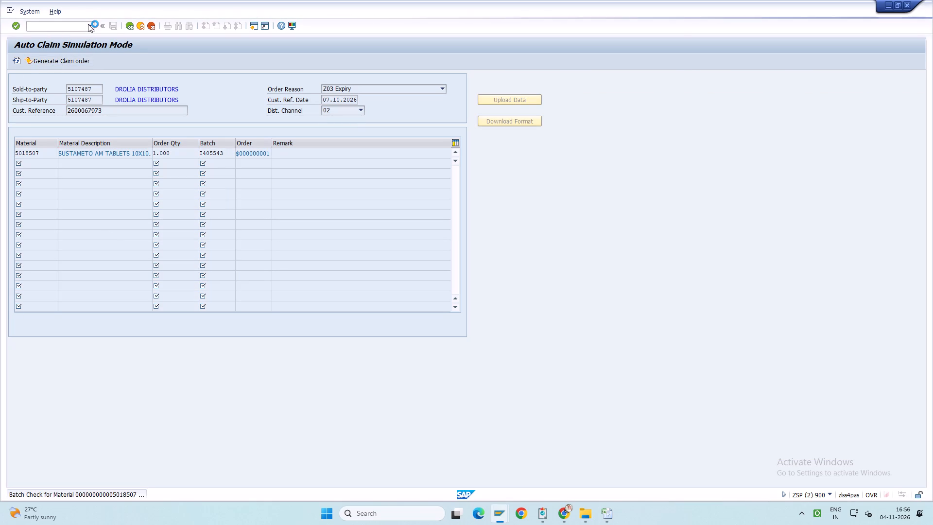
Open the newly generated Sustameto AM claim order in Change Sales Documents (VA02).
left_click(88, 24)
left_click(86, 40)
key("Return")
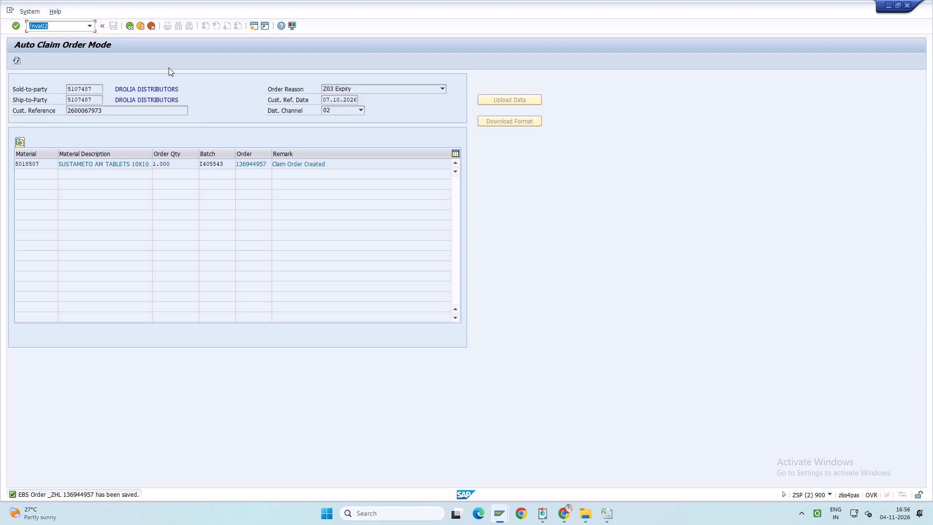
key("Return")
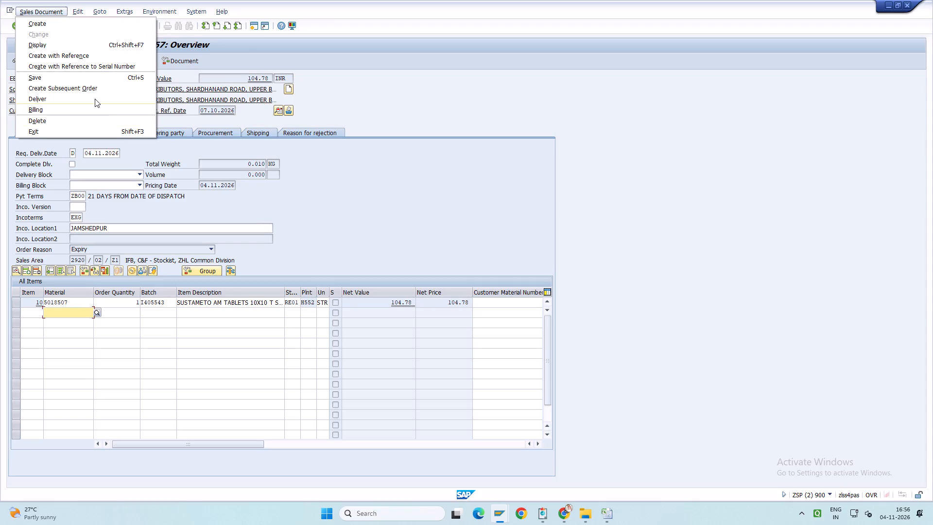
Create the return delivery for the Sustameto AM claim order and post its goods receipt.
left_click(95, 99)
left_click(173, 61)
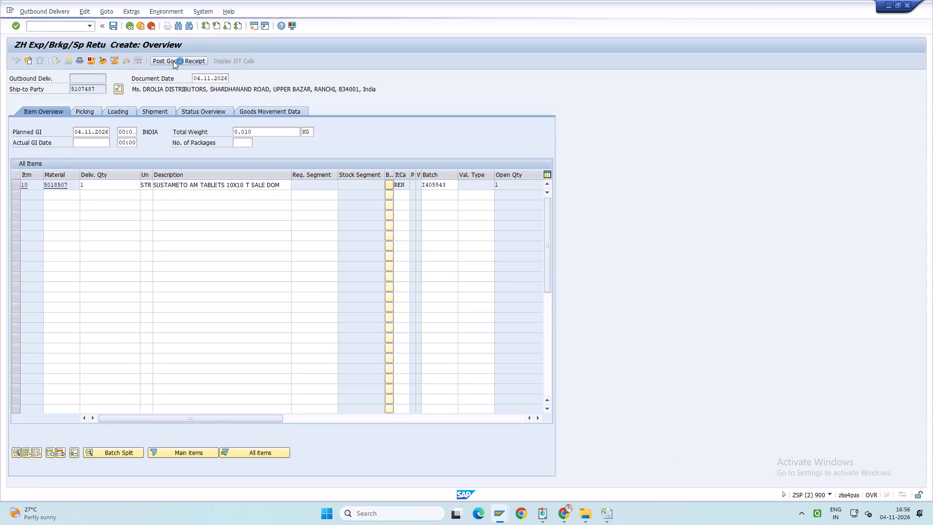
Create the billing document (VF01) for the Sustameto AM return delivery and save it.
key("alt+Tab")
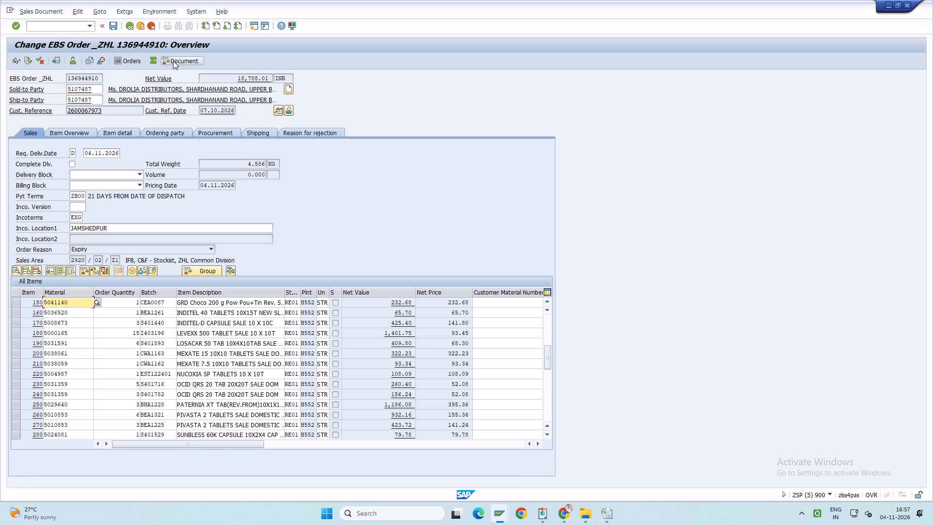
key("Page_Down")
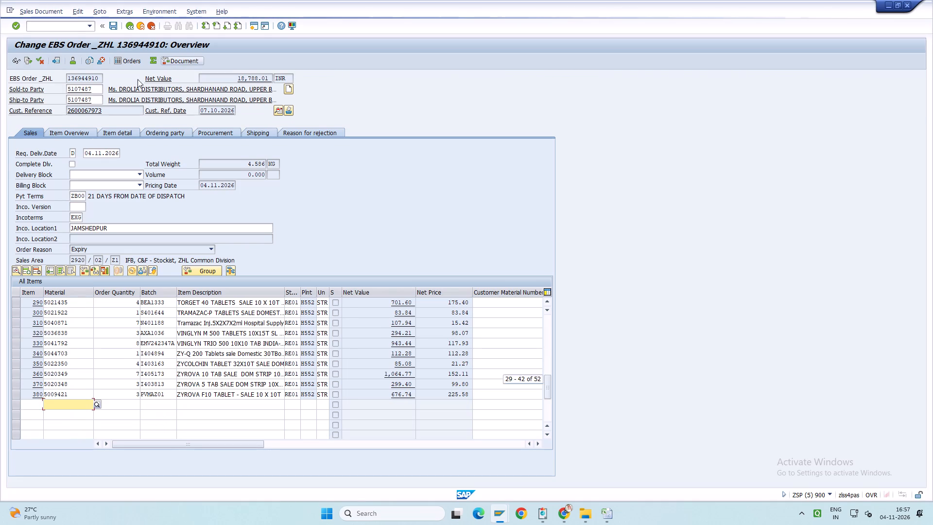
left_click(86, 28)
left_click(90, 70)
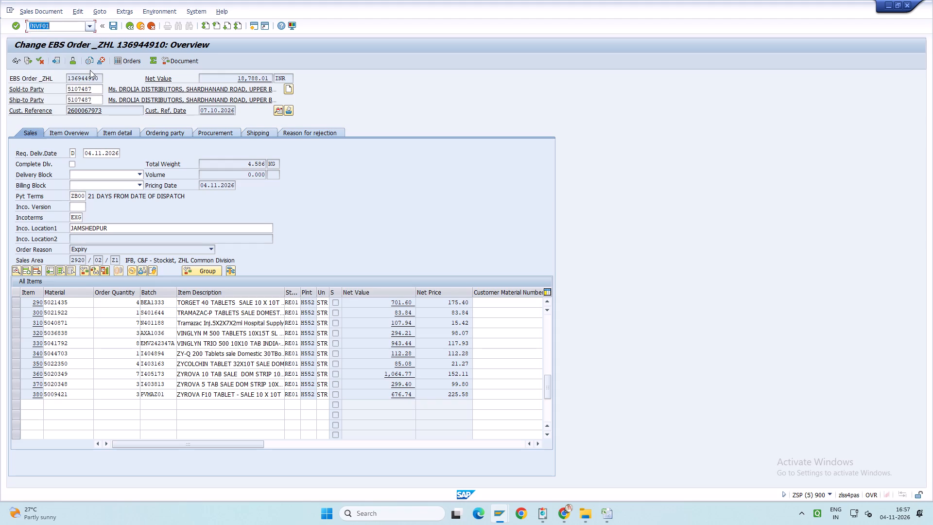
key("Return")
key("Return")
key("Return")
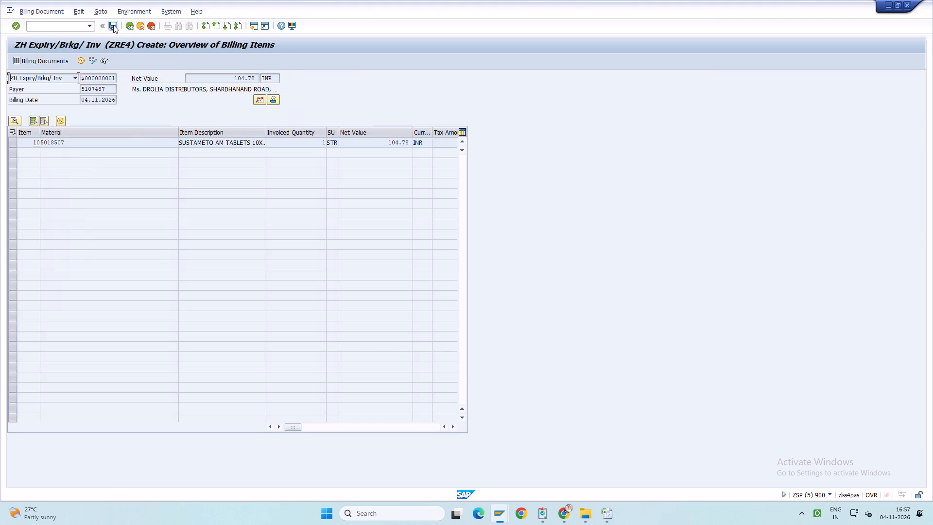
left_click(113, 25)
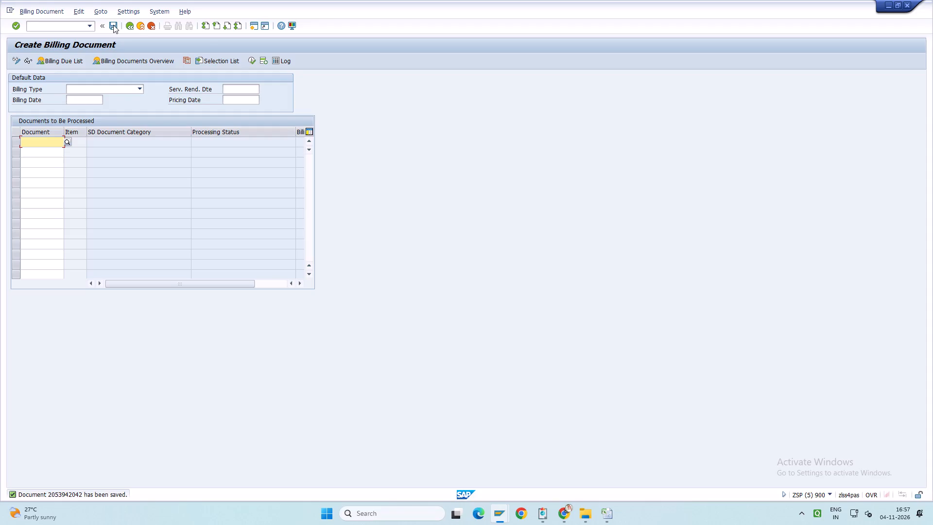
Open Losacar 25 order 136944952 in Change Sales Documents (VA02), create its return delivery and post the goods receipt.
key("alt+Tab")
key("backslash")
key("Return")
left_click(89, 29)
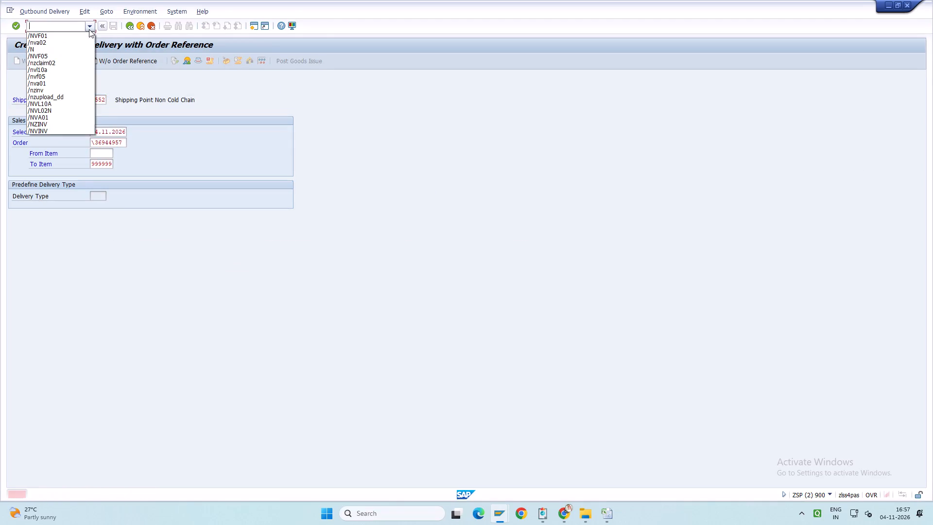
left_click(87, 42)
key("Return")
left_click(116, 101)
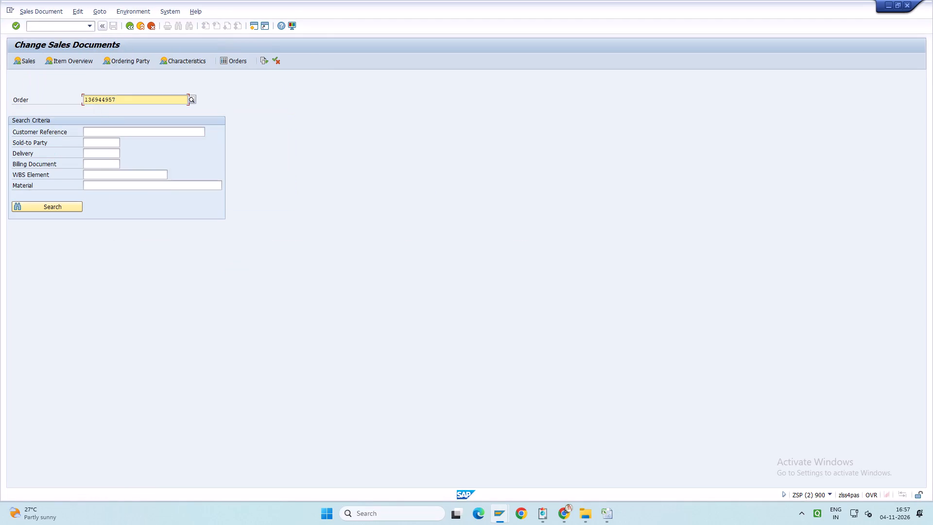
key("BackSpace")
key("2")
key("Return")
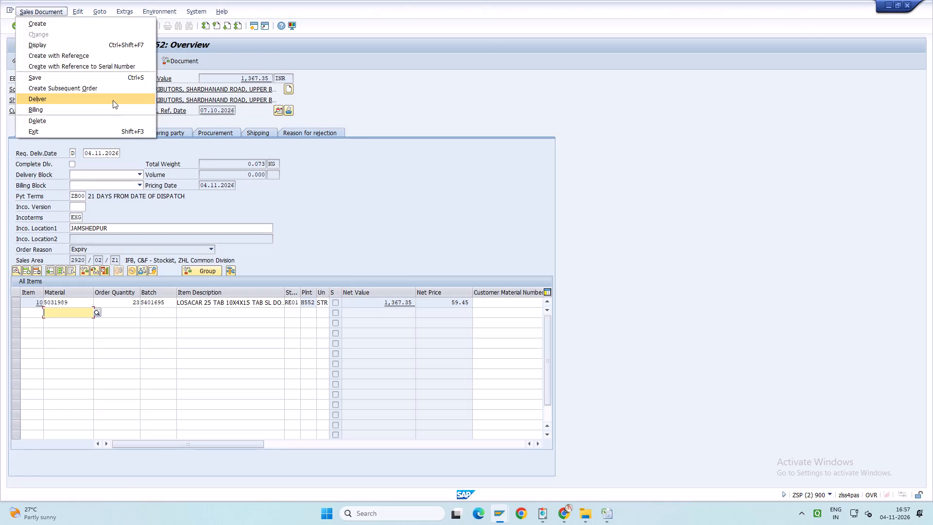
left_click(111, 100)
left_click(176, 64)
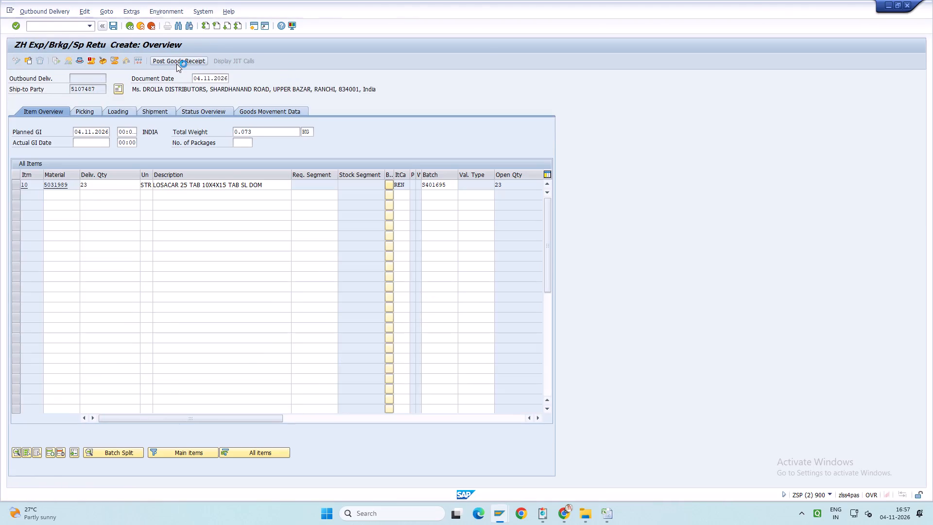
Create the billing document (VF01) for the Losacar 25 return delivery and save it.
key("alt+Tab")
left_click(92, 27)
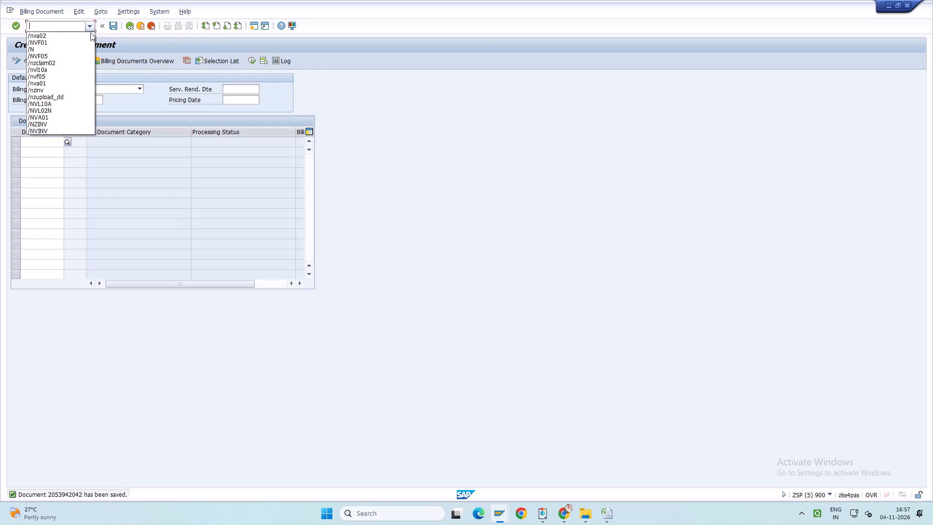
left_click(89, 40)
key("Return")
key("Return")
key("Return")
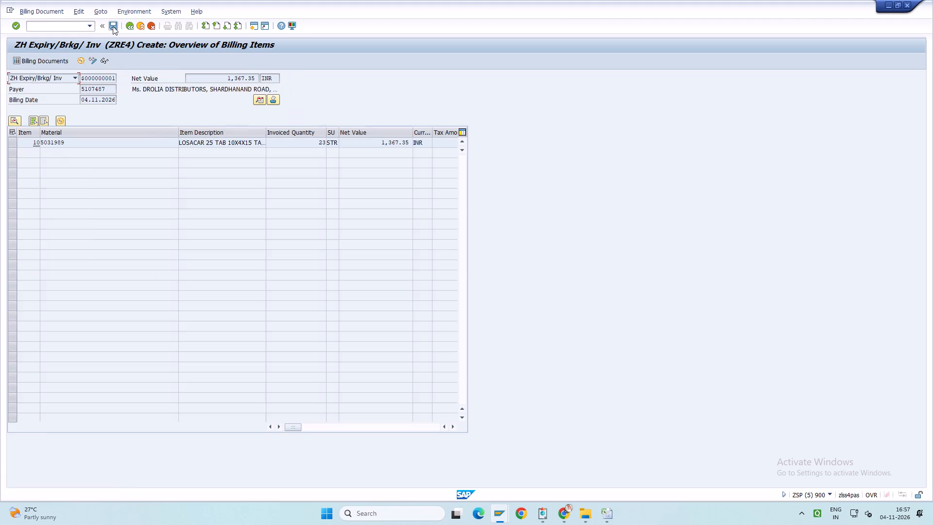
left_click(113, 26)
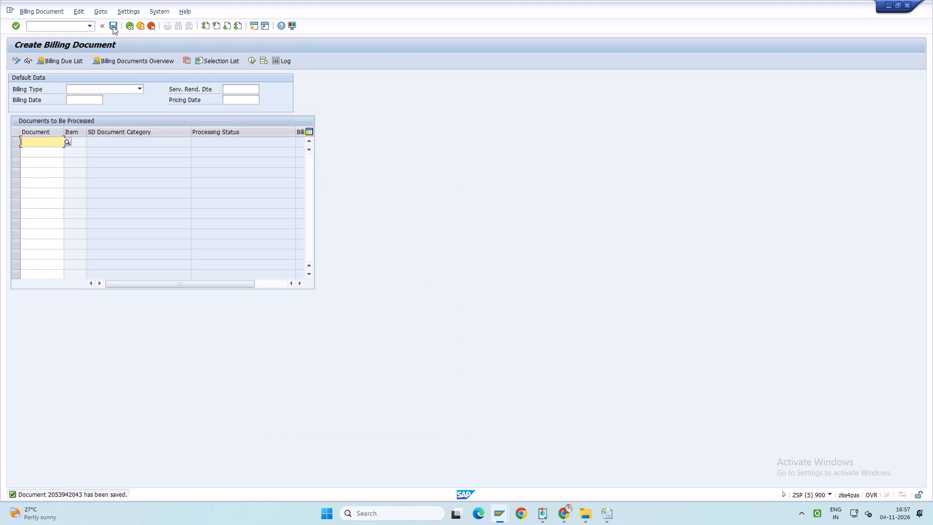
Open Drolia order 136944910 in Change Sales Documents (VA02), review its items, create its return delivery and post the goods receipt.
key("alt+Tab")
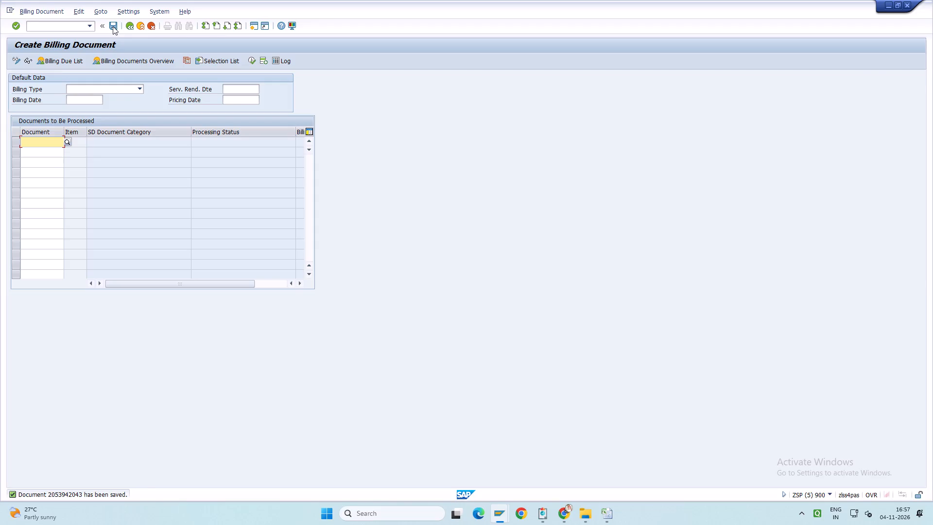
key("Return")
left_click(90, 27)
left_click(86, 40)
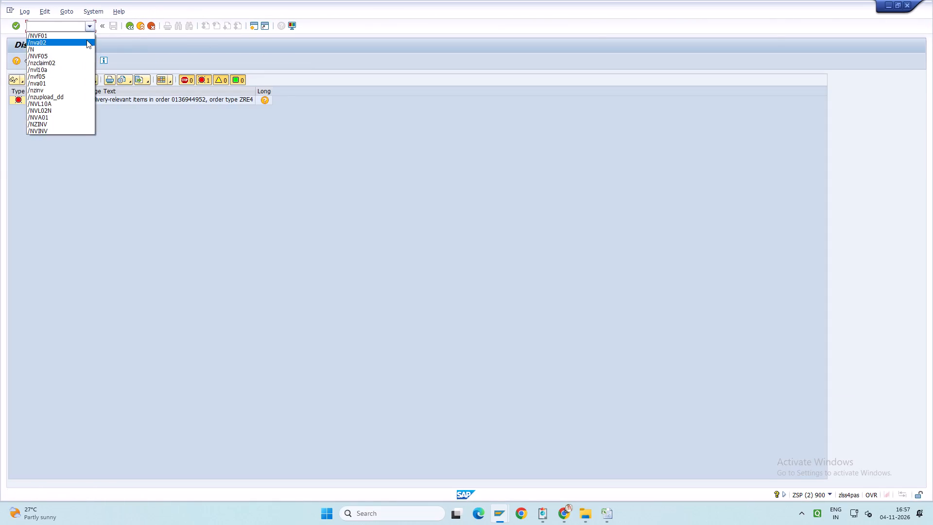
key("Return")
left_click(130, 101)
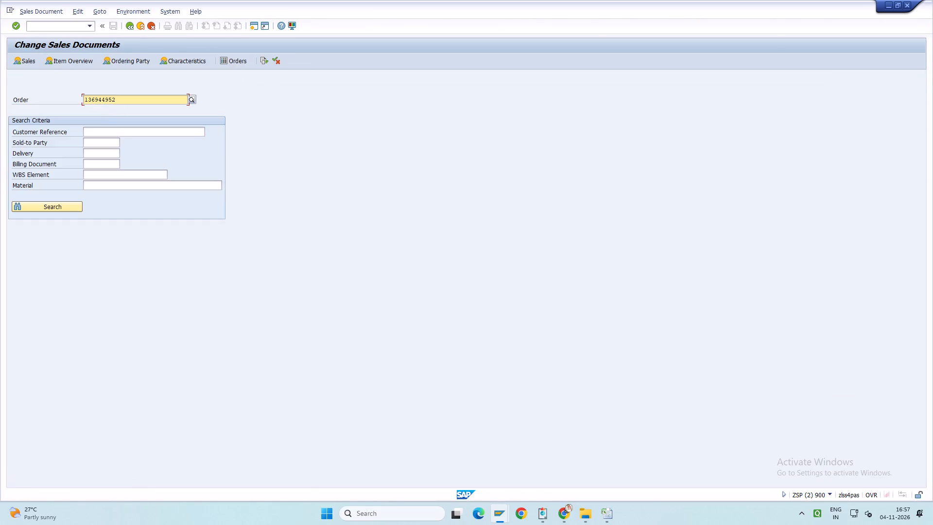
key("BackSpace")
key("BackSpace")
type("10")
key("Return")
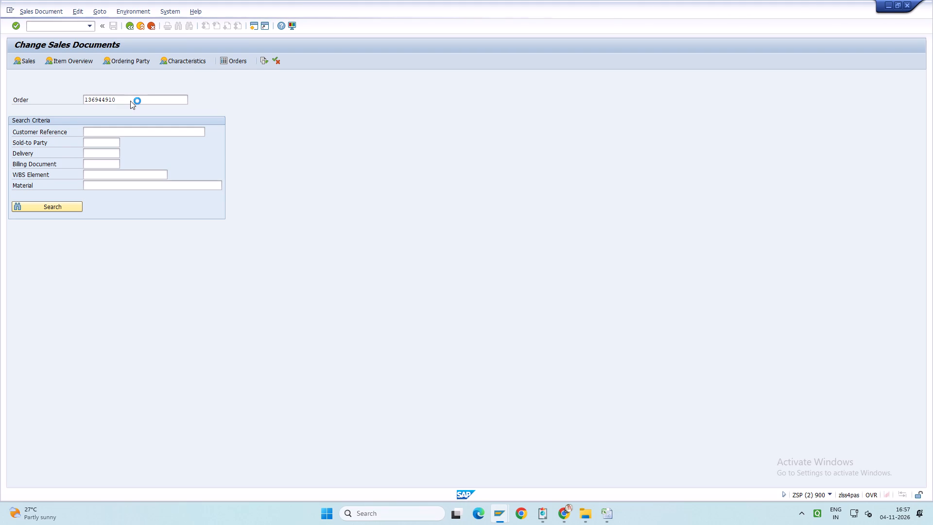
key("Page_Down")
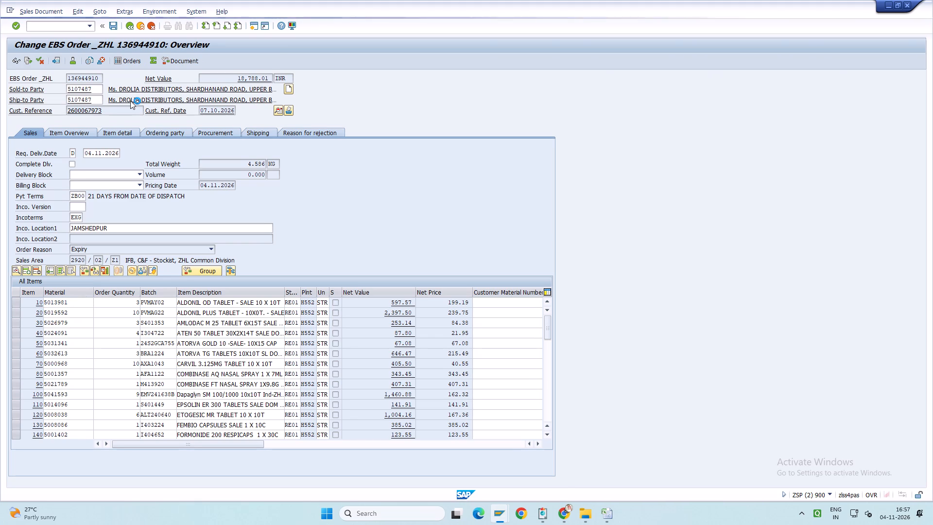
key("Page_Down")
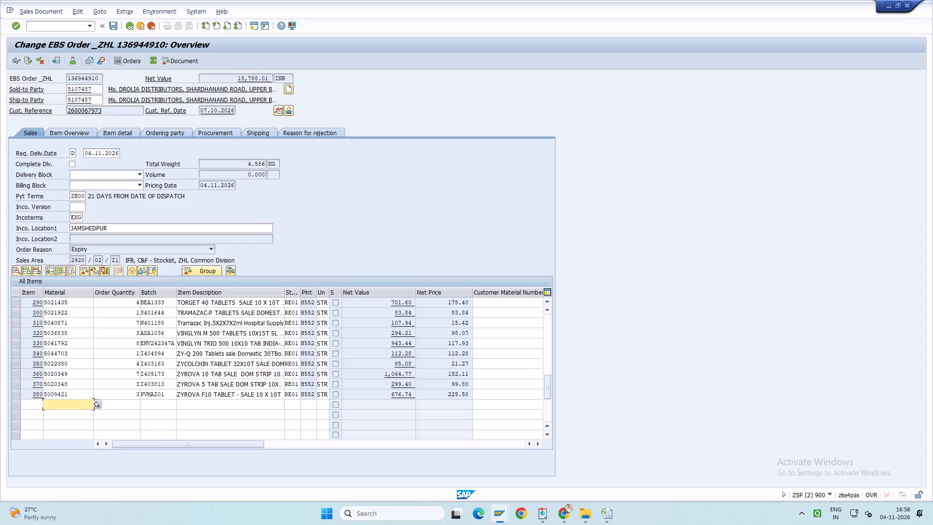
left_click(125, 100)
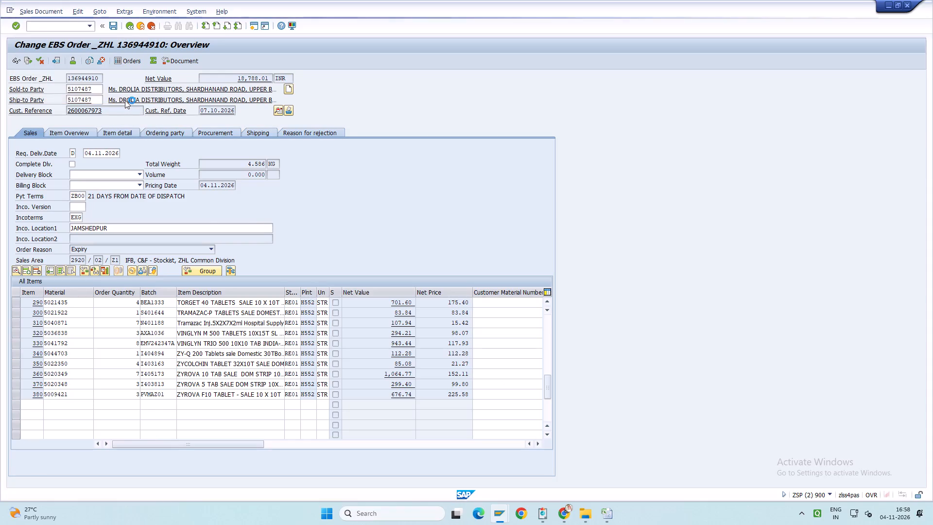
left_click(186, 61)
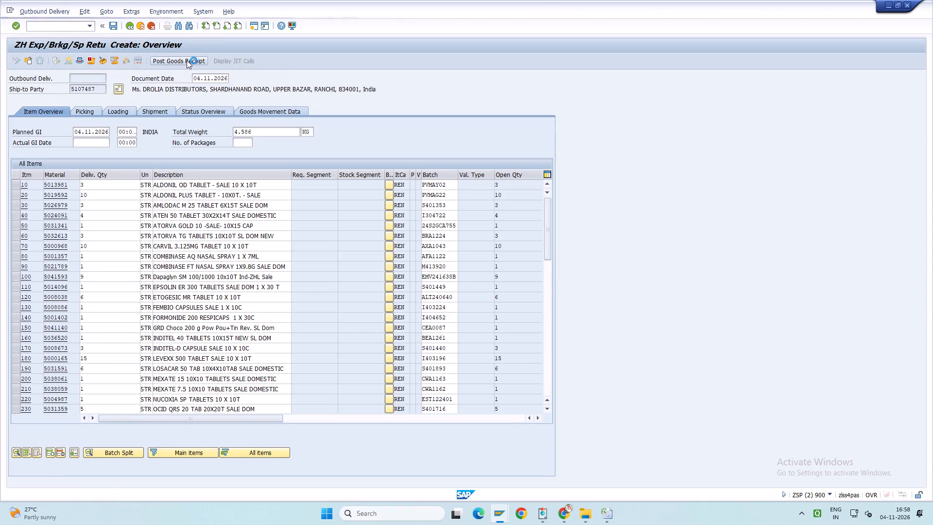
Create the billing document (VF01) for the return delivery of order 136944910, review its items and save it.
key("alt+Tab")
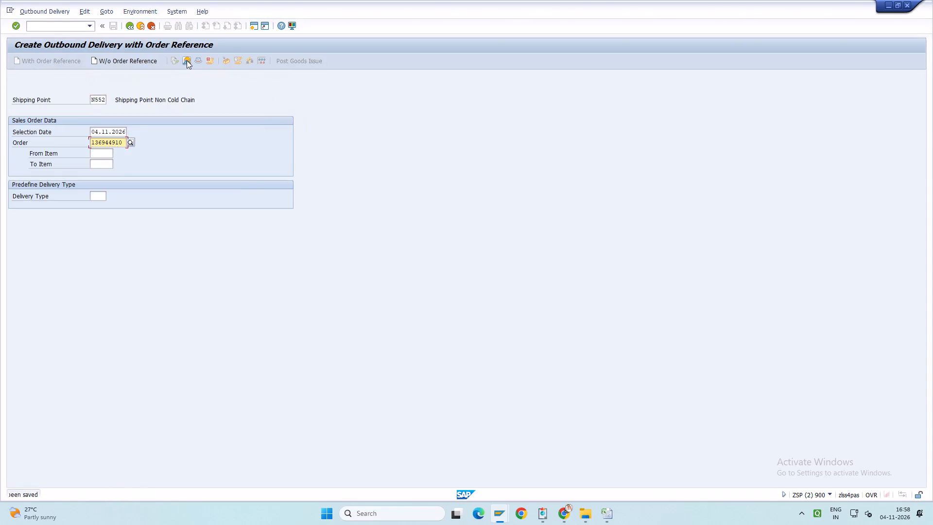
left_click(89, 30)
left_click(89, 40)
key("Return")
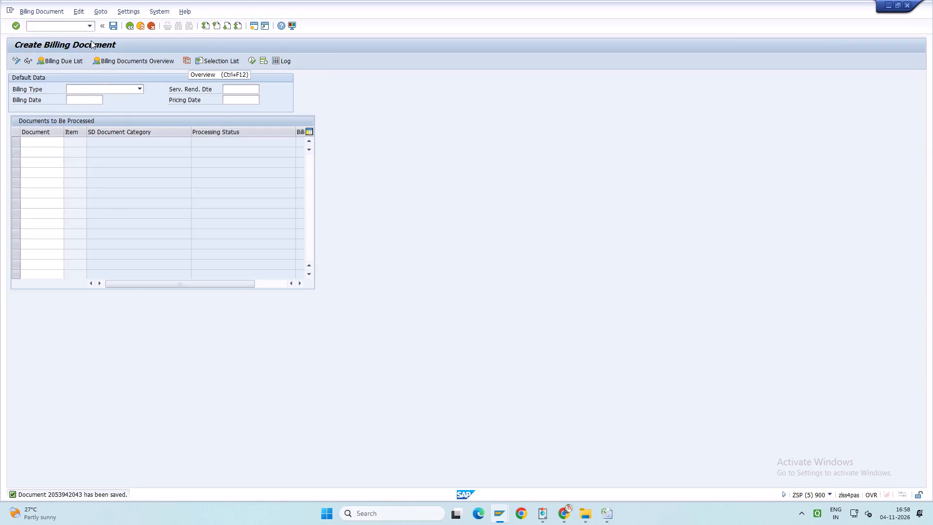
key("Return")
key("Return")
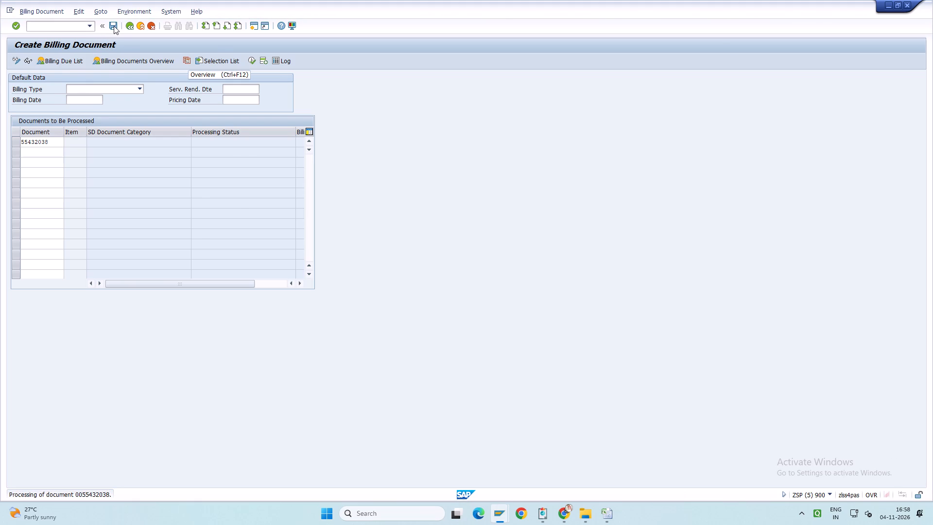
key("Page_Down")
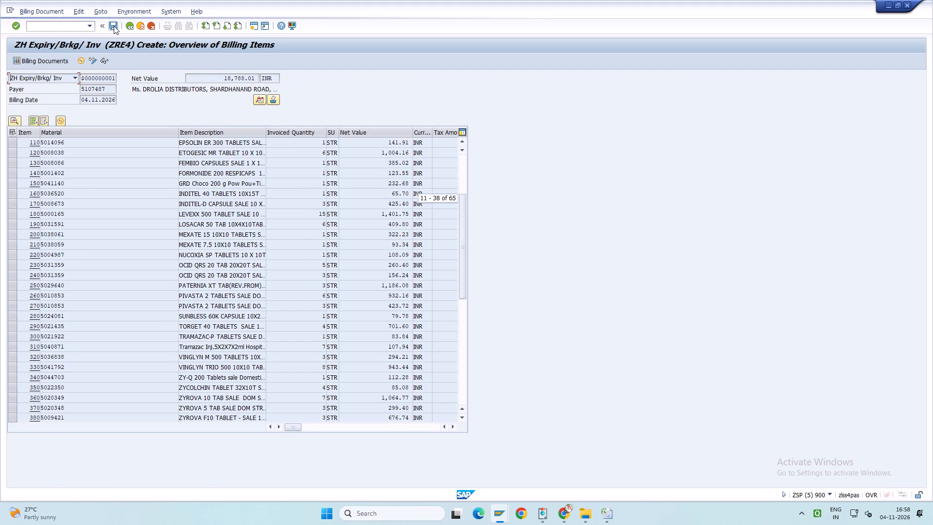
left_click(114, 26)
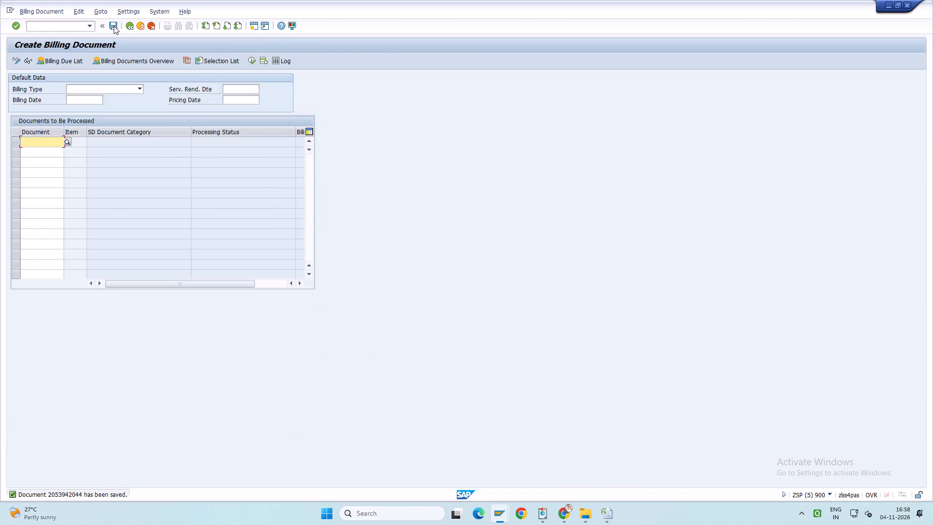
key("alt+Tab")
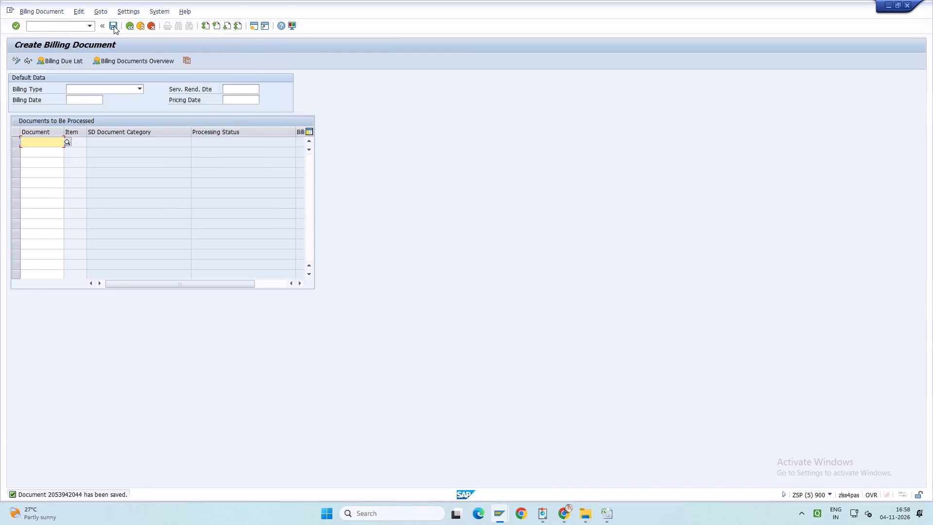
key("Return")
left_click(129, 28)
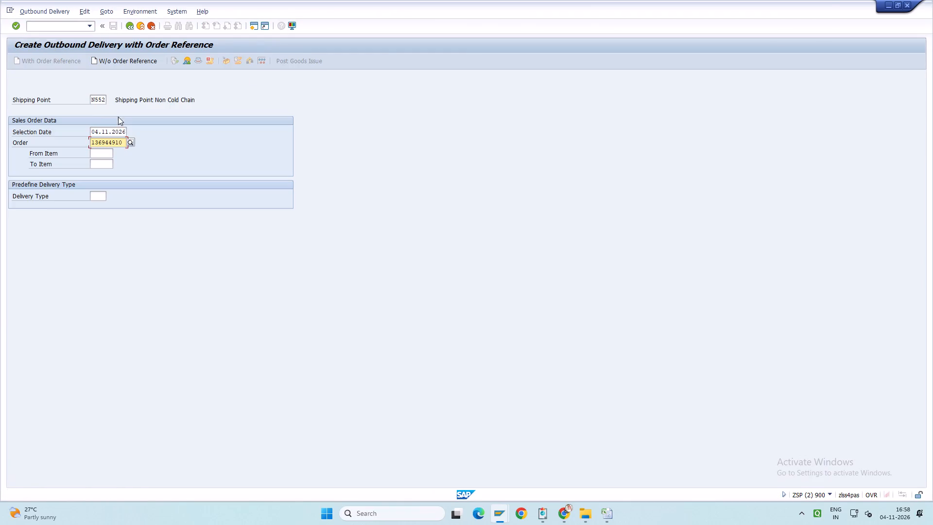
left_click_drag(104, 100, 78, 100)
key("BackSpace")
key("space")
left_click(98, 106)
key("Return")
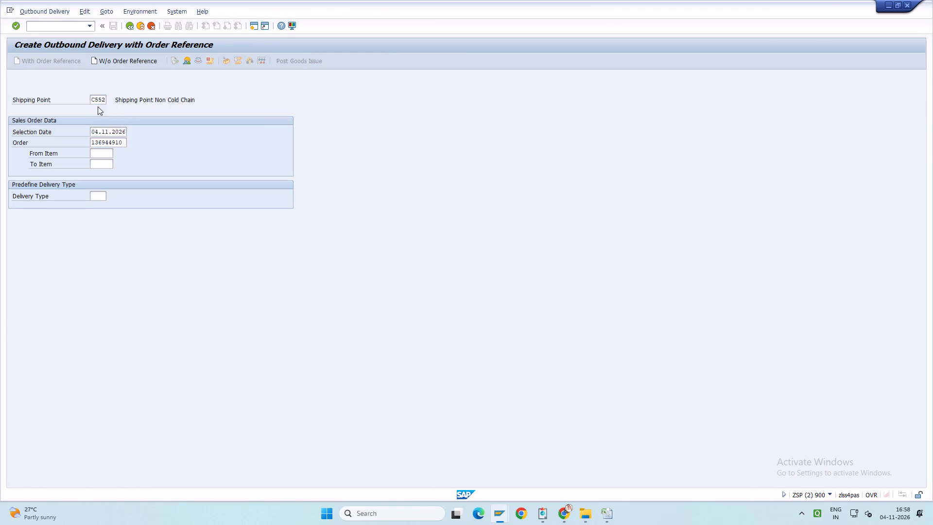
left_click(89, 27)
left_click(86, 39)
key("Return")
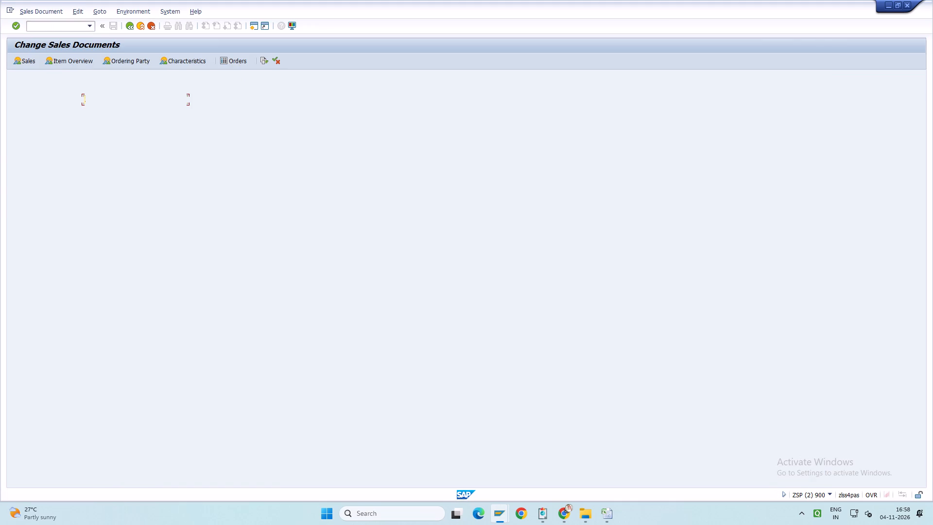
left_click(123, 100)
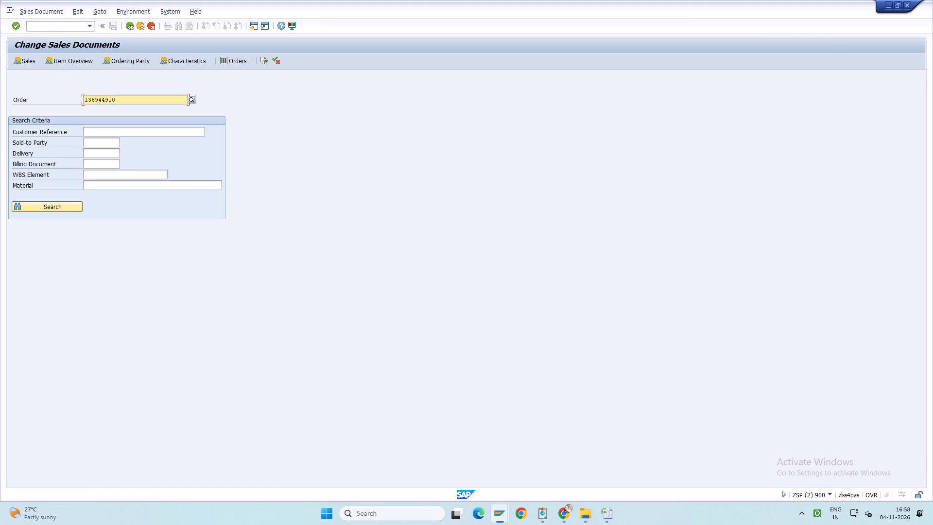
key("BackSpace")
key("BackSpace")
key("BackSpace")
type("885")
key("Return")
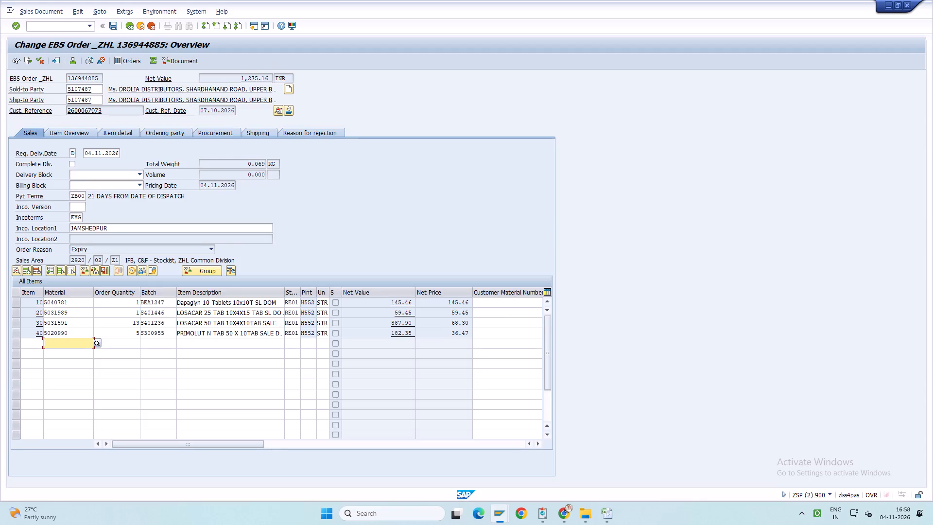
left_click(122, 100)
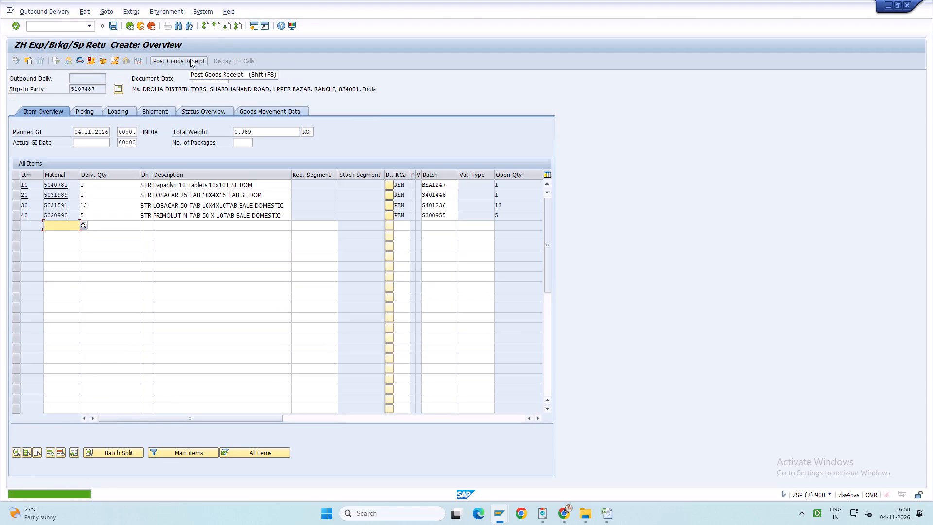
left_click(190, 59)
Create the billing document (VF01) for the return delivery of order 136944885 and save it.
key("alt+Tab")
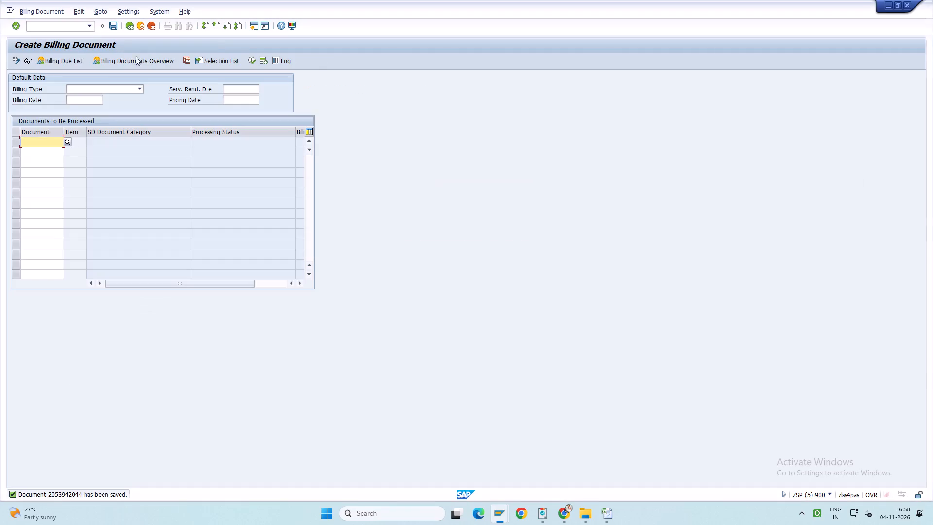
left_click(91, 27)
left_click(90, 39)
key("Return")
key("Return")
key("Return")
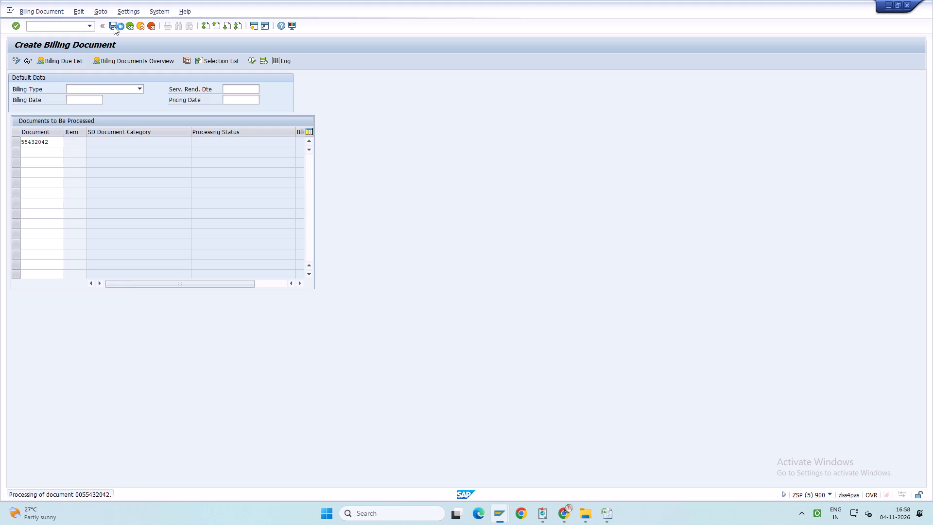
left_click(114, 26)
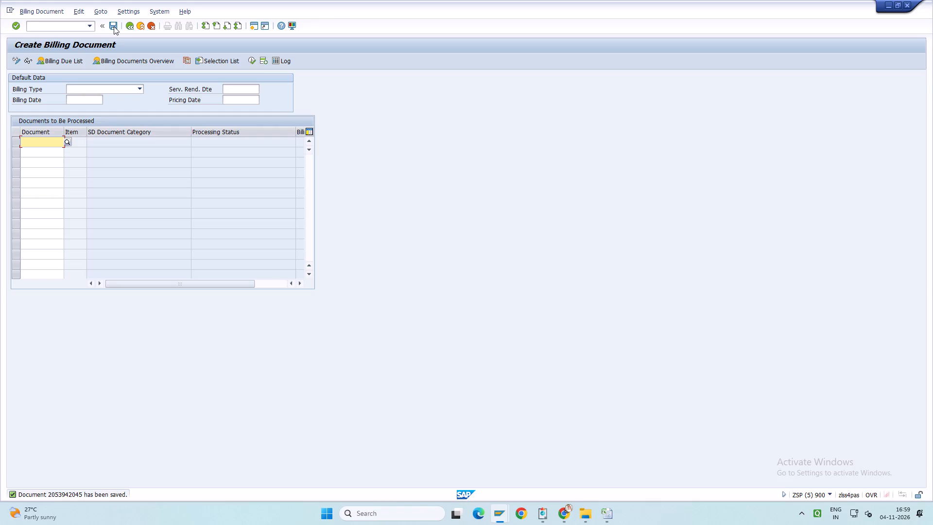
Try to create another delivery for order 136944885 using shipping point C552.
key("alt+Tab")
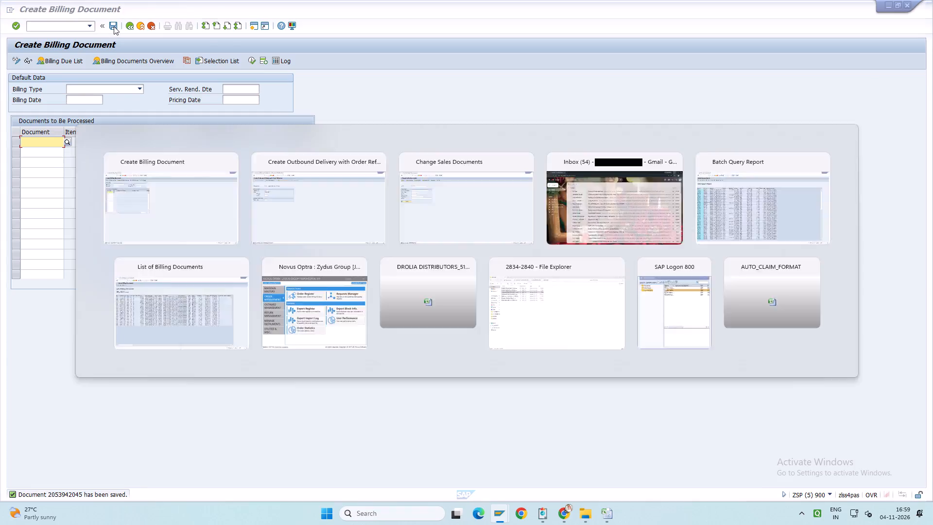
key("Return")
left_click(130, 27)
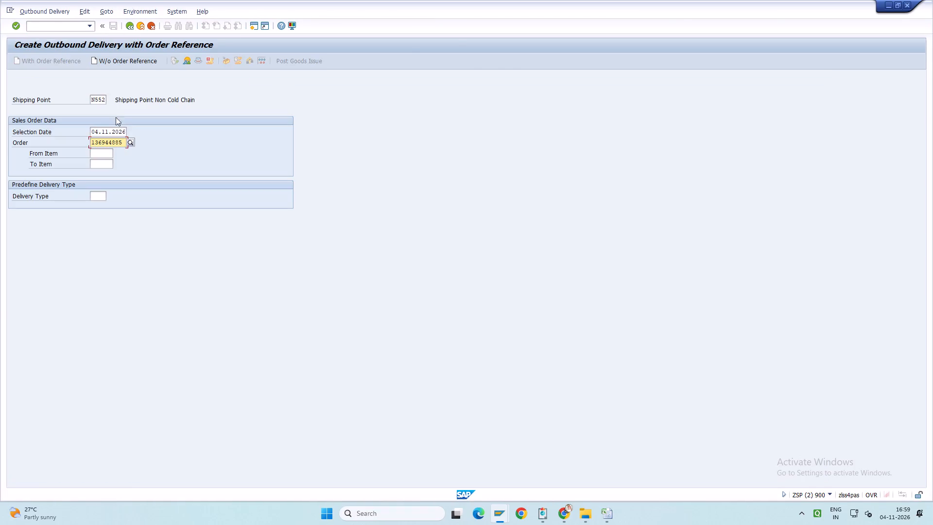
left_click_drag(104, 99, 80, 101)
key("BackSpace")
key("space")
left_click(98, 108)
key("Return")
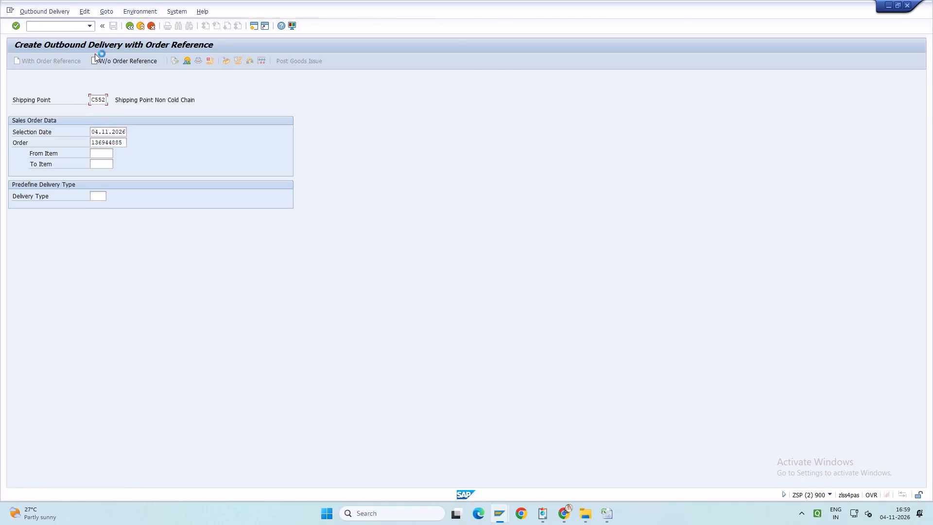
left_click(86, 31)
left_click(86, 38)
left_click(87, 29)
left_click(87, 42)
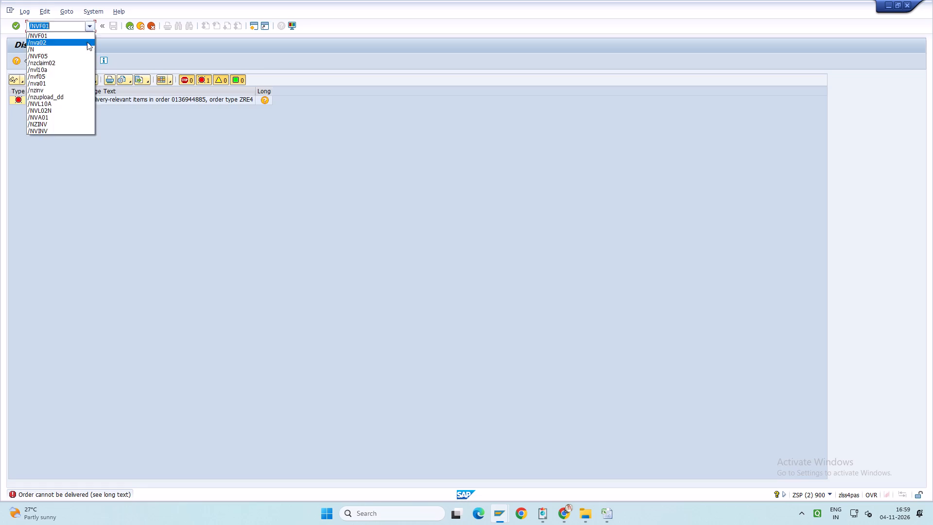
key("Return")
left_click(127, 100)
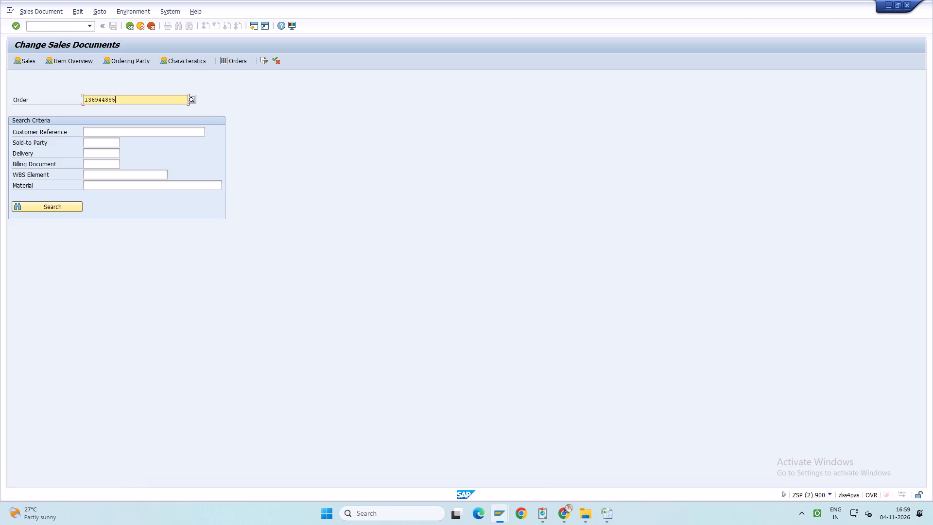
key("BackSpace")
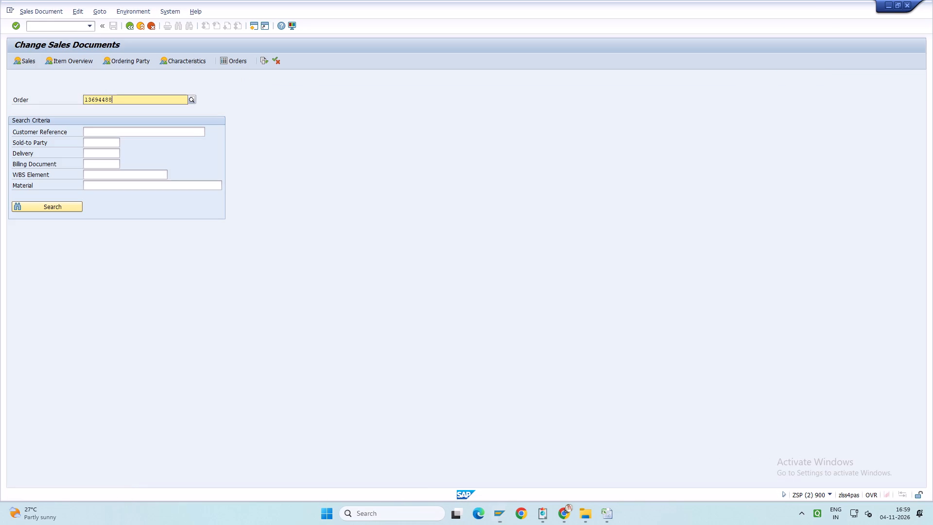
key("BackSpace")
type("61")
key("Return")
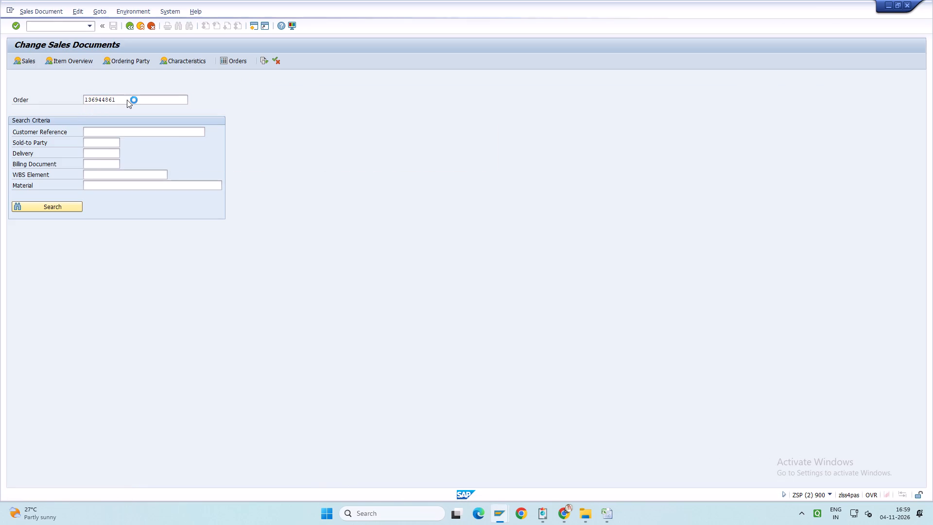
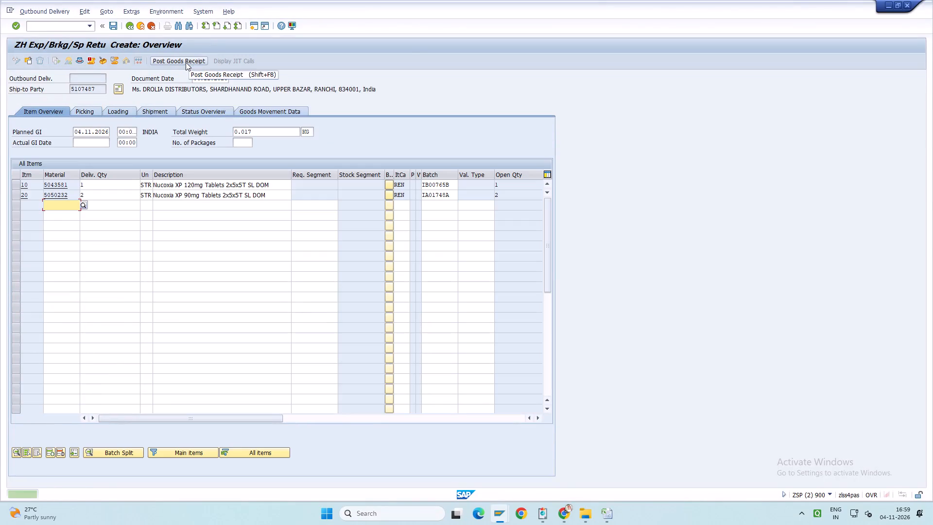
left_click(186, 62)
key("alt+Tab")
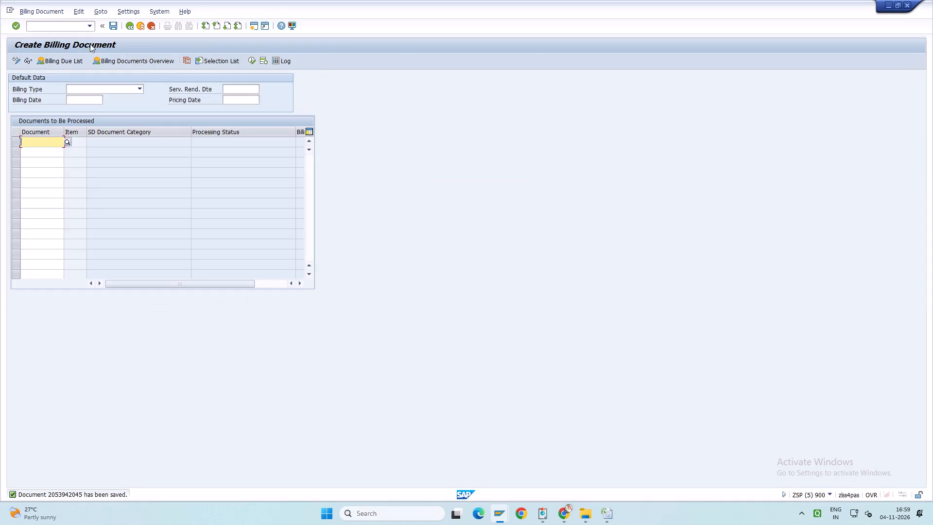
left_click(89, 29)
left_click(90, 38)
left_click(90, 27)
left_click(89, 39)
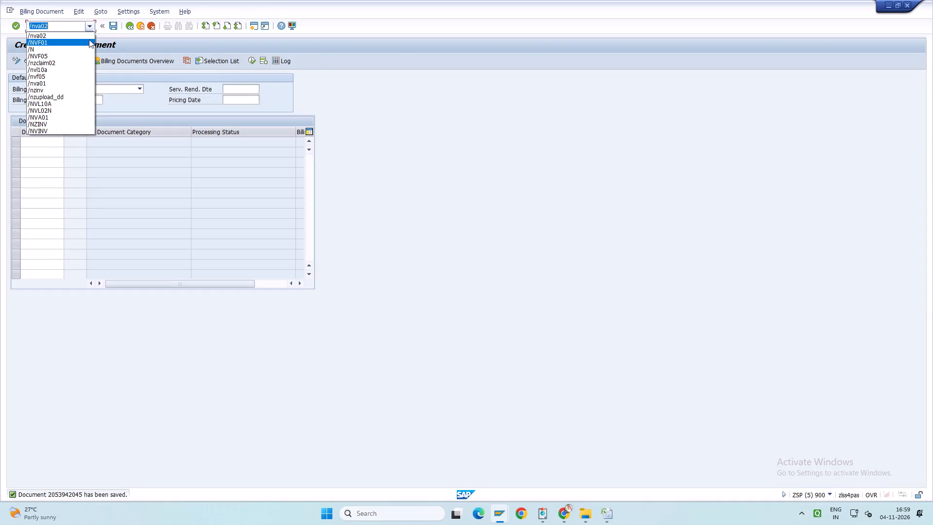
key("Return")
key("Return")
key("Return")
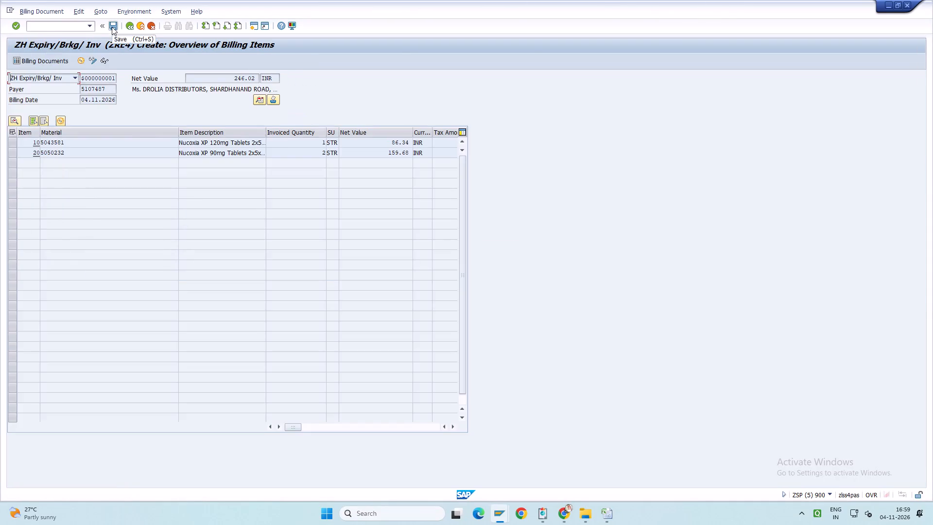
left_click(112, 27)
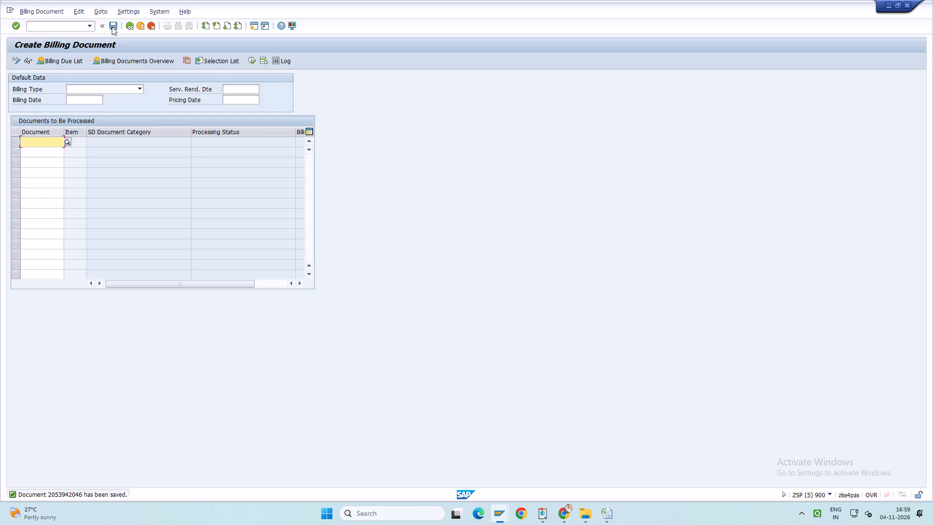
key("alt+Tab")
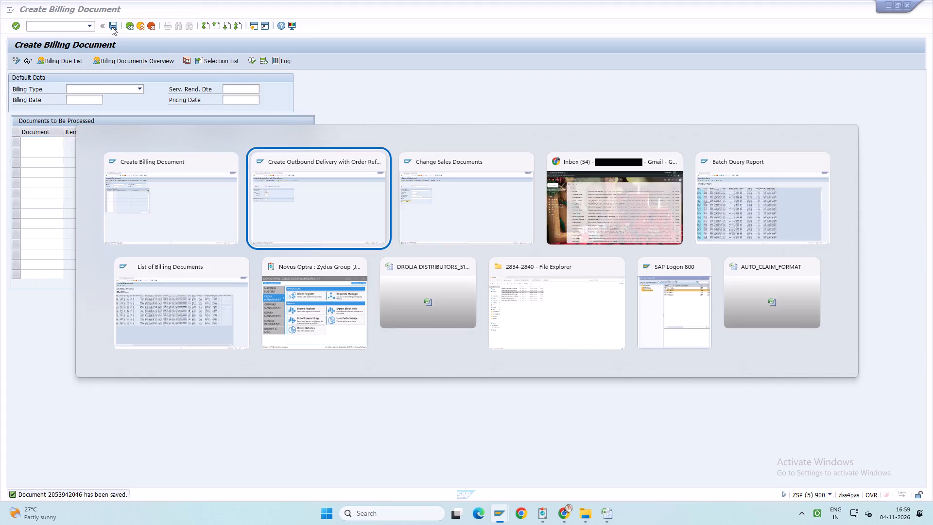
key("Return")
left_click(89, 25)
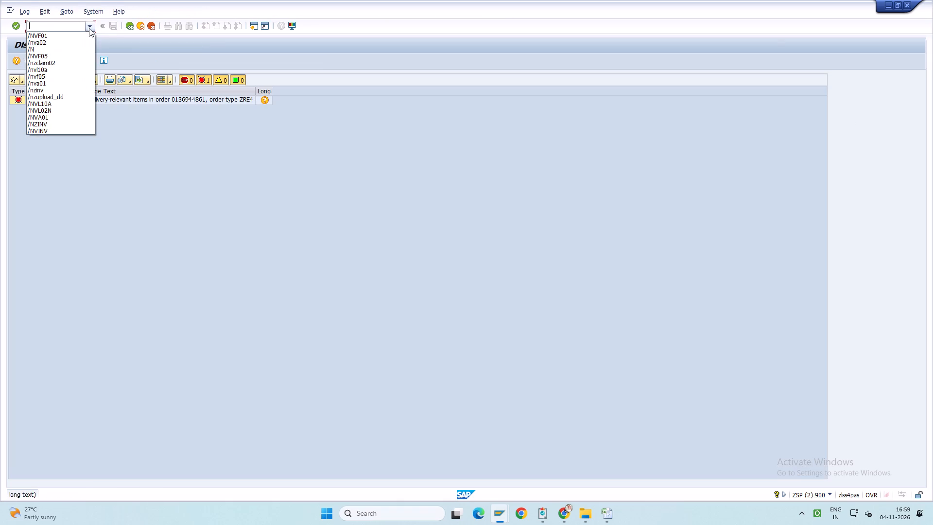
left_click(85, 70)
key("Return")
key("ctrl+a")
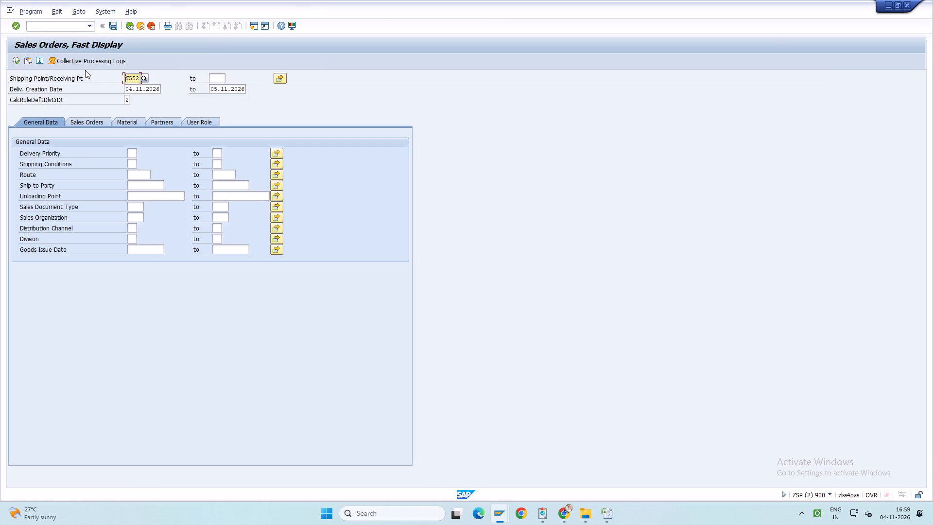
key("BackSpace")
key("space")
key("Down")
key("Return")
key("Tab")
key("space")
key("Down")
key("Return")
key("Down")
key("Down")
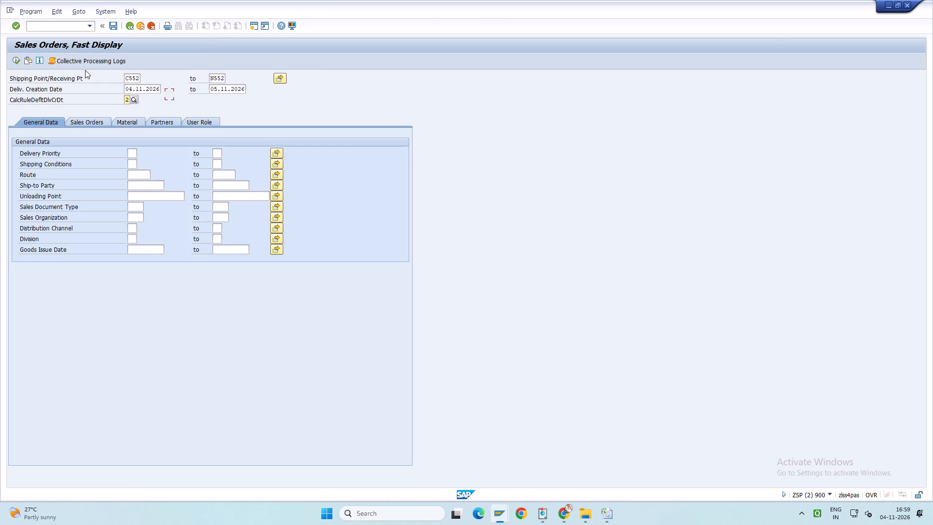
key("Down")
key("Down")
key("Down")
key("Down")
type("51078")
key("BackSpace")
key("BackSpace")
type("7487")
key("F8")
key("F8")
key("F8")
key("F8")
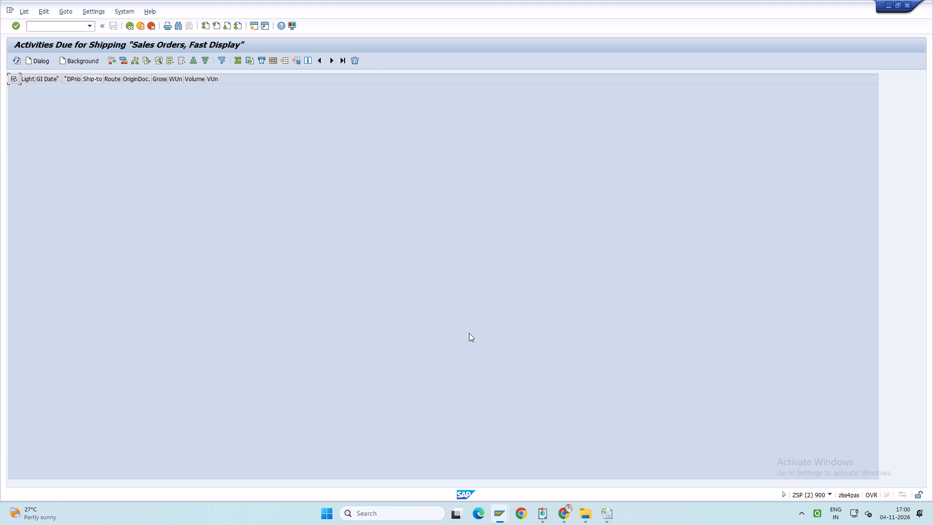
In Novus Optra's order register, queue a one-item order for SUDHA ENTERPRISES, RANCHI with customer reference 85558, assigned to ASHISH.
left_click(546, 523)
left_click(453, 213)
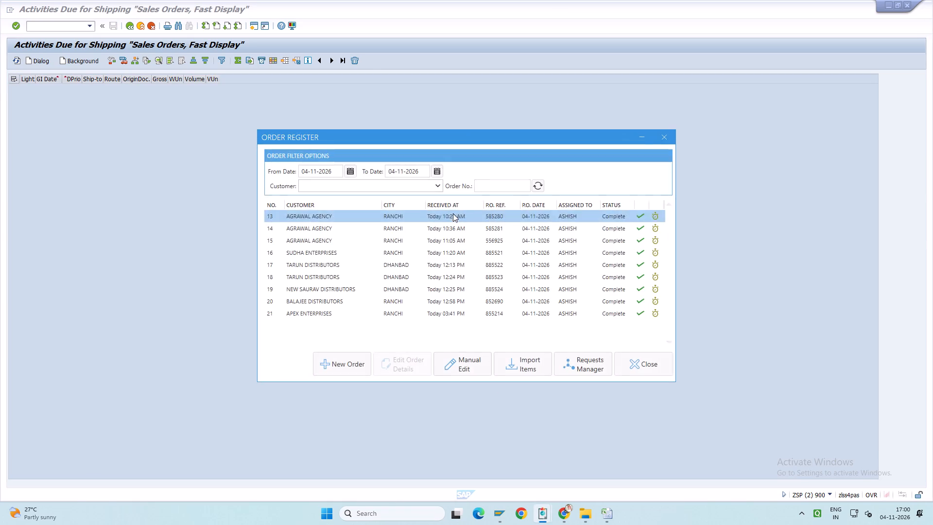
left_click(346, 373)
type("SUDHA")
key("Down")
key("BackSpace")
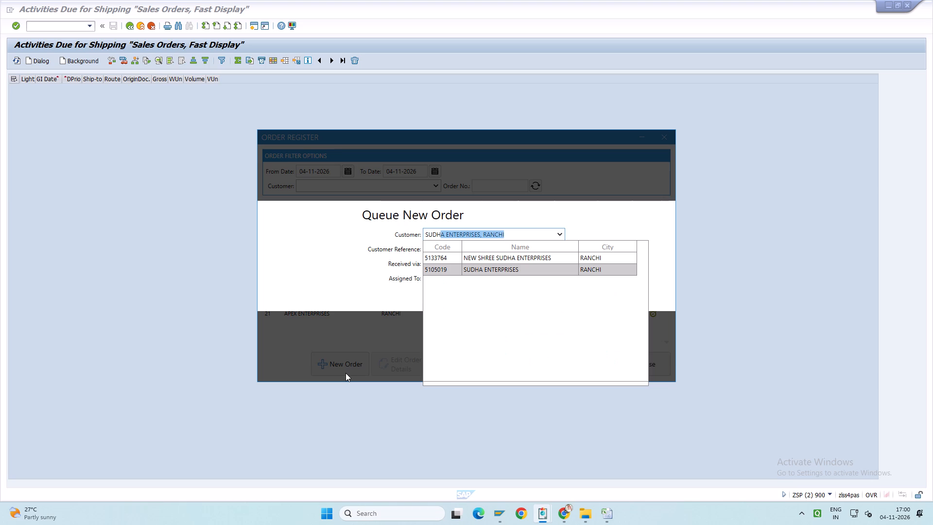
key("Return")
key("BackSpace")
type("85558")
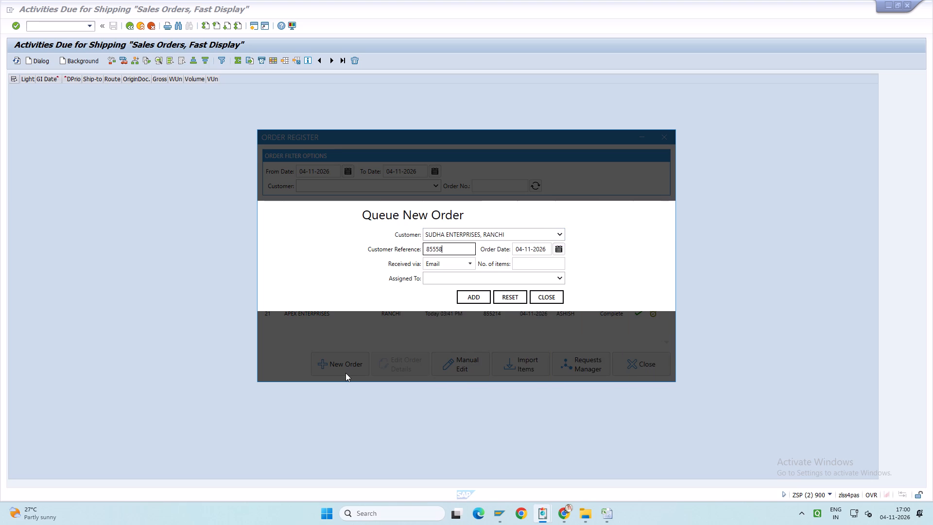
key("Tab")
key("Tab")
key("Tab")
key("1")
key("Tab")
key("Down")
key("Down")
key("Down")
left_click(477, 292)
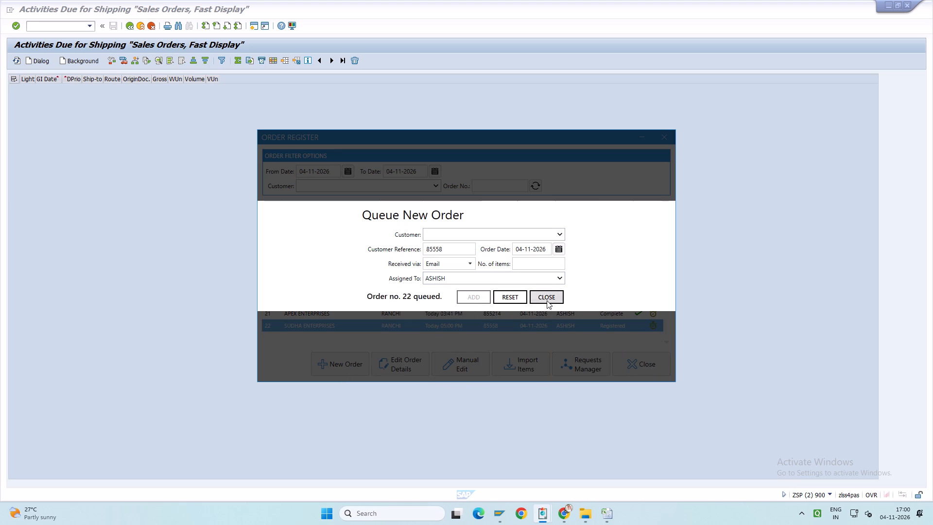
left_click(547, 300)
Open the queued Sudha order for manual entry, add ZURIG 40 TABS 1X2X15T SALE (STRIDE) with quantity 100, and enable transfer.
double_click(469, 322)
left_click(392, 196)
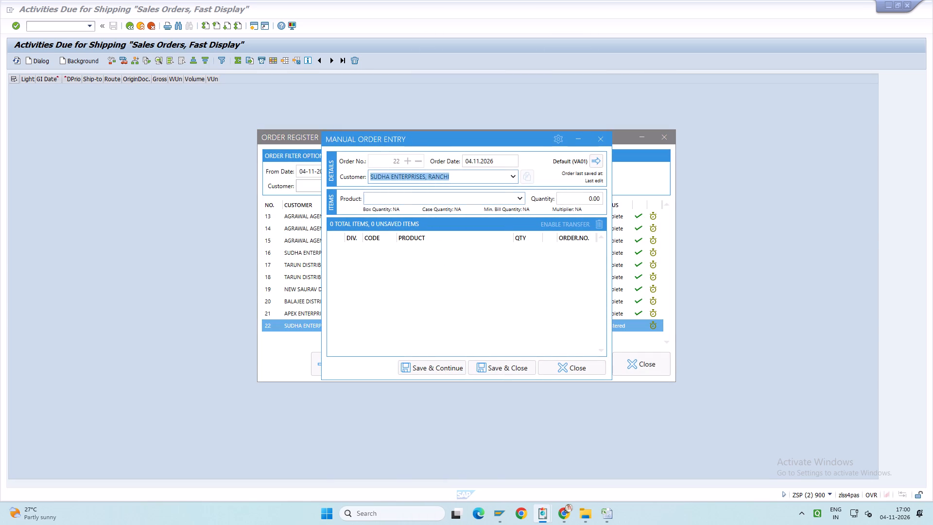
type("ZURTGIS")
key("BackSpace")
key("BackSpace")
key("BackSpace")
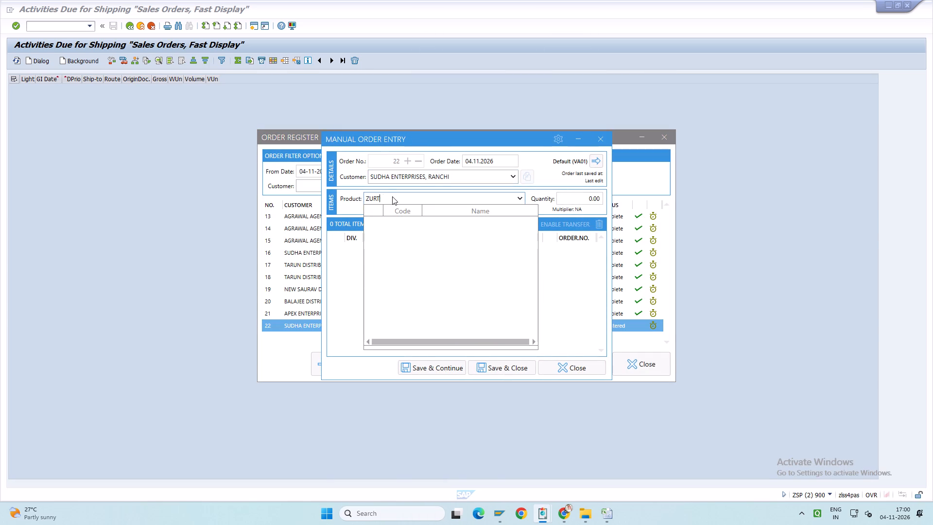
key("BackSpace")
type("ID")
key("BackSpace")
type("G40")
key("Down")
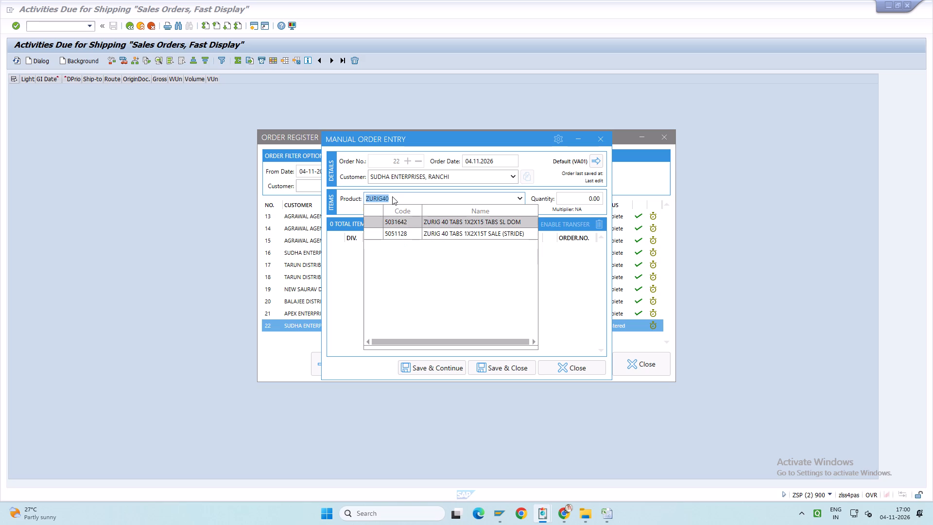
key("Down")
key("Return")
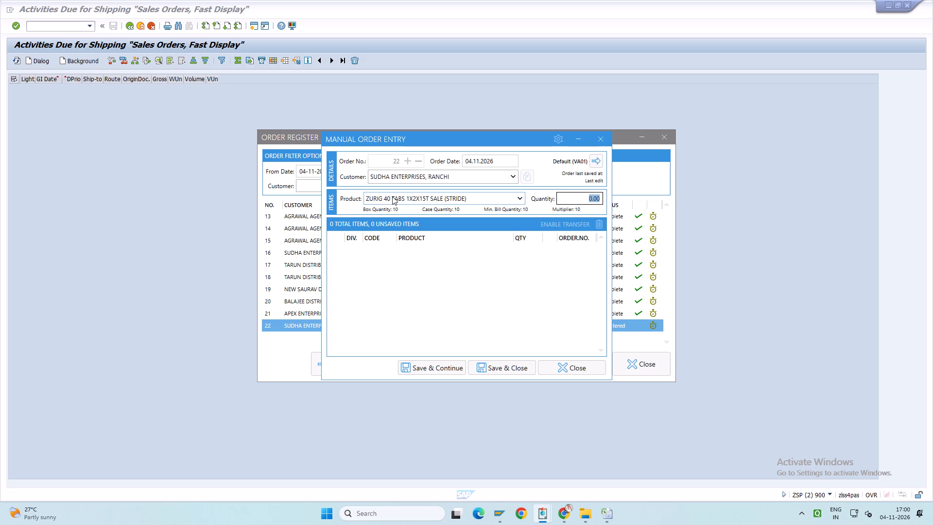
type("100")
key("Return")
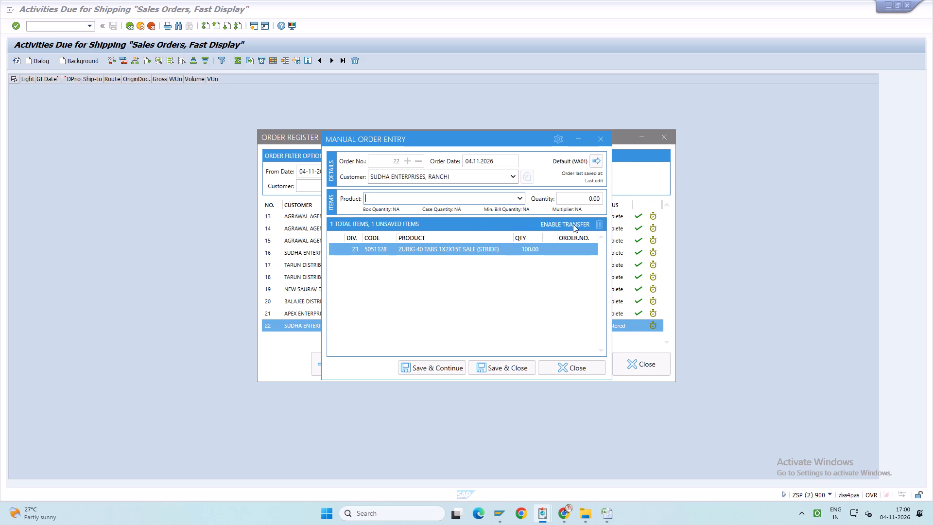
left_click(573, 224)
Copy the Sudha order's customer details and start a sales document in SAP (VA01) with order type ZH01 and sales organization 2920.
left_click(526, 177)
left_click(56, 25)
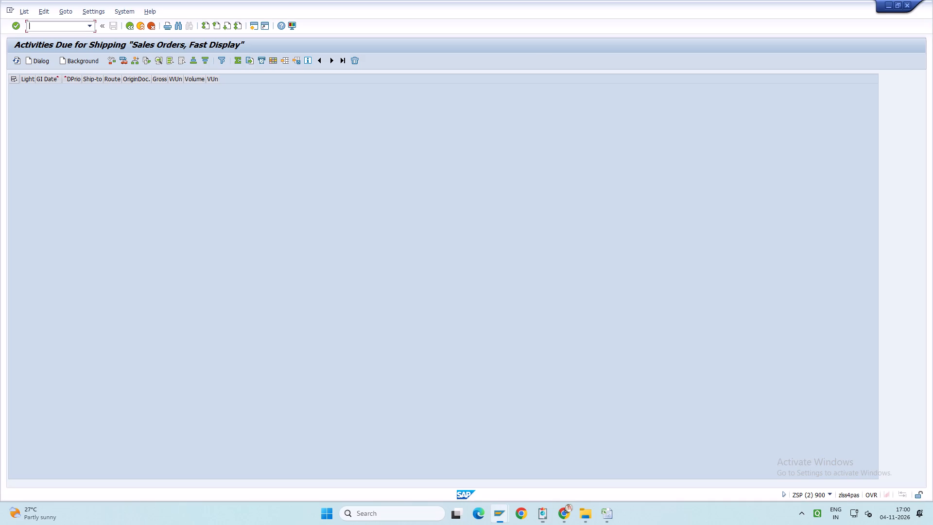
type("/NVA01")
key("Return")
key("ctrl+a")
key("BackSpace")
key("space")
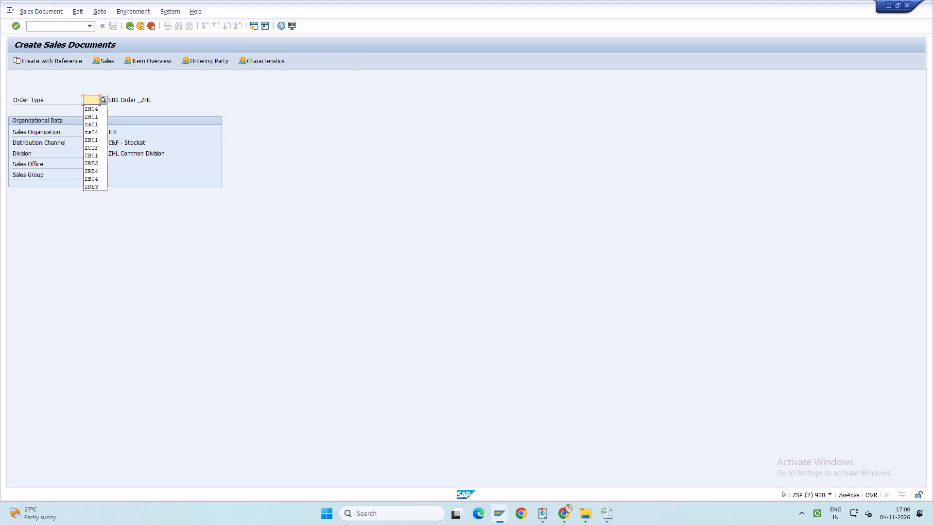
key("Down")
key("Down")
key("Return")
key("Down")
key("ctrl+a")
key("BackSpace")
key("space")
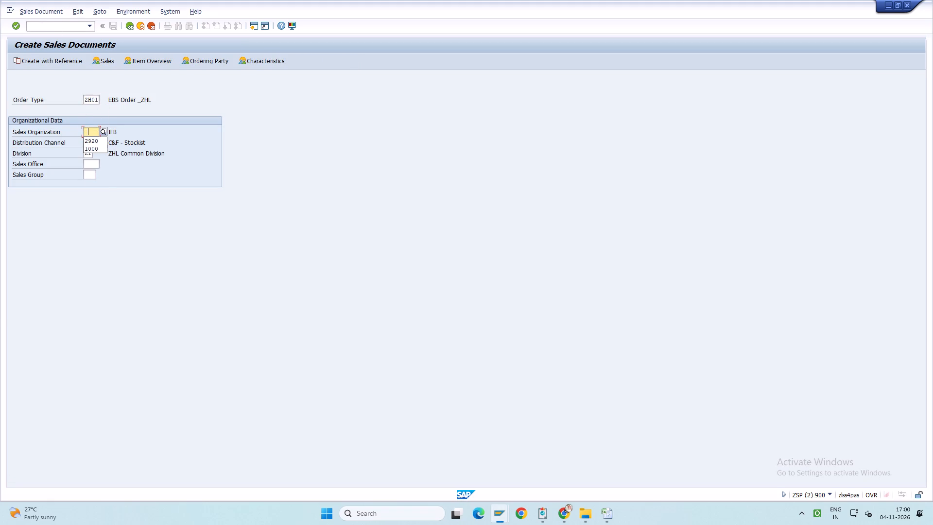
key("Down")
key("Return")
key("Return")
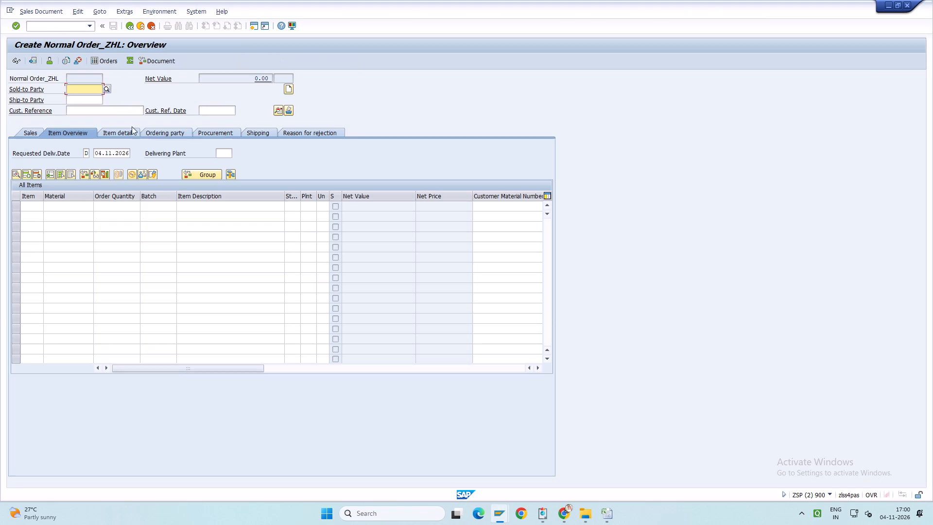
key("ctrl+v")
left_click(210, 108)
key("space")
left_click(218, 120)
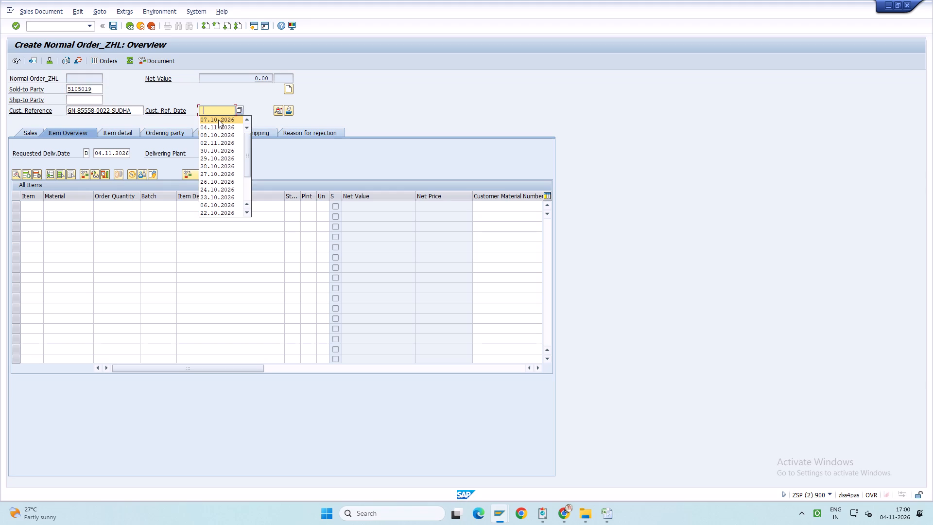
key("ctrl+a")
key("BackSpace")
key("space")
key("Down")
key("Down")
key("Return")
key("Return")
Return to Novus Optra, close the error dialog over the manual order entry, and show the hidden system tray icons.
left_click(546, 514)
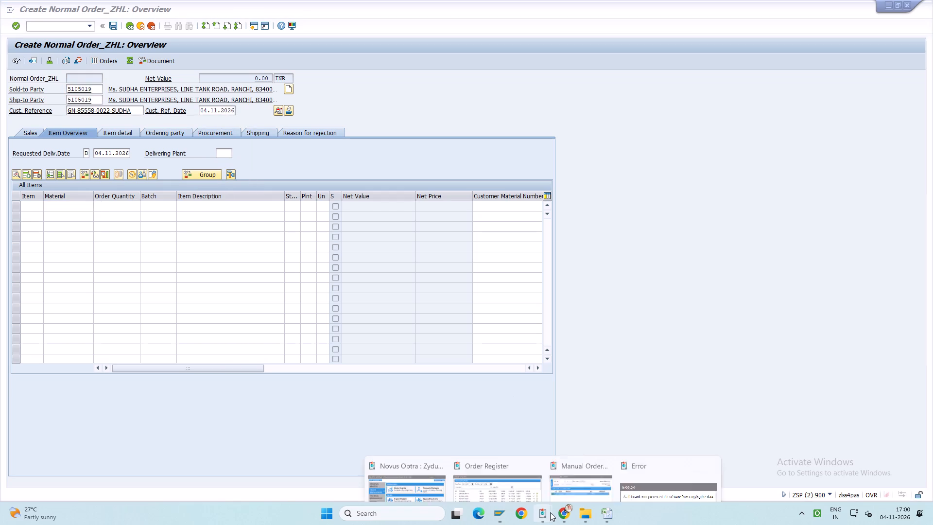
left_click(641, 459)
left_click(471, 280)
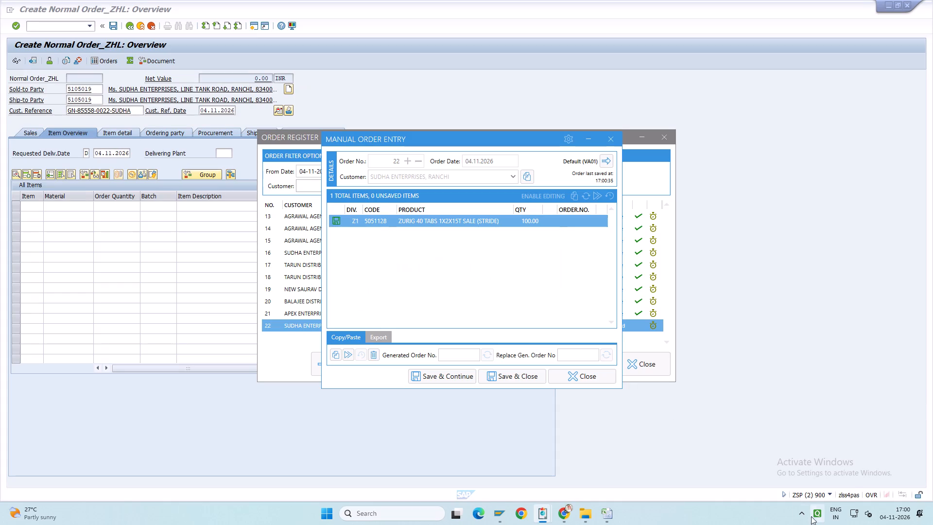
left_click(801, 515)
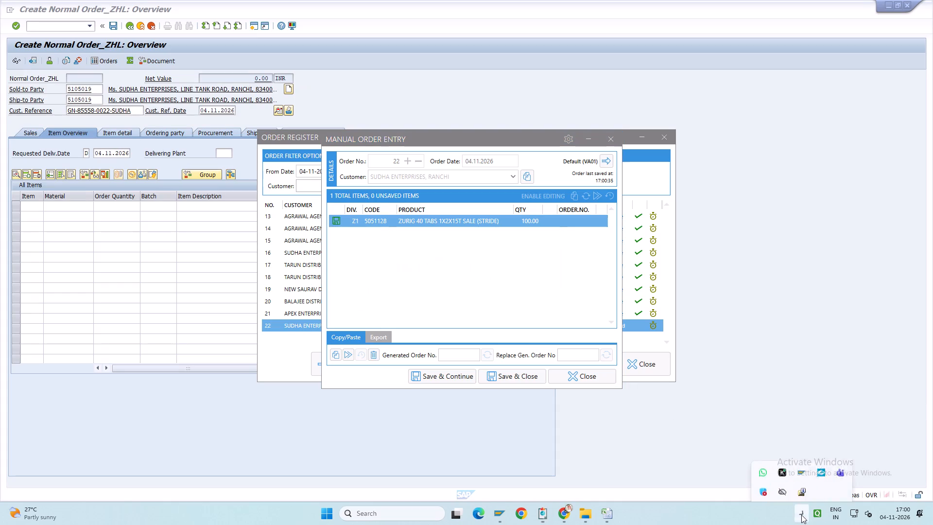